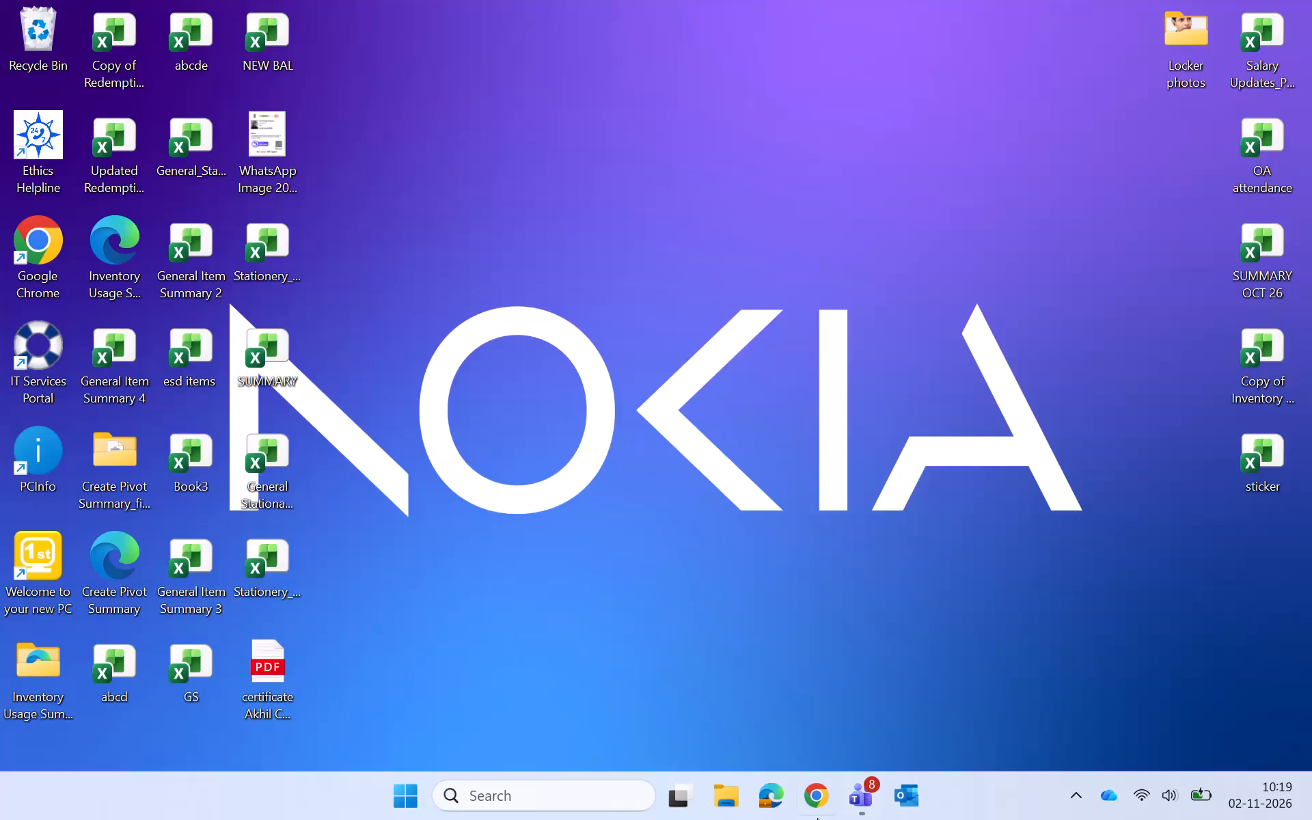
# Open the SUMMARY OCT 26 workbook from the desktop.
pyautogui.click(1243, 292)
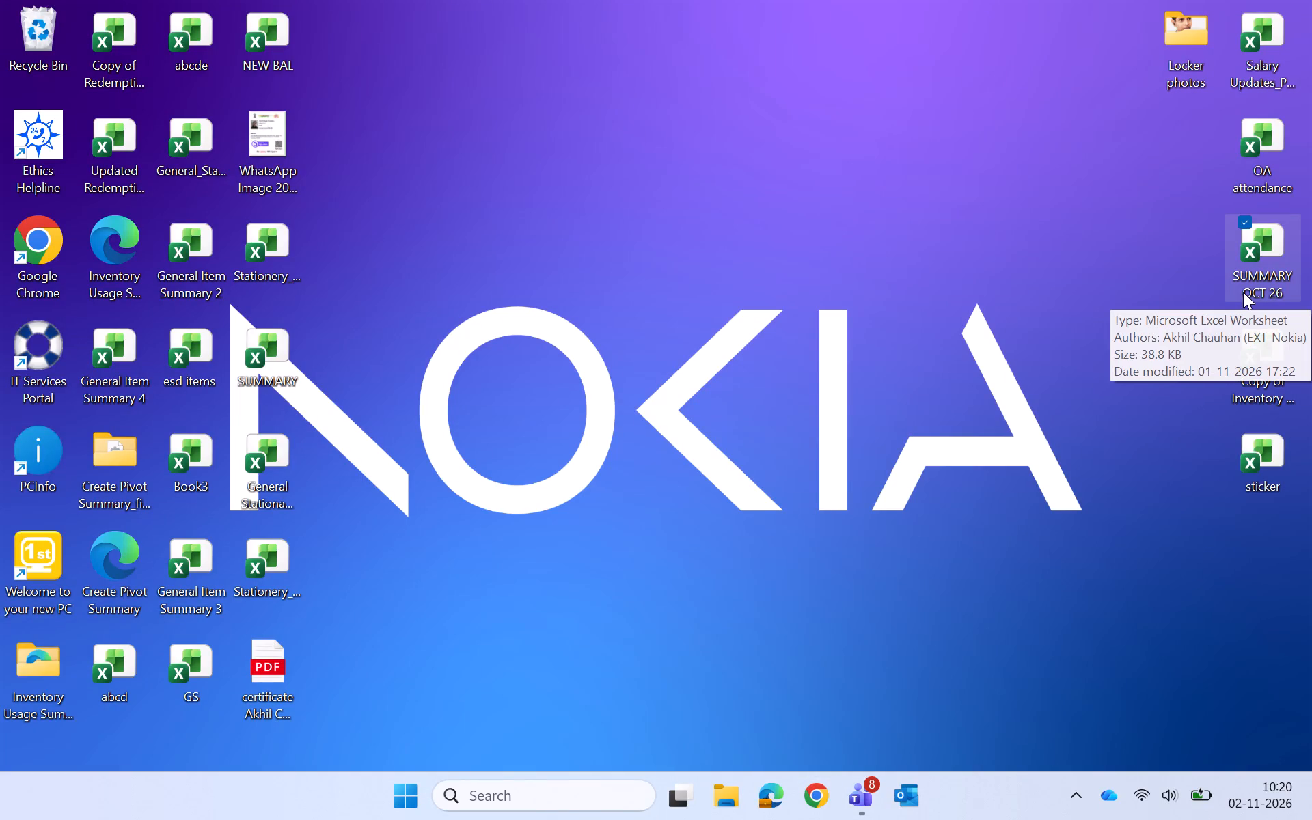
pyautogui.doubleClick(1243, 292)
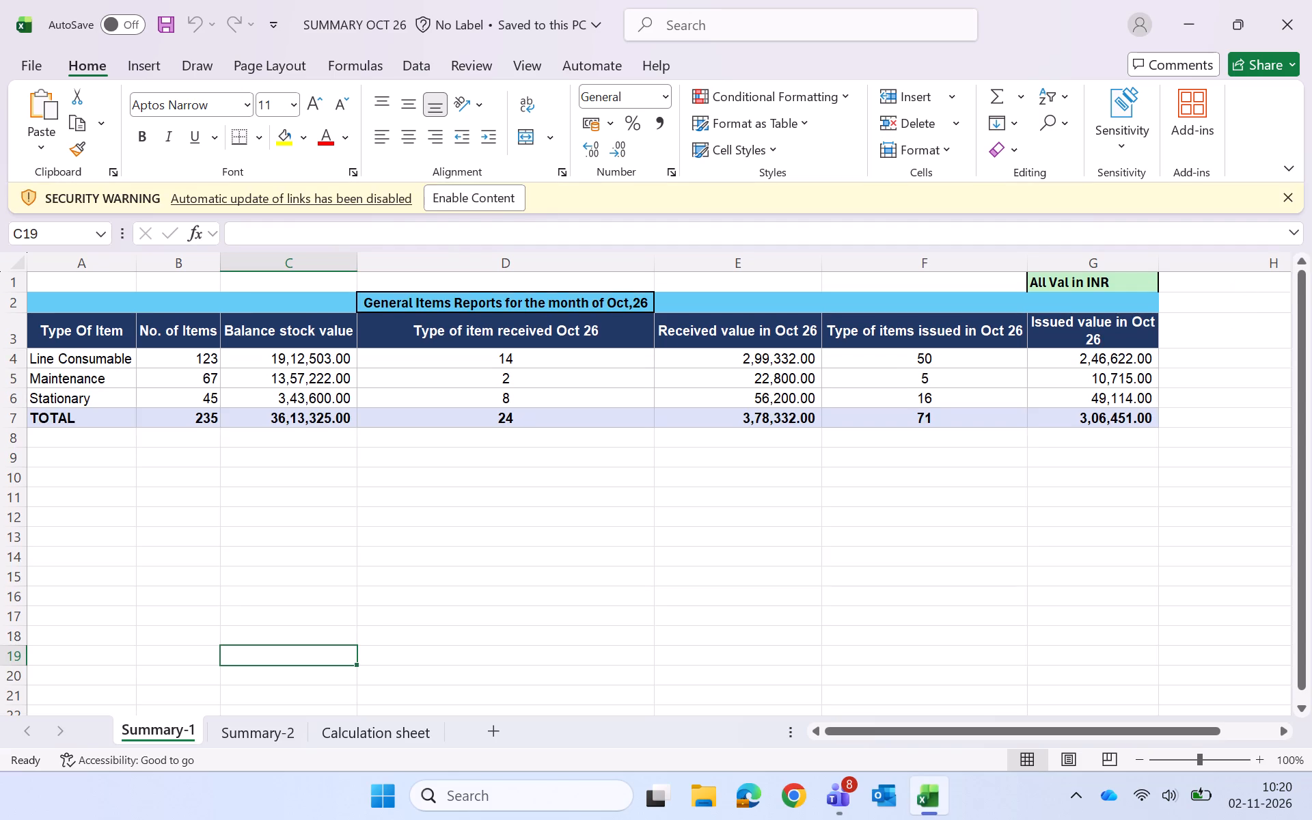
# Examine the stationary items line wise consumption table for OCT 26 across all its columns on the Calculation sheet.
pyautogui.click(385, 733)
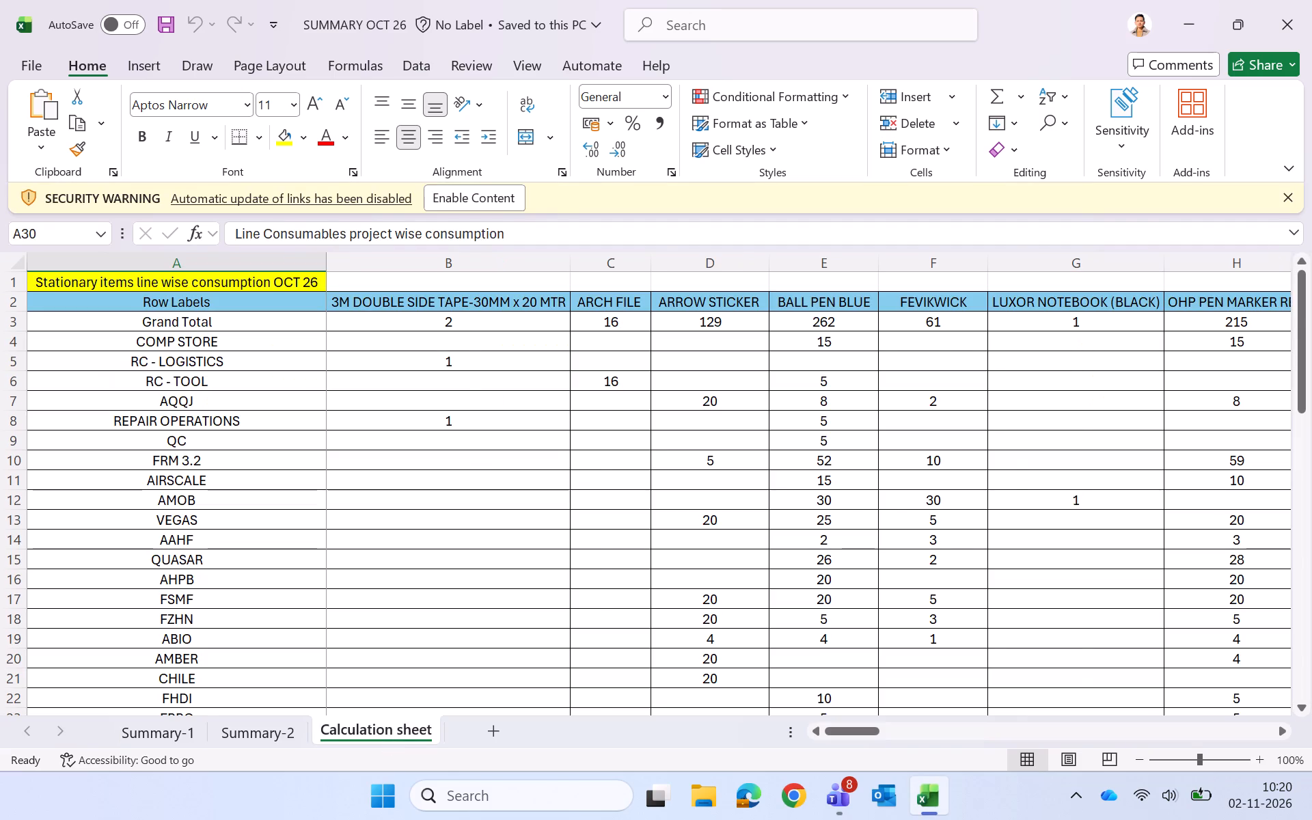
pyautogui.hscroll(-2, 763, 489)
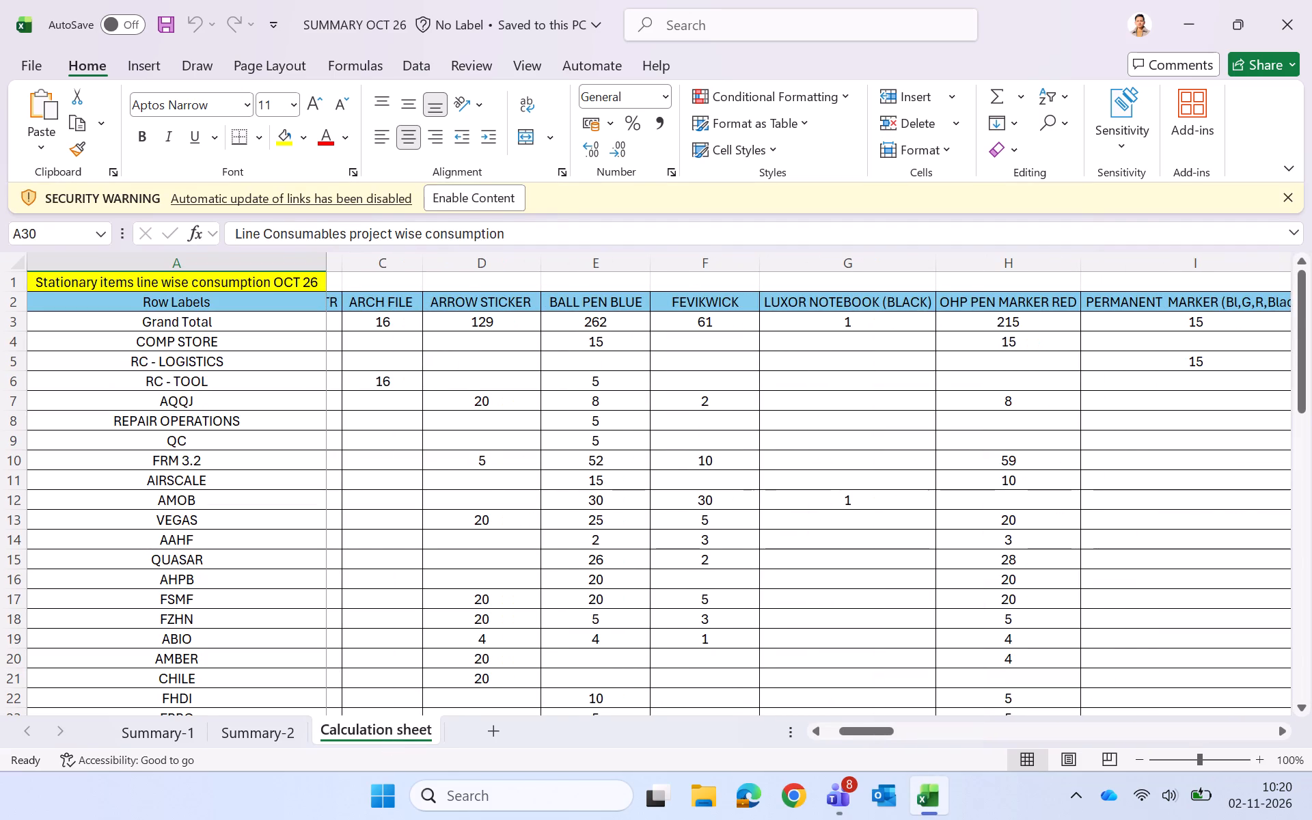
pyautogui.hscroll(-6, 763, 489)
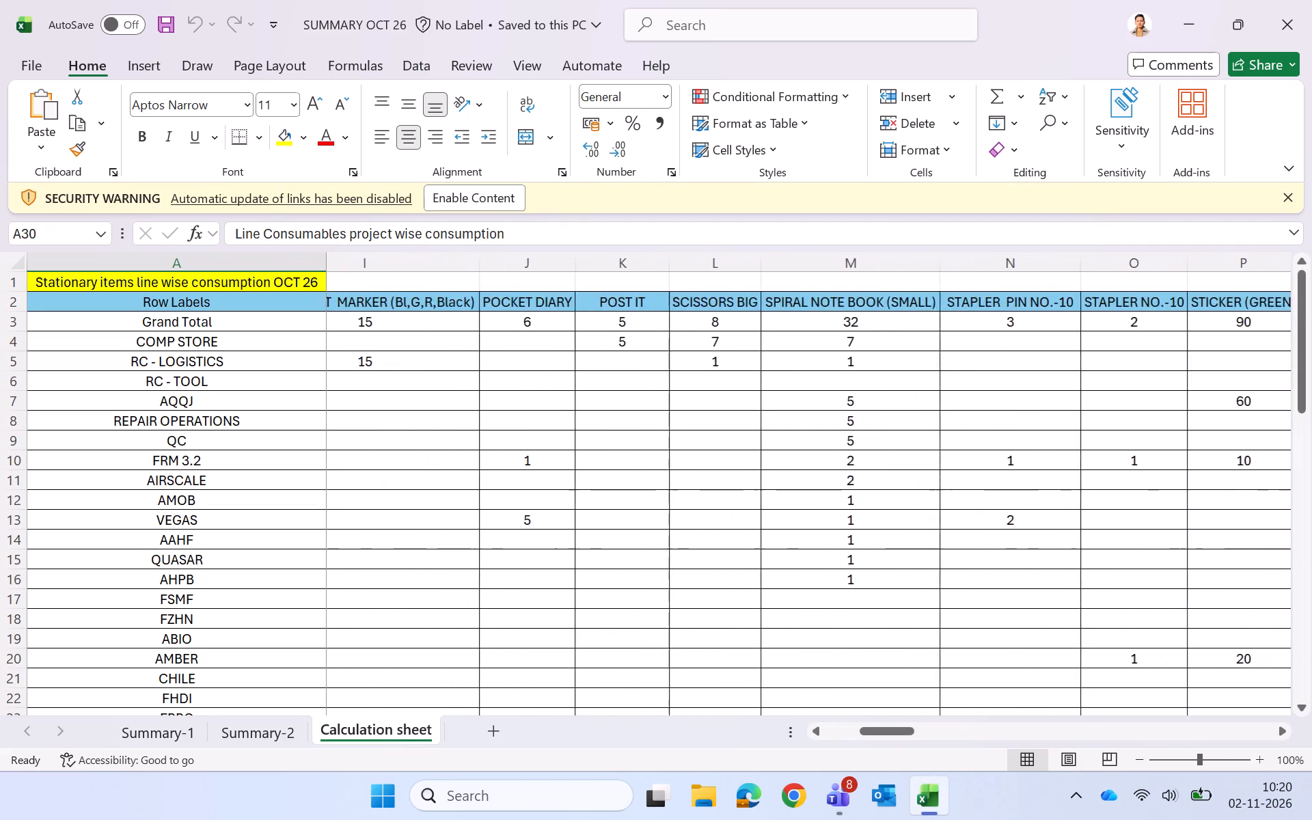
pyautogui.hscroll(-2, 763, 489)
pyautogui.hscroll(5, 763, 489)
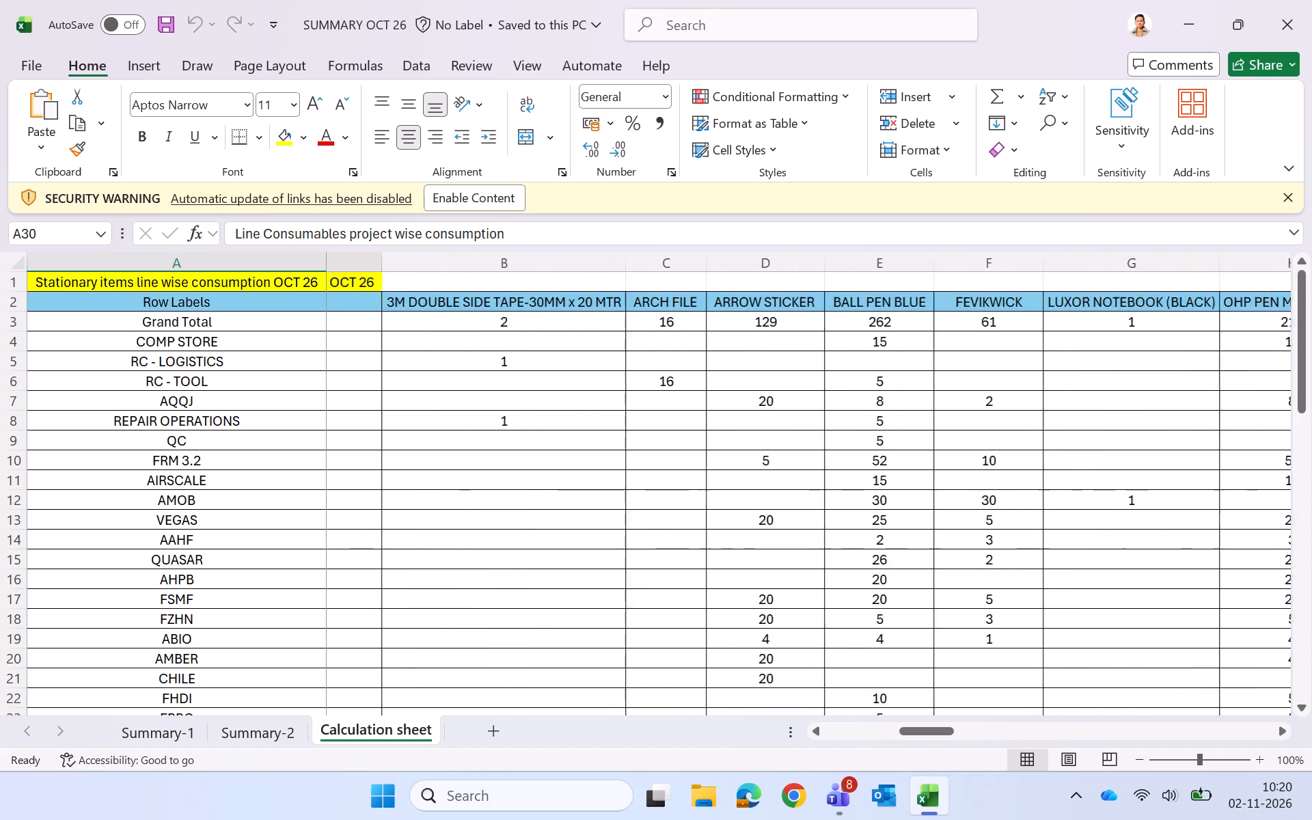
pyautogui.hscroll(-7, 763, 489)
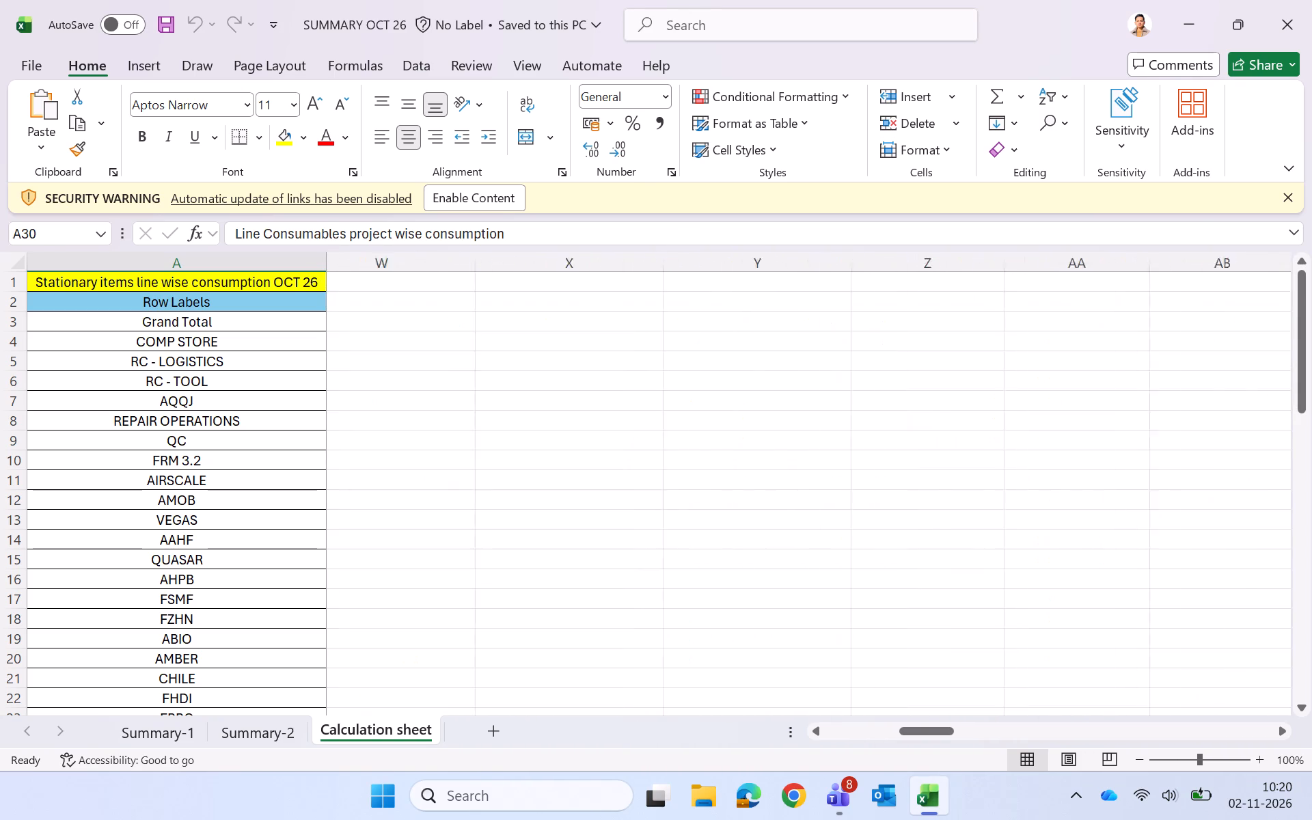
pyautogui.hscroll(4, 763, 489)
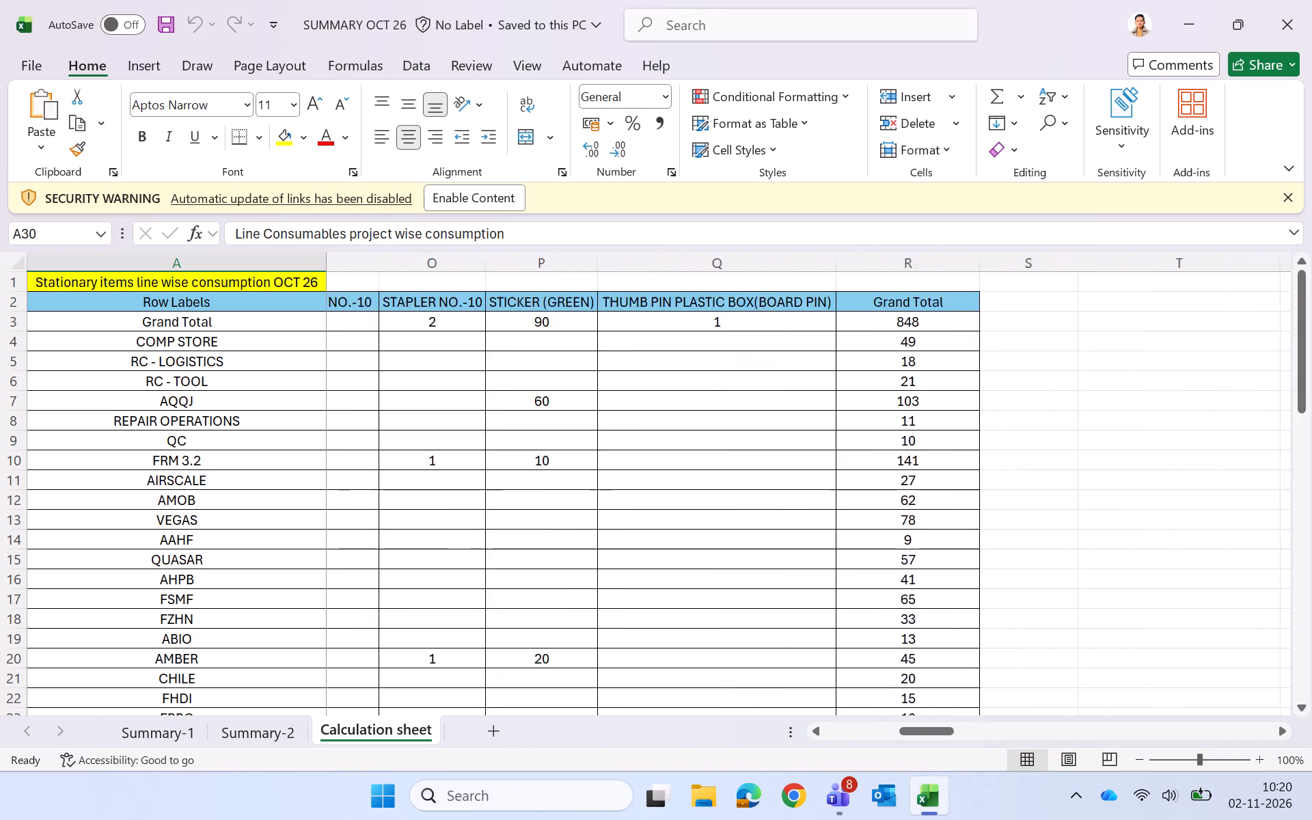
pyautogui.hscroll(16, 763, 489)
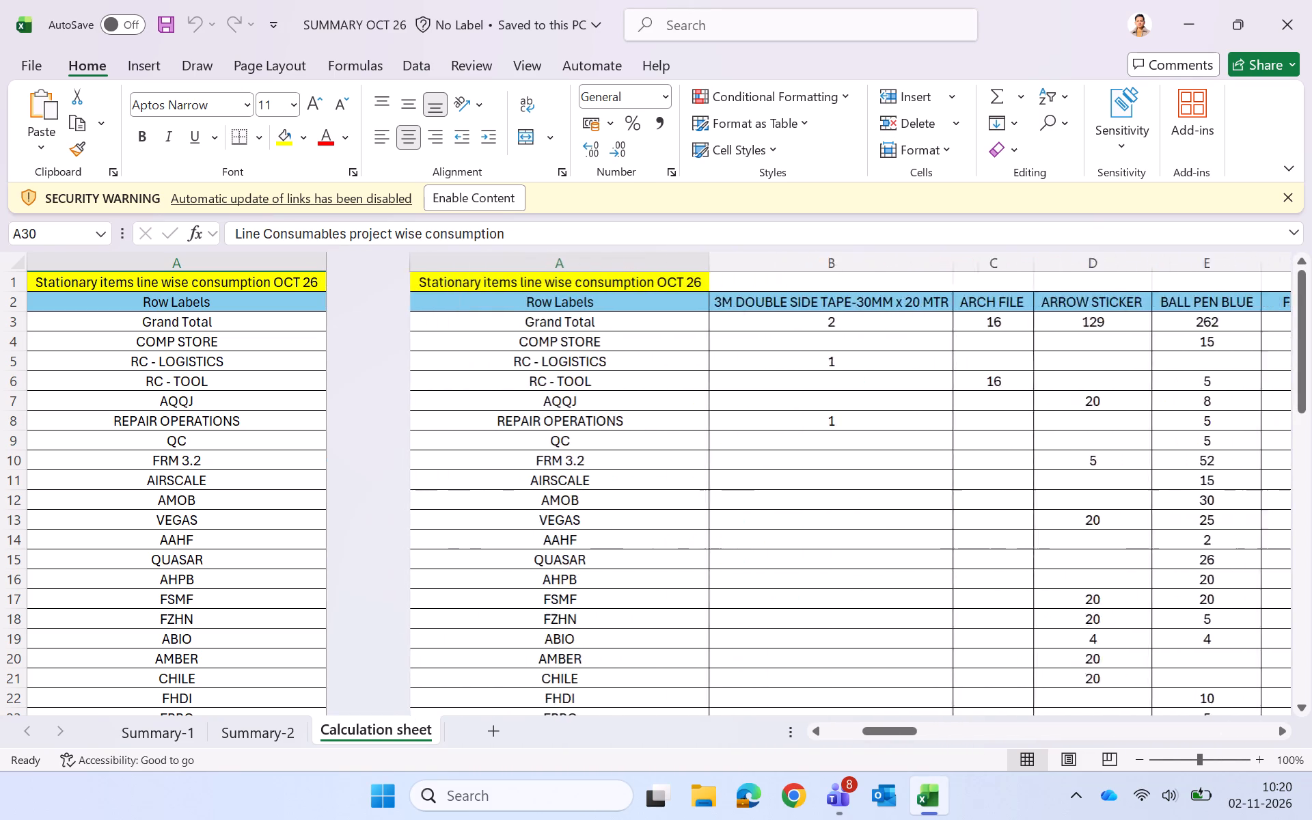
# Return to the Summary-1 sheet with the general items report for October 26.
pyautogui.click(153, 734)
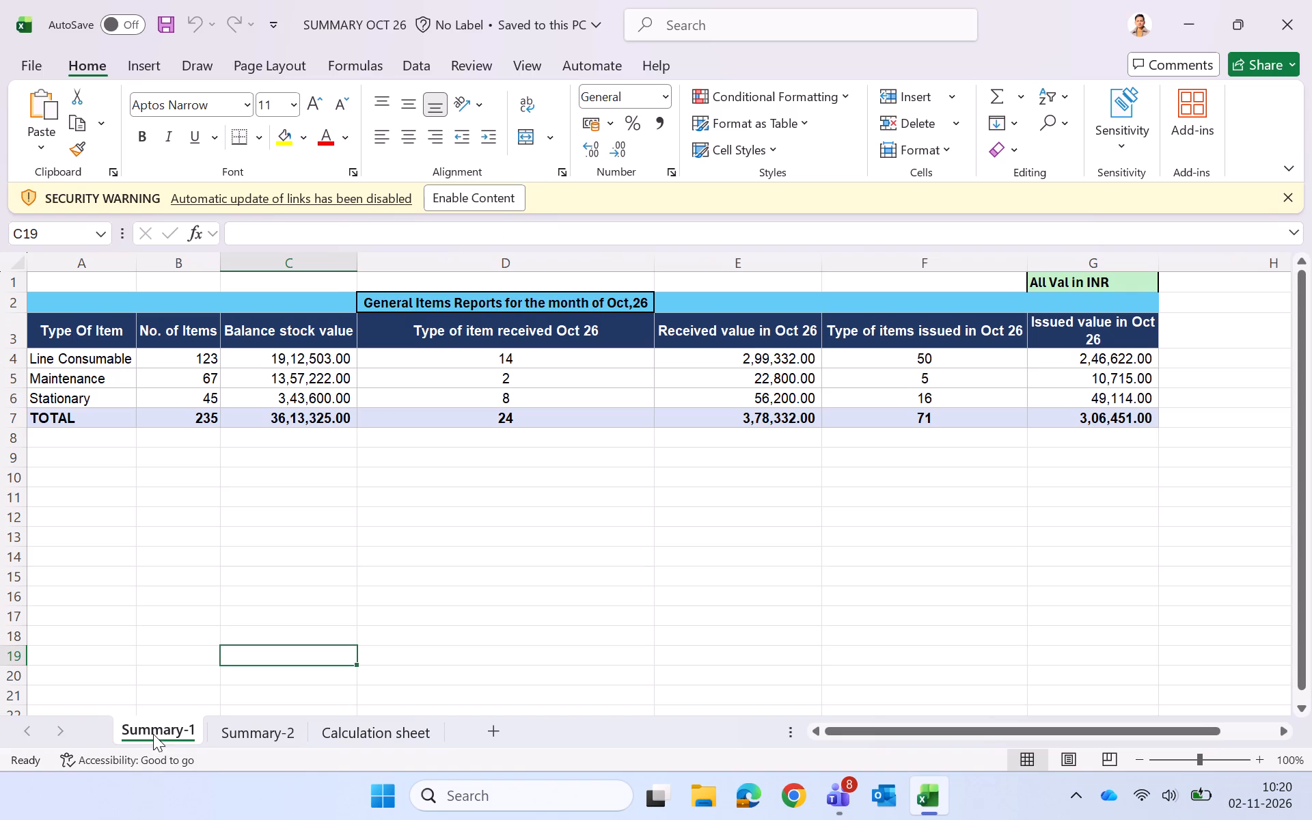
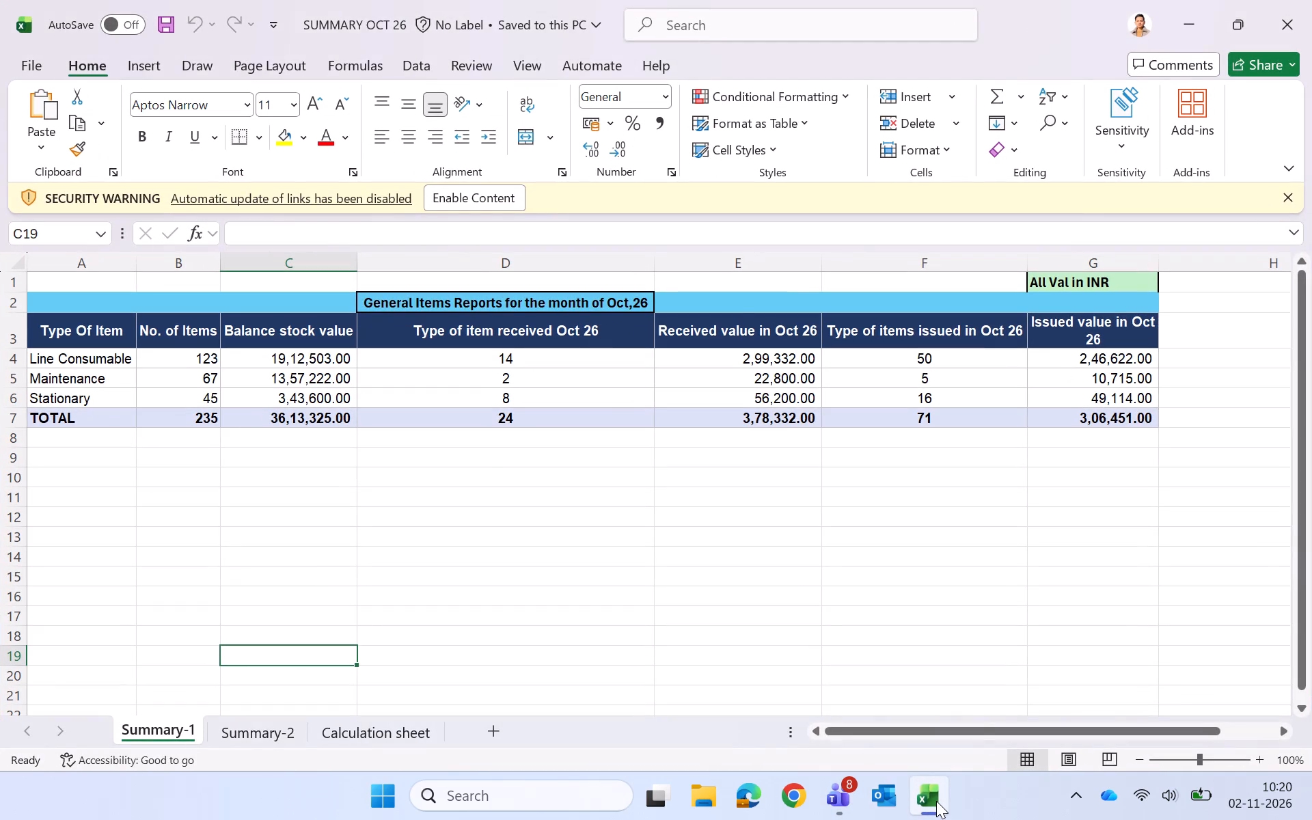
# Examine the ranked Line Consumables, Maintenance and Stationery issue tables for Oct 26 on the Summary-2 sheet.
pyautogui.click(232, 737)
pyautogui.click(1045, 562)
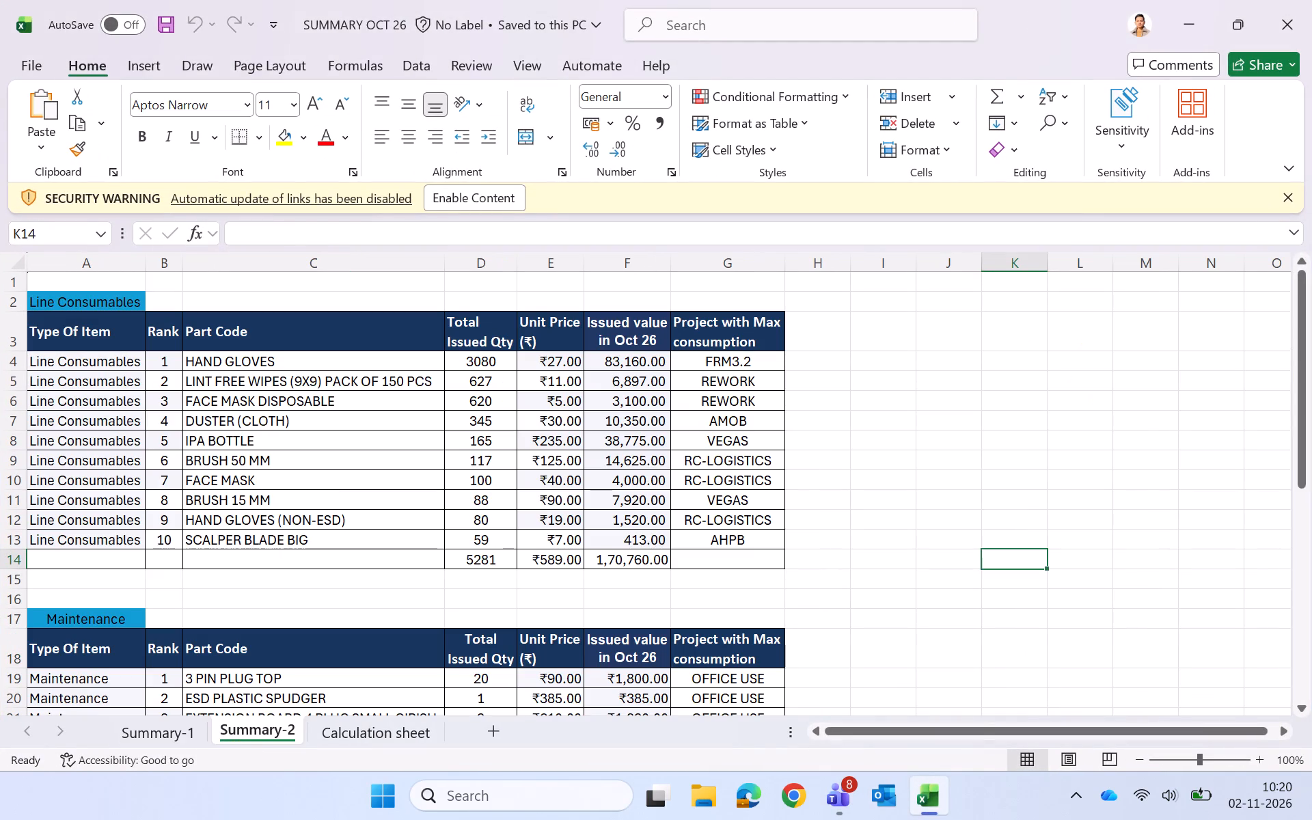
pyautogui.scroll(-2, 1045, 562)
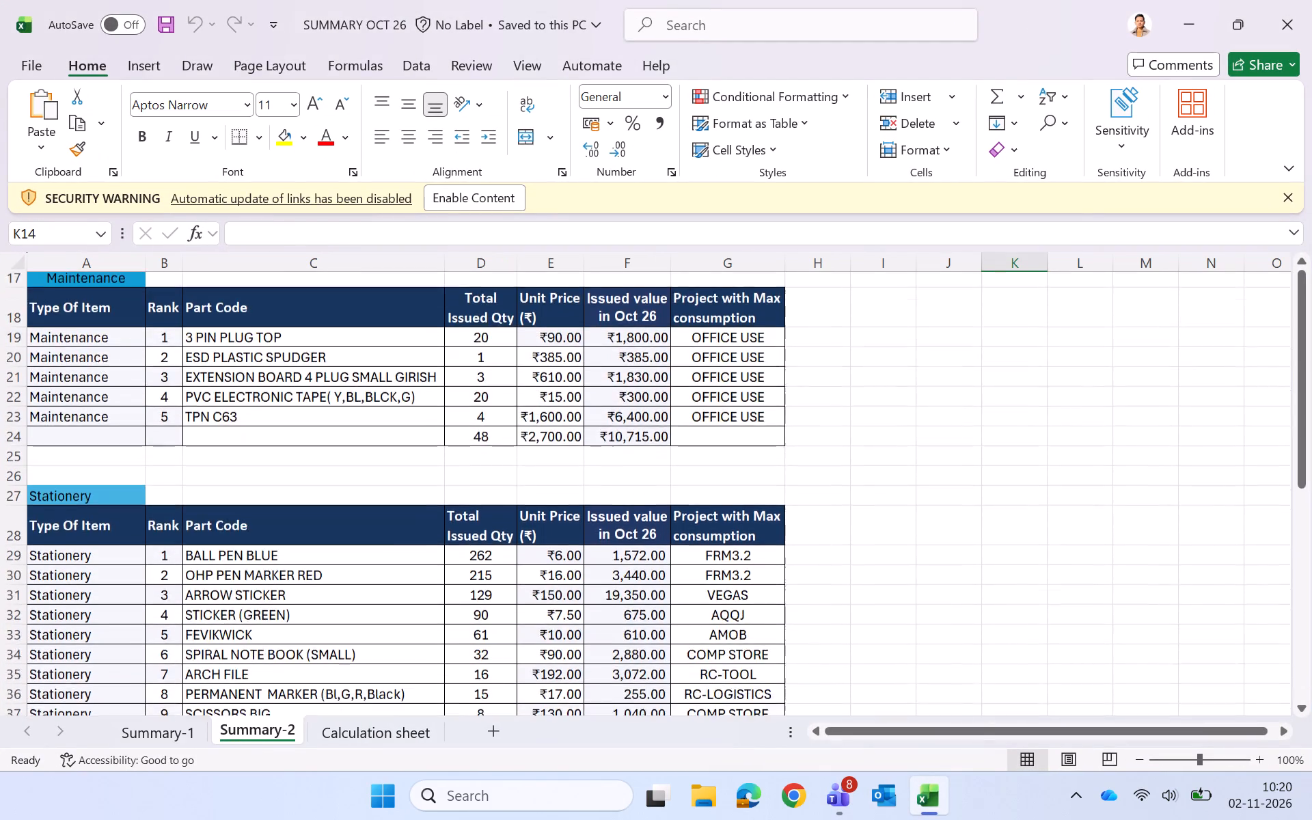
pyautogui.scroll(-2, 1045, 562)
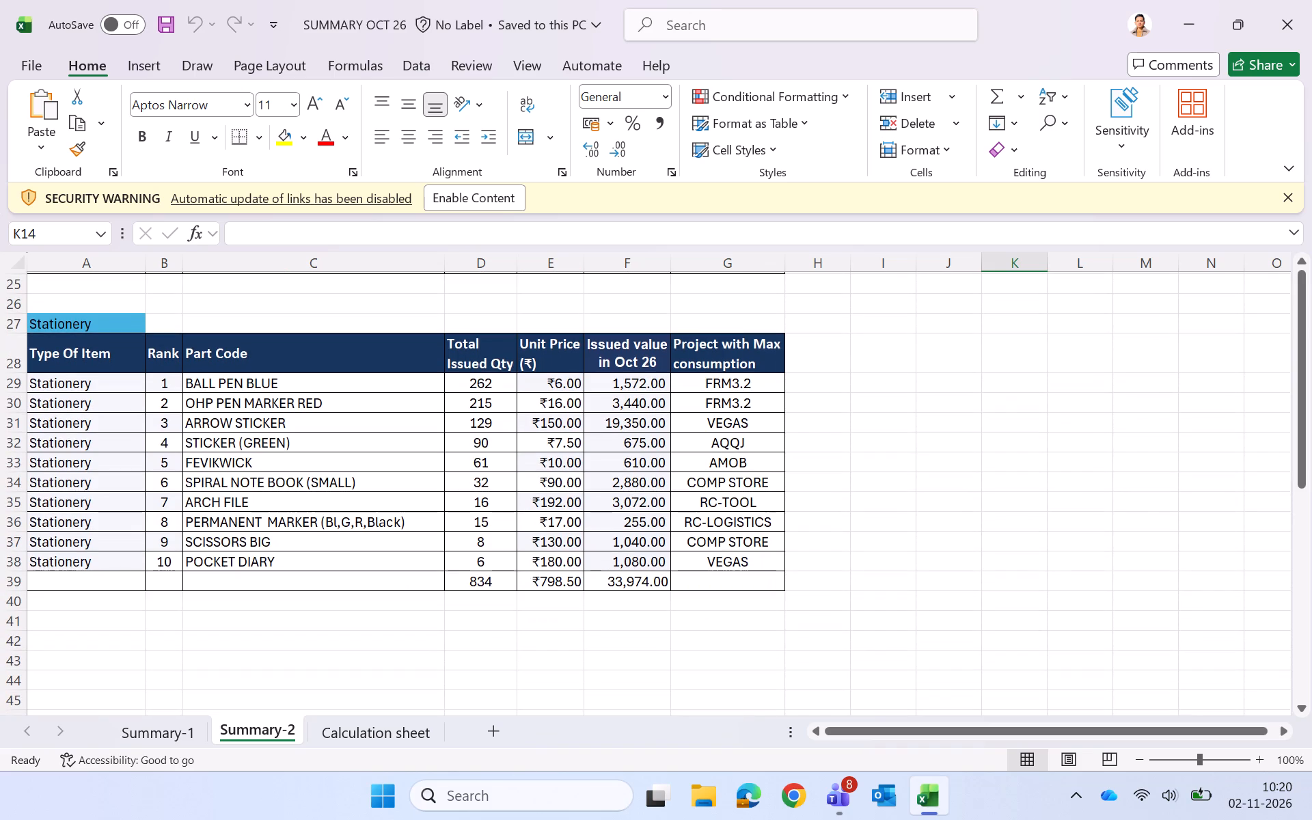
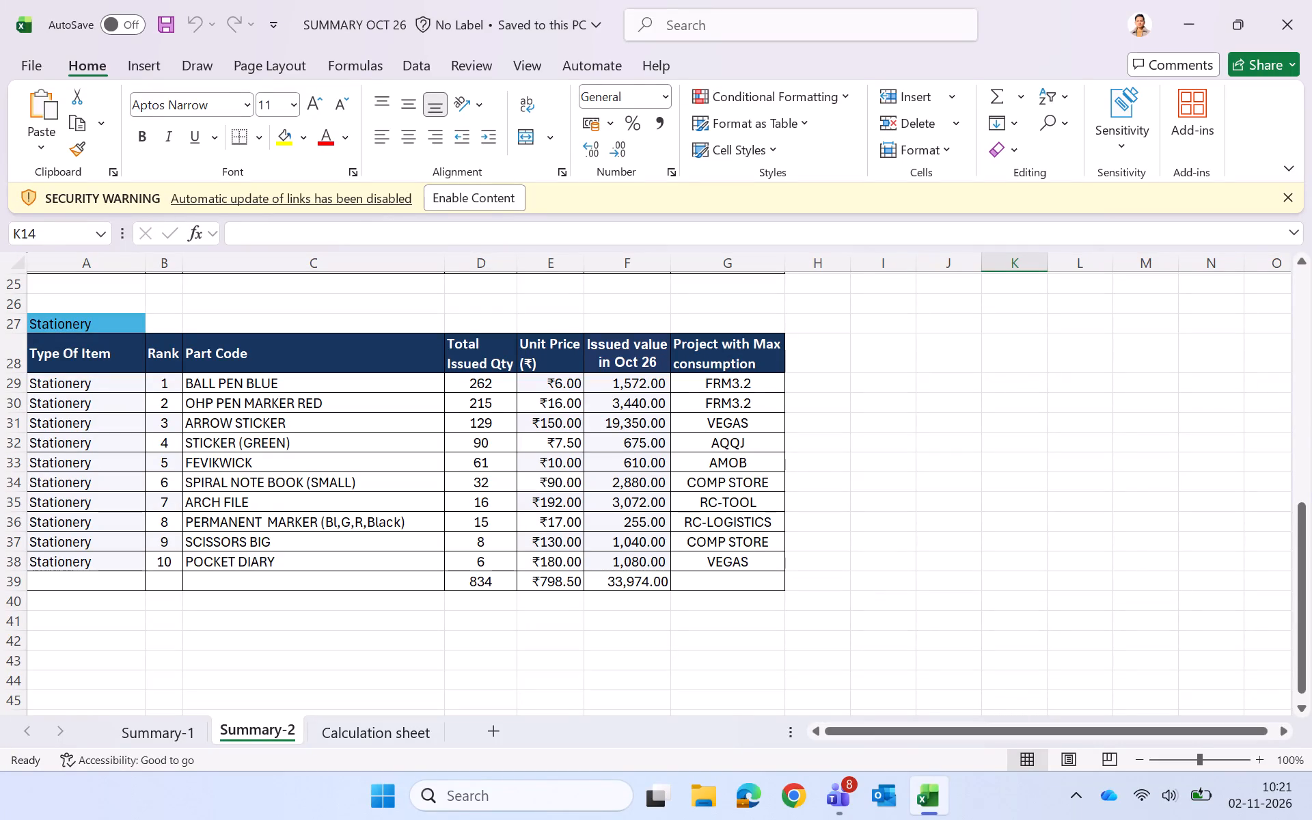
# Compare the Summary-1 general items report with the ranked item tables on Summary-2 and check the Calculation sheet.
pyautogui.click(901, 459)
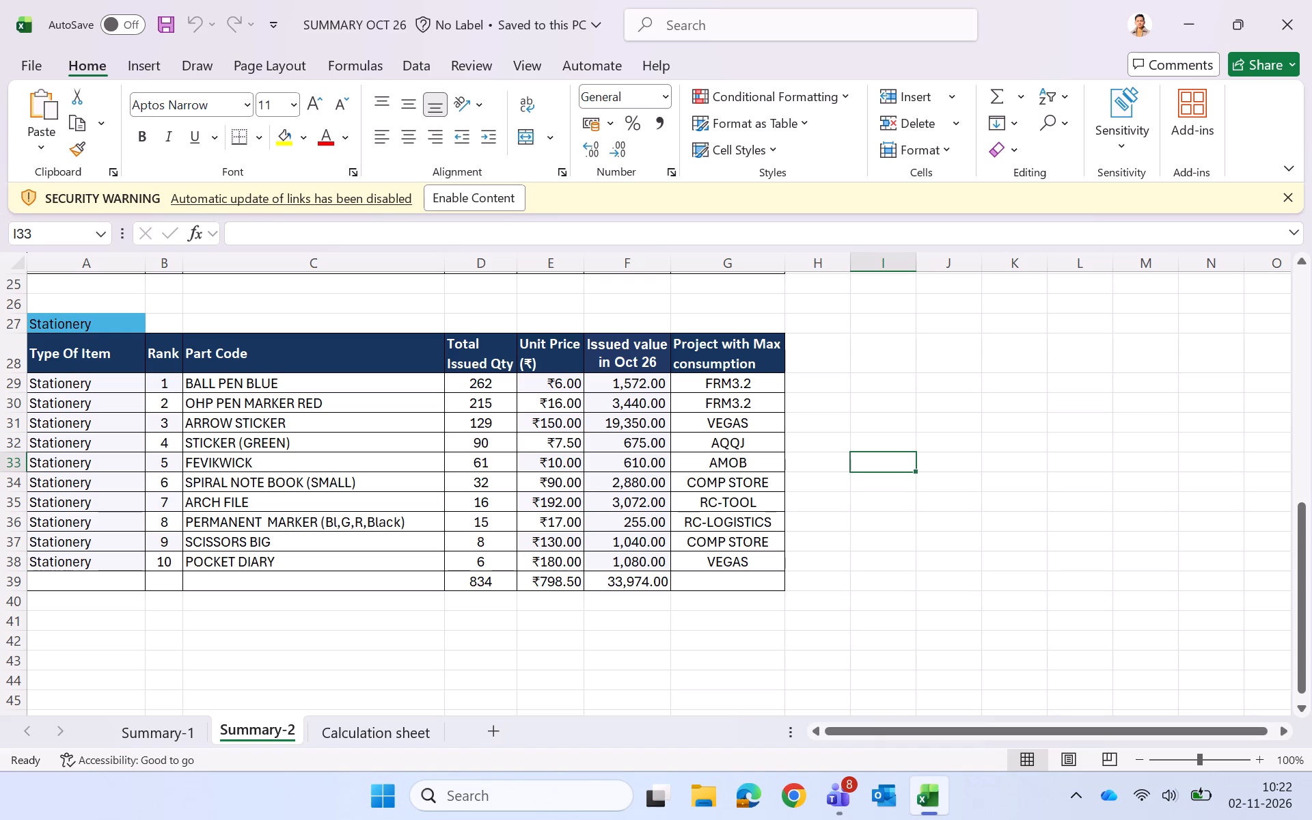
pyautogui.click(159, 730)
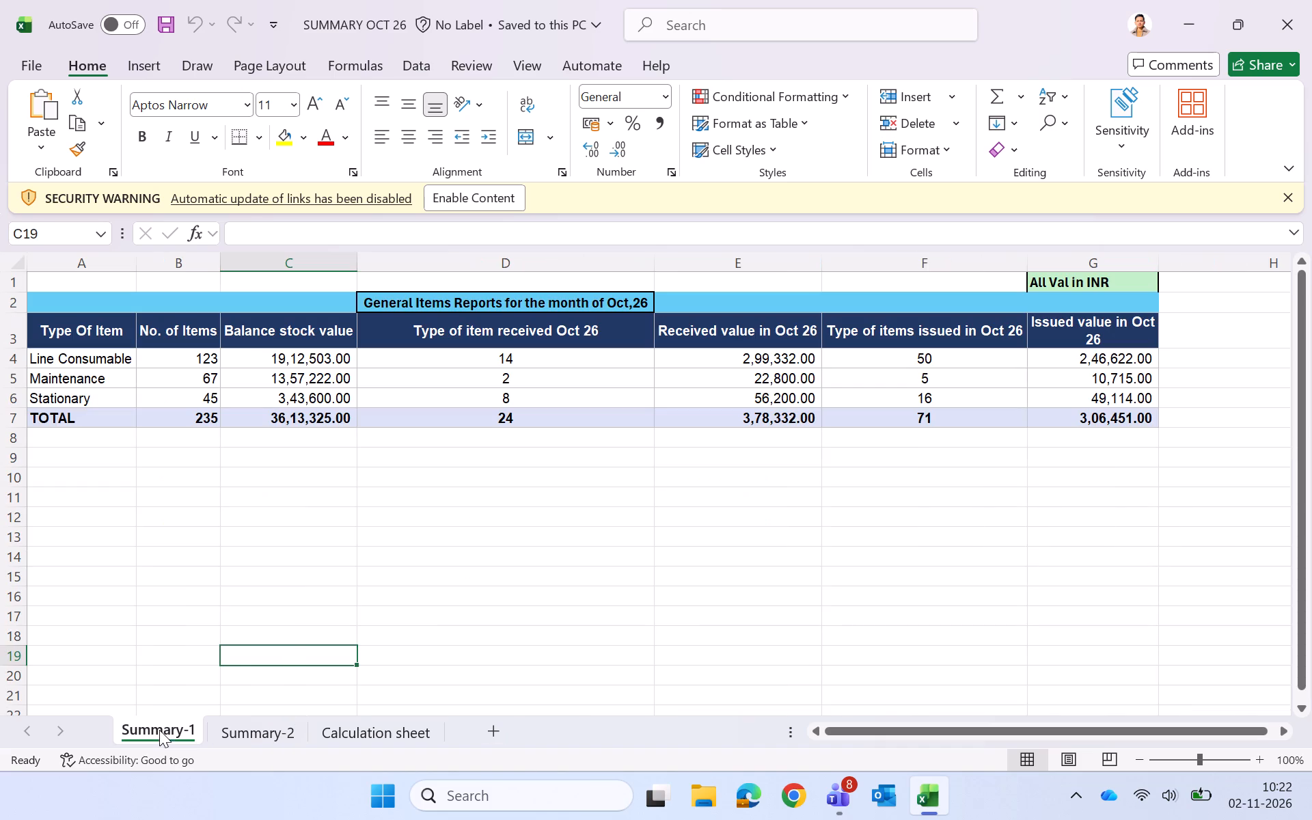
pyautogui.click(266, 731)
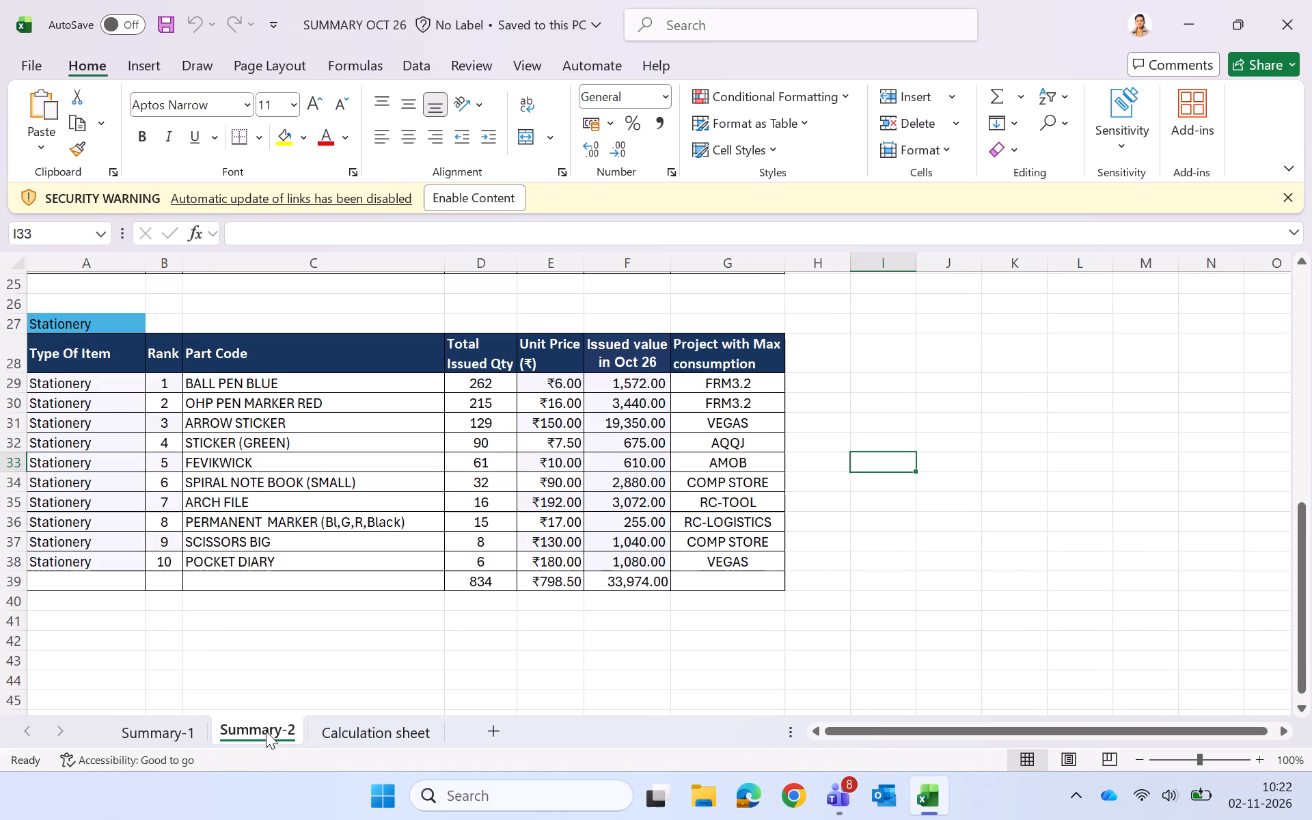
pyautogui.scroll(5, 582, 631)
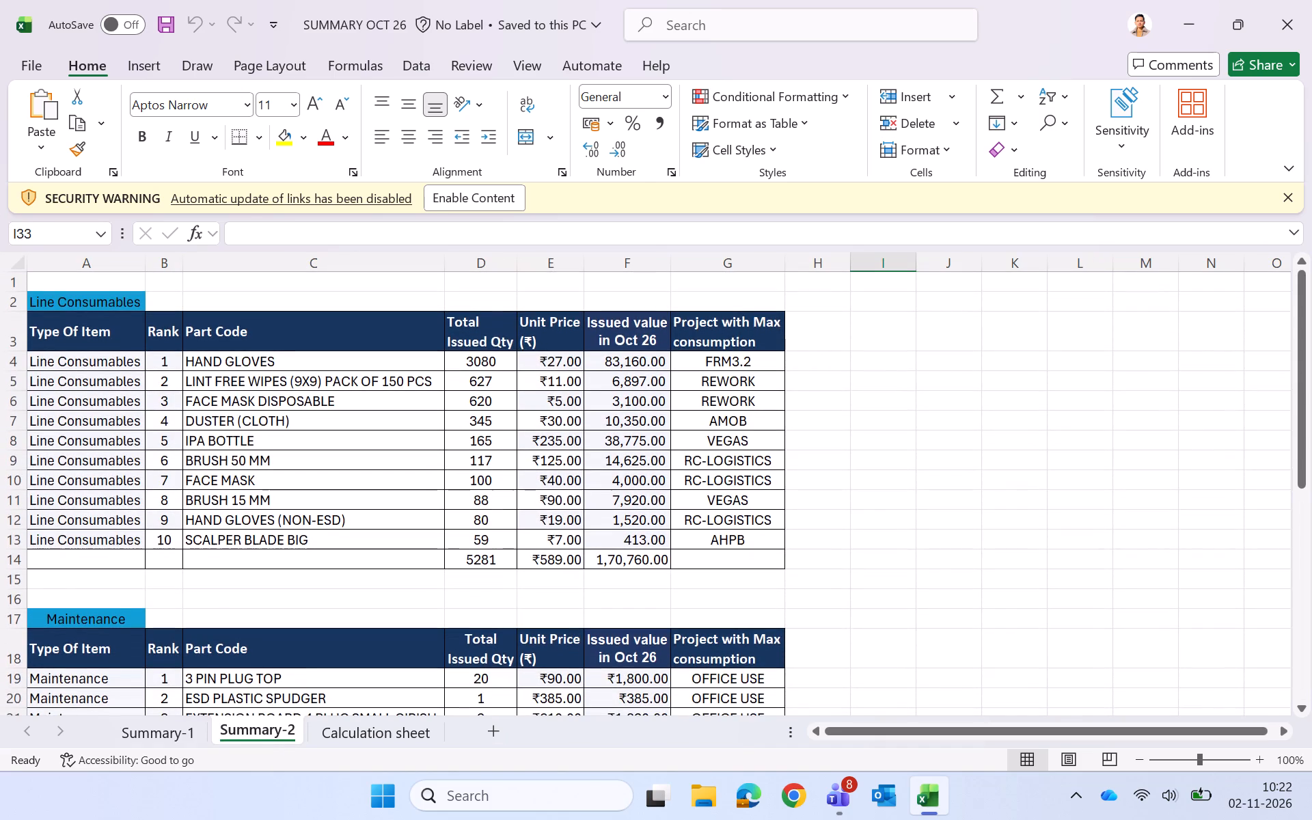
pyautogui.scroll(-3, 582, 631)
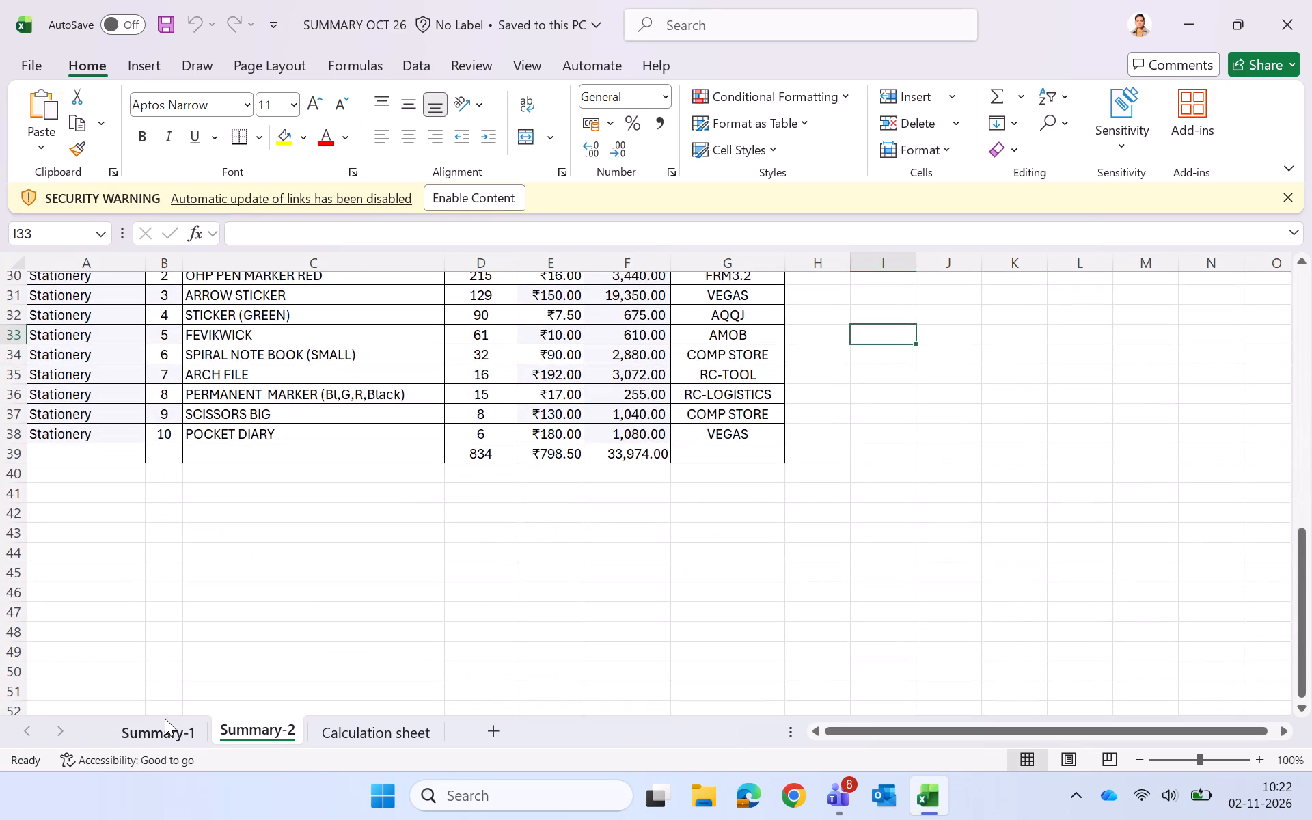
pyautogui.click(163, 718)
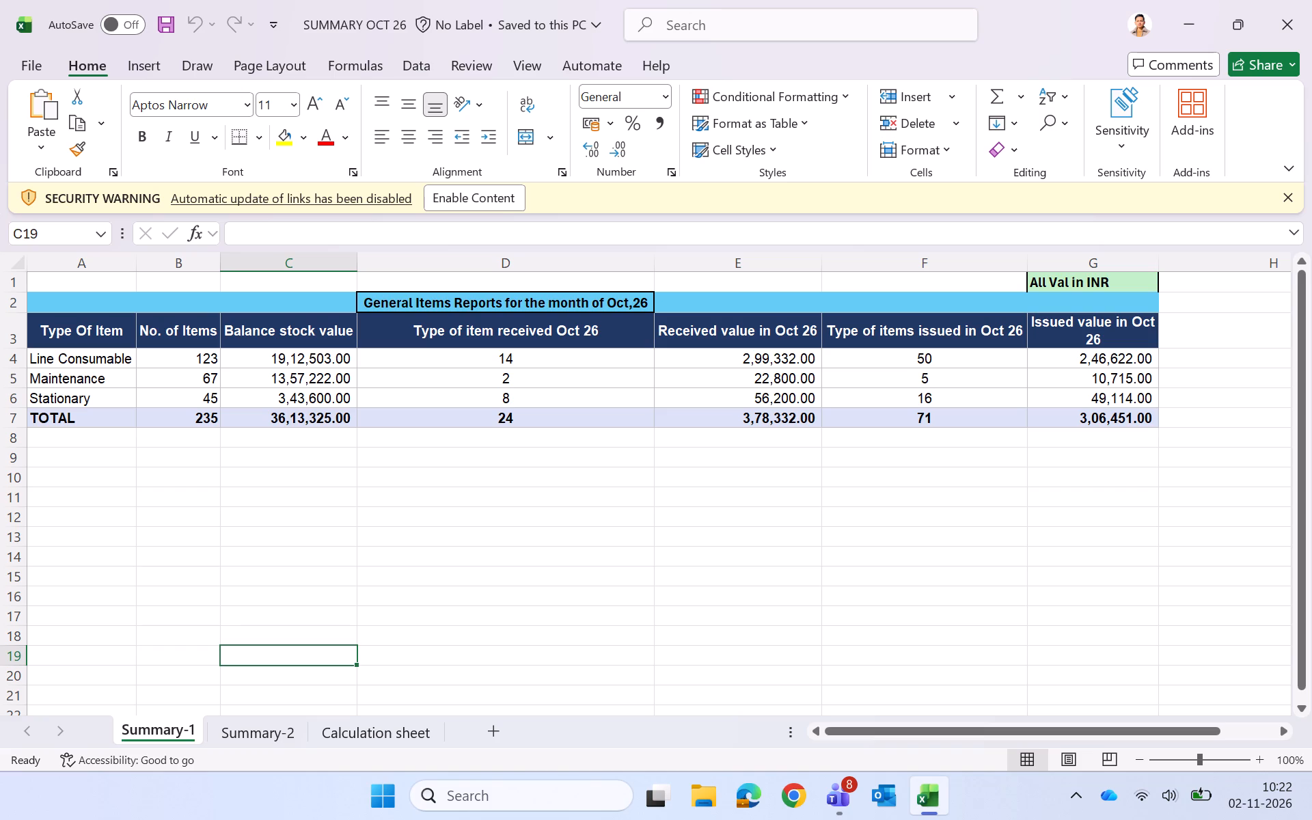
pyautogui.click(336, 631)
pyautogui.click(285, 728)
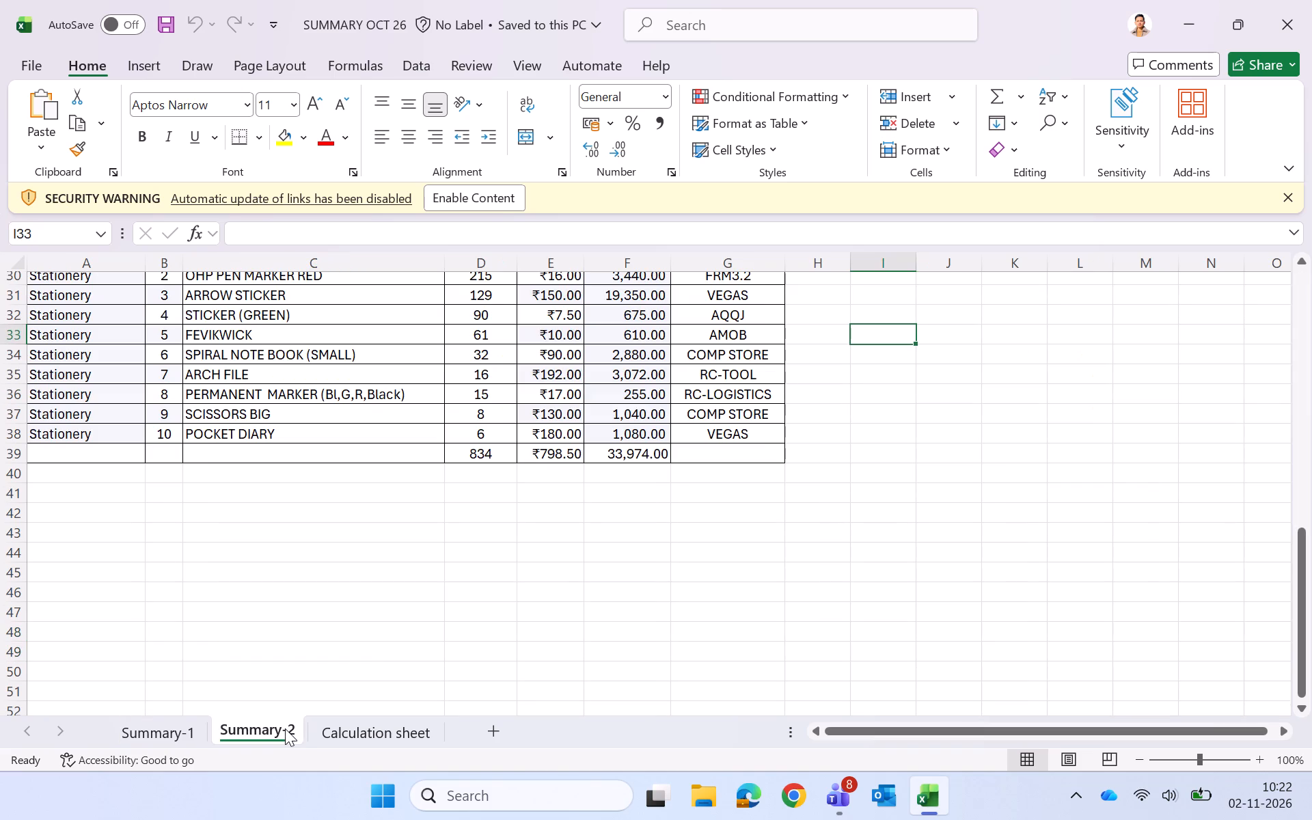
pyautogui.scroll(4, 285, 728)
pyautogui.click(1007, 533)
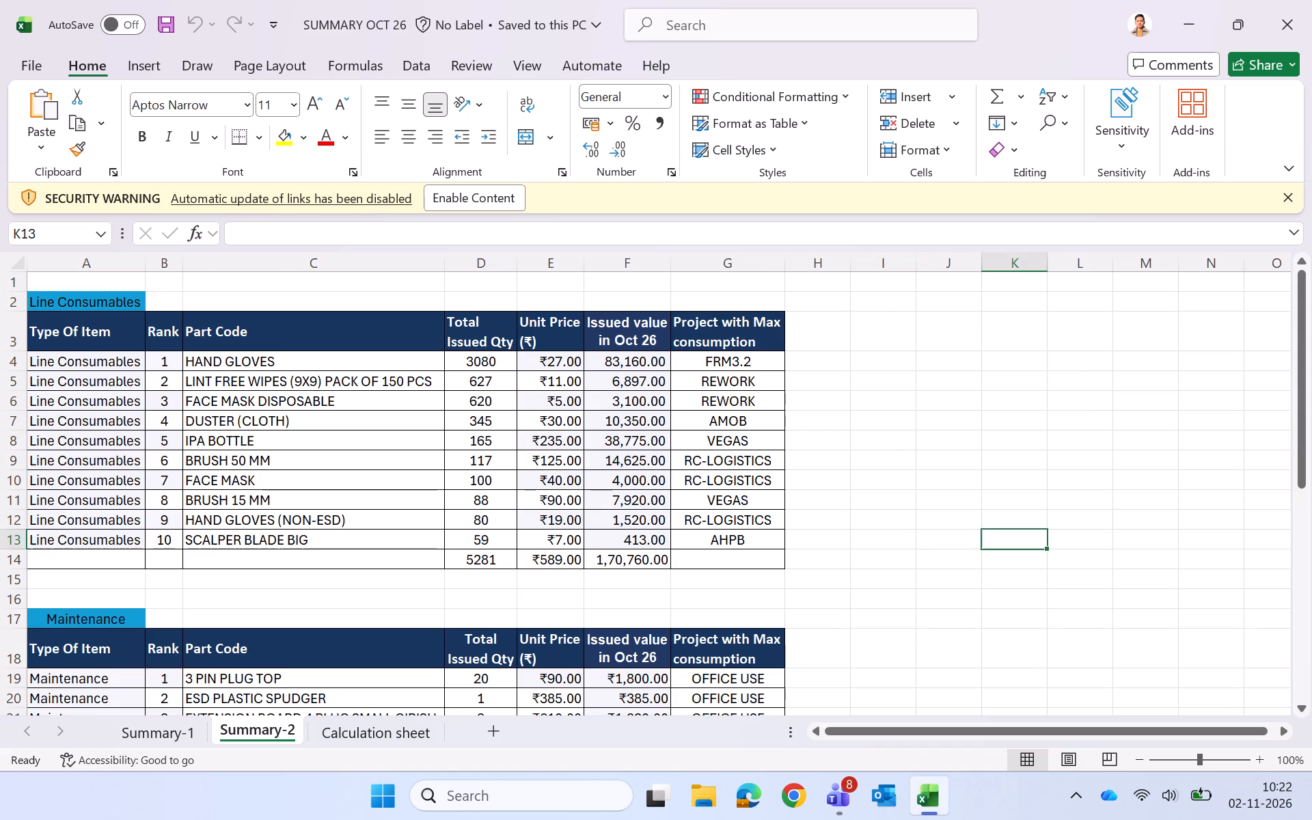
pyautogui.scroll(-2, 1007, 533)
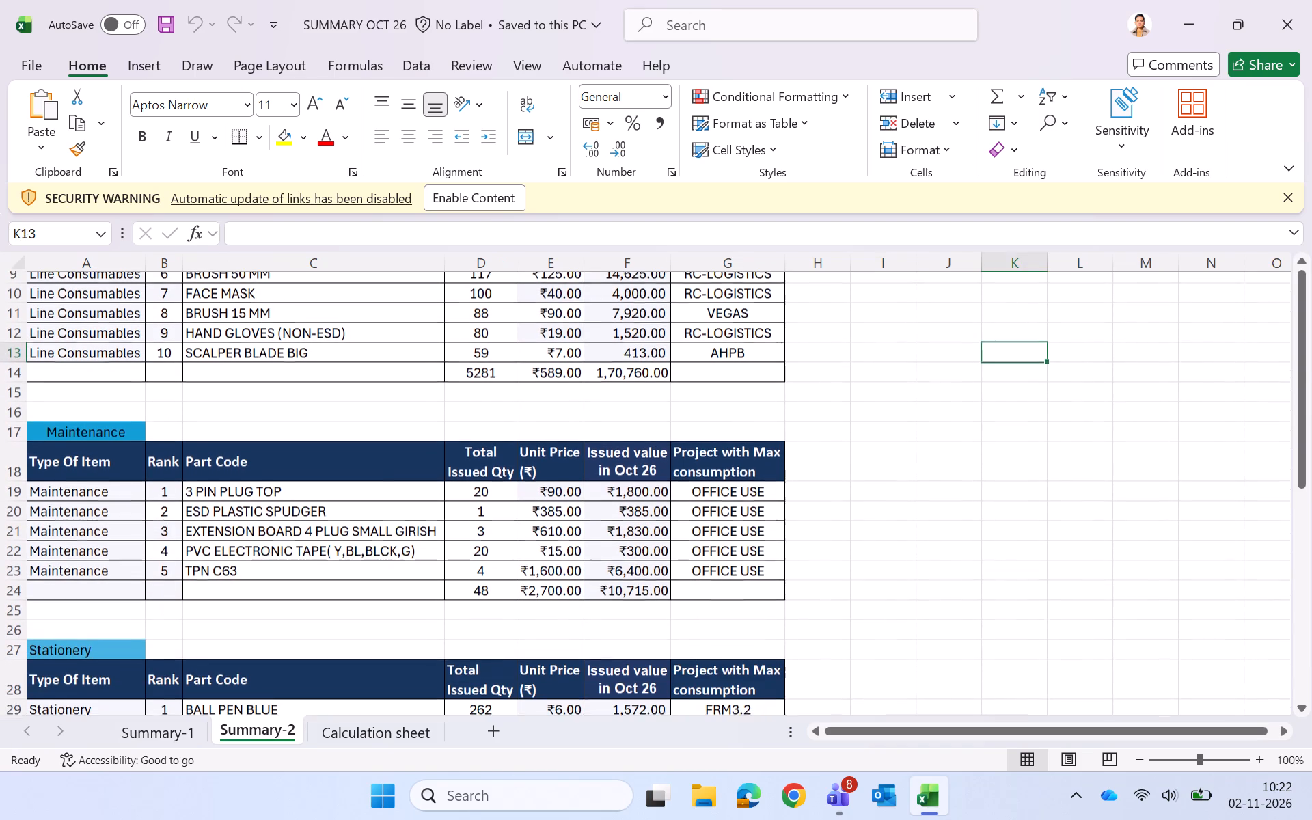
pyautogui.click(359, 733)
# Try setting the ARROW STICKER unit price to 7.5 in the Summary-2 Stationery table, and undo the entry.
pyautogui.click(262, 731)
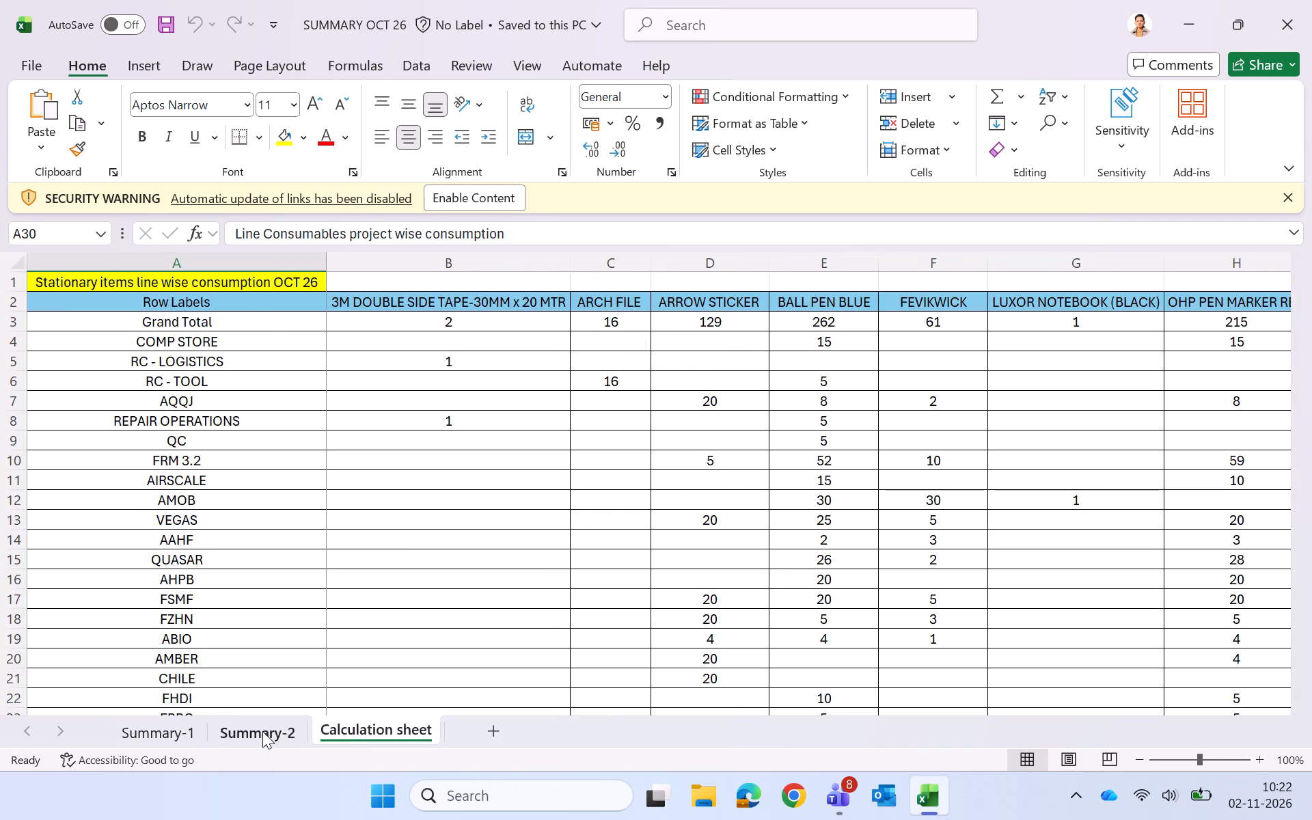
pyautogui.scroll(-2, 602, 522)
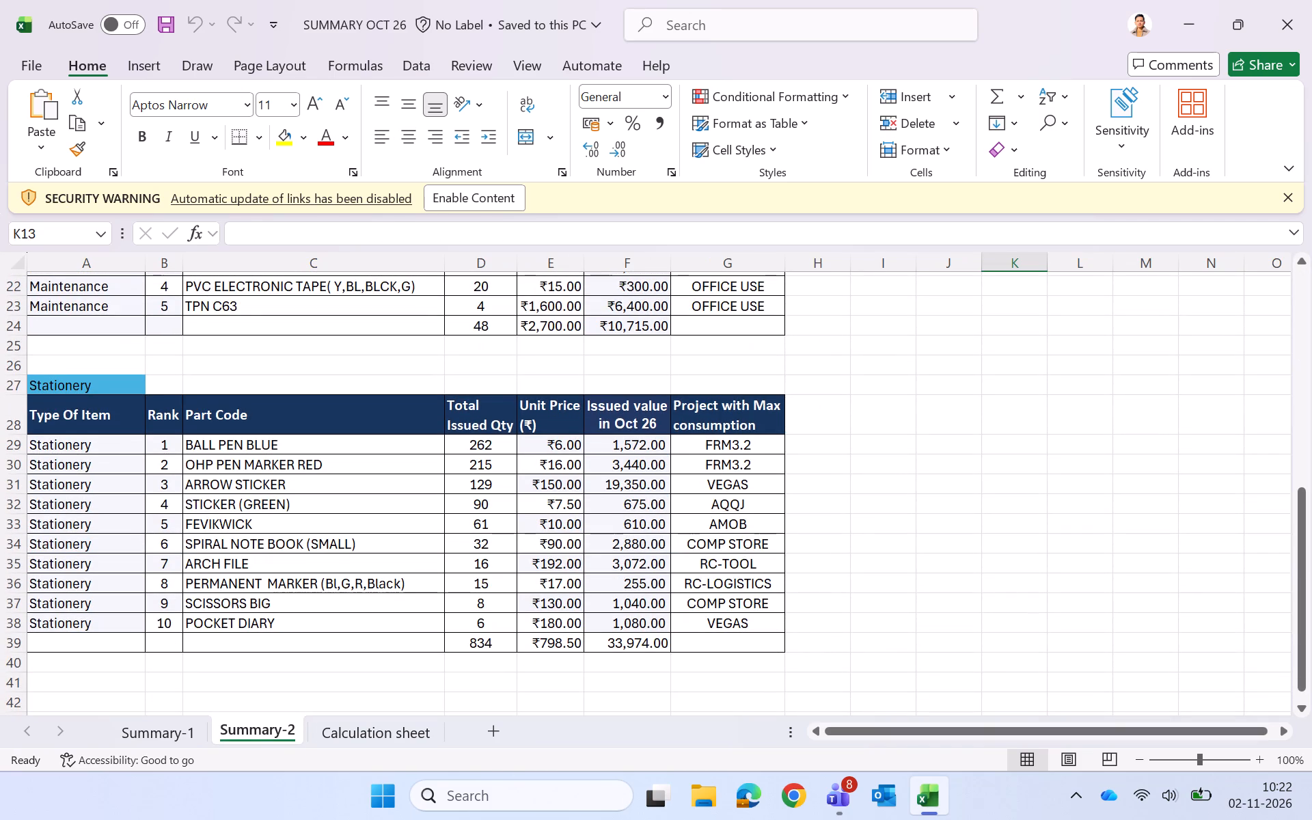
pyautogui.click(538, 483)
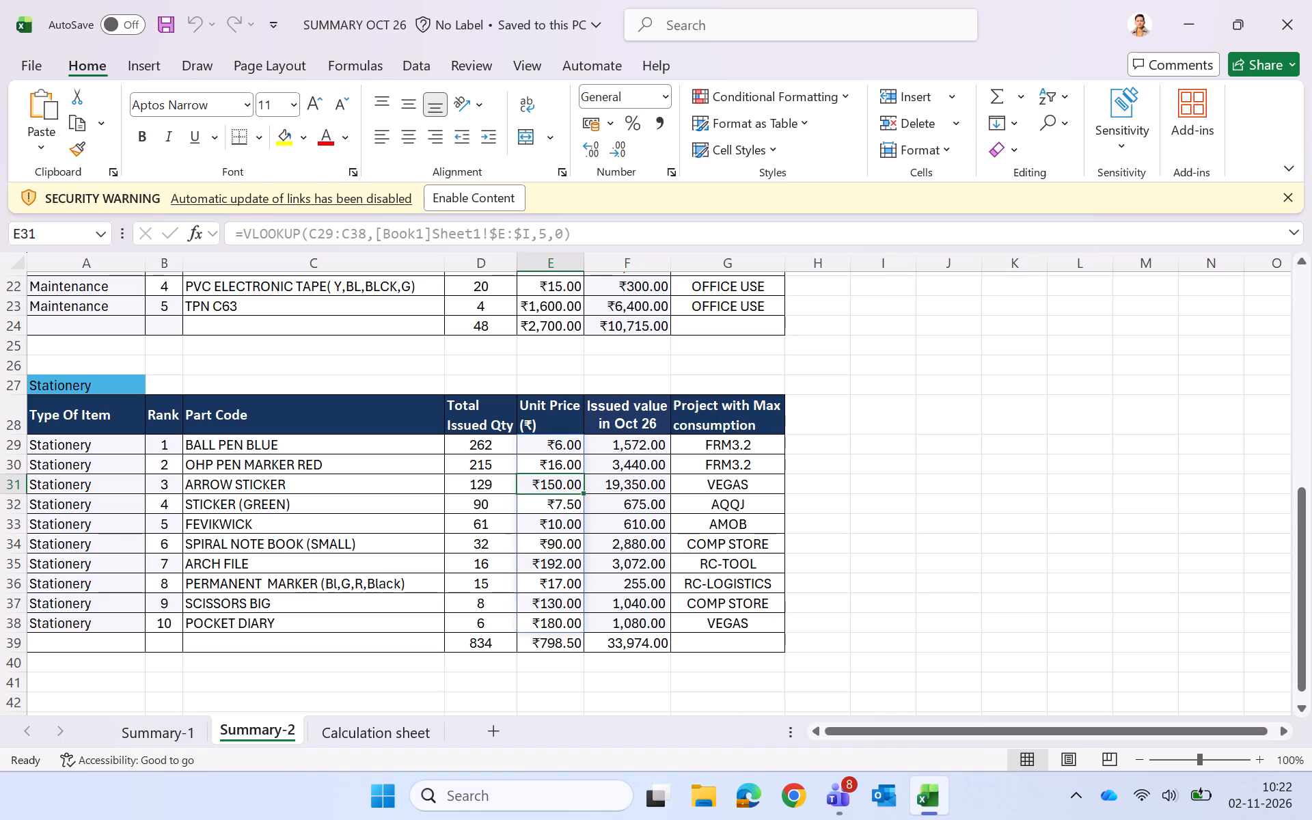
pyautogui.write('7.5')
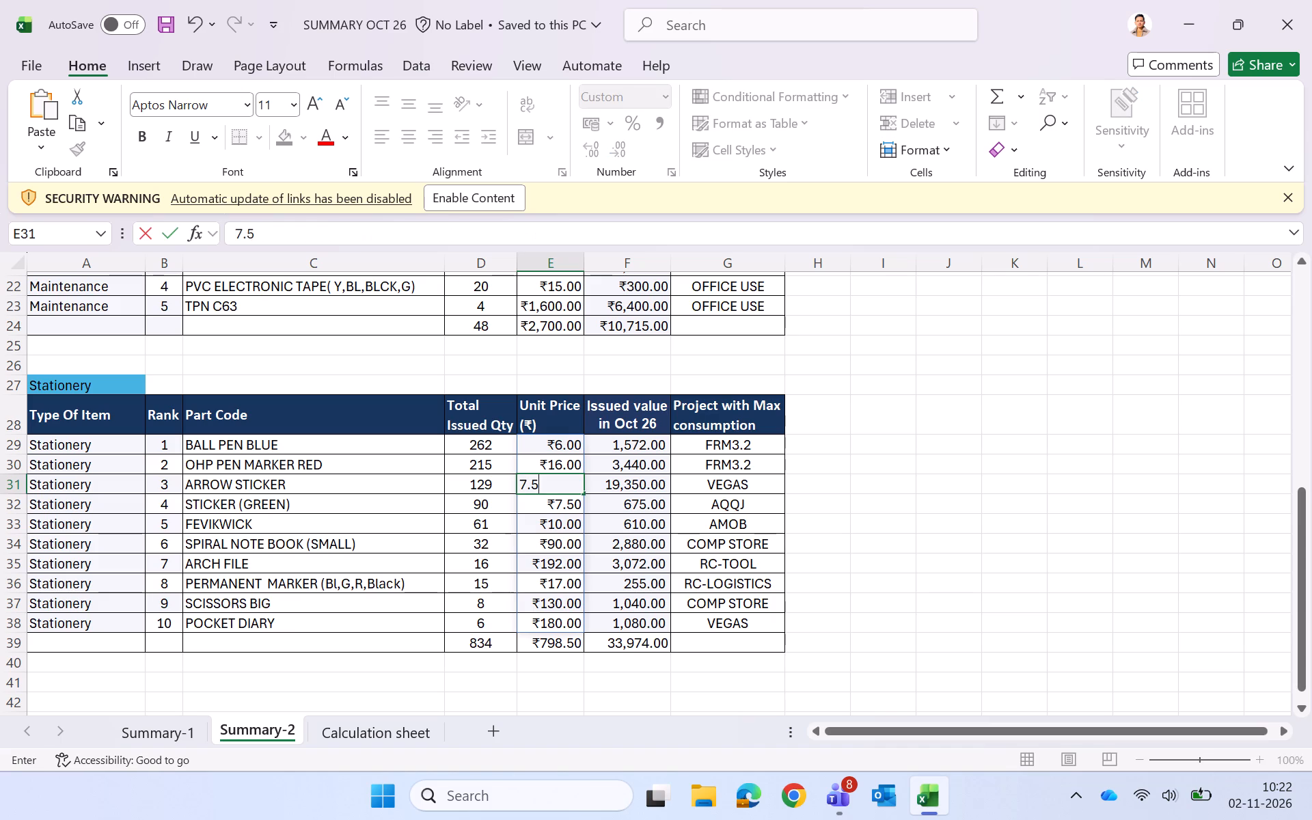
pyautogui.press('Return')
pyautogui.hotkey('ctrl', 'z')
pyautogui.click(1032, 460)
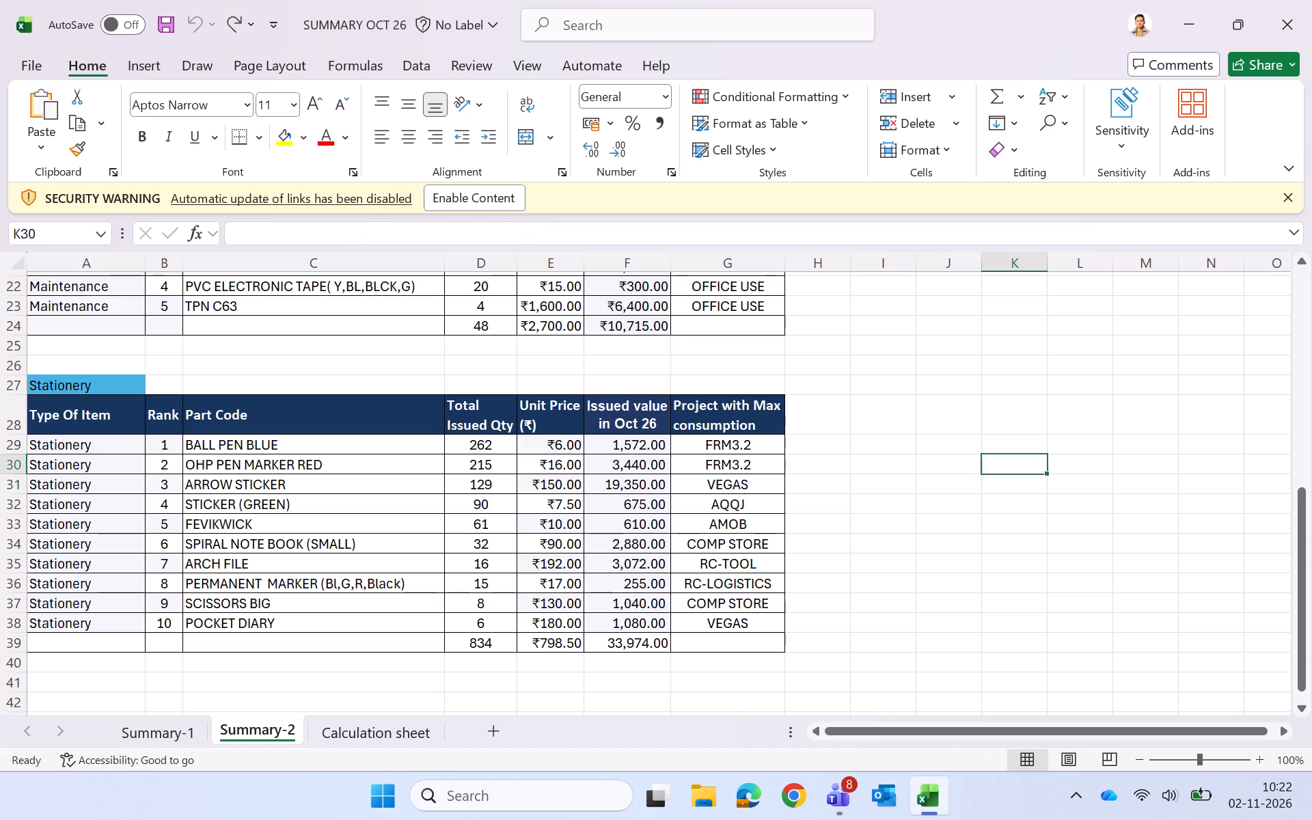
# Examine the formulas behind the Stationery unit prices, from BALL PEN BLUE to STICKER (GREEN).
pyautogui.click(550, 449)
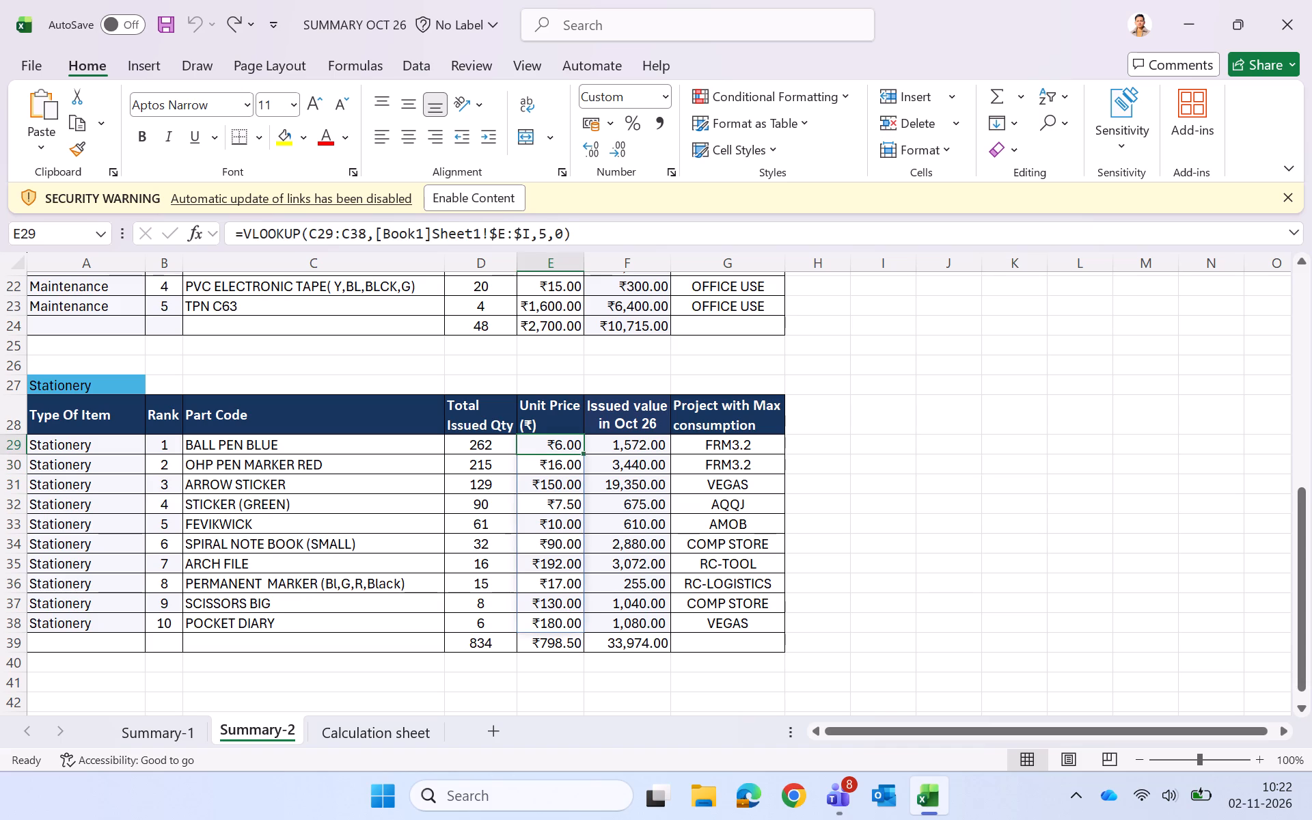
pyautogui.click(1160, 452)
pyautogui.click(1160, 452)
pyautogui.press('Left')
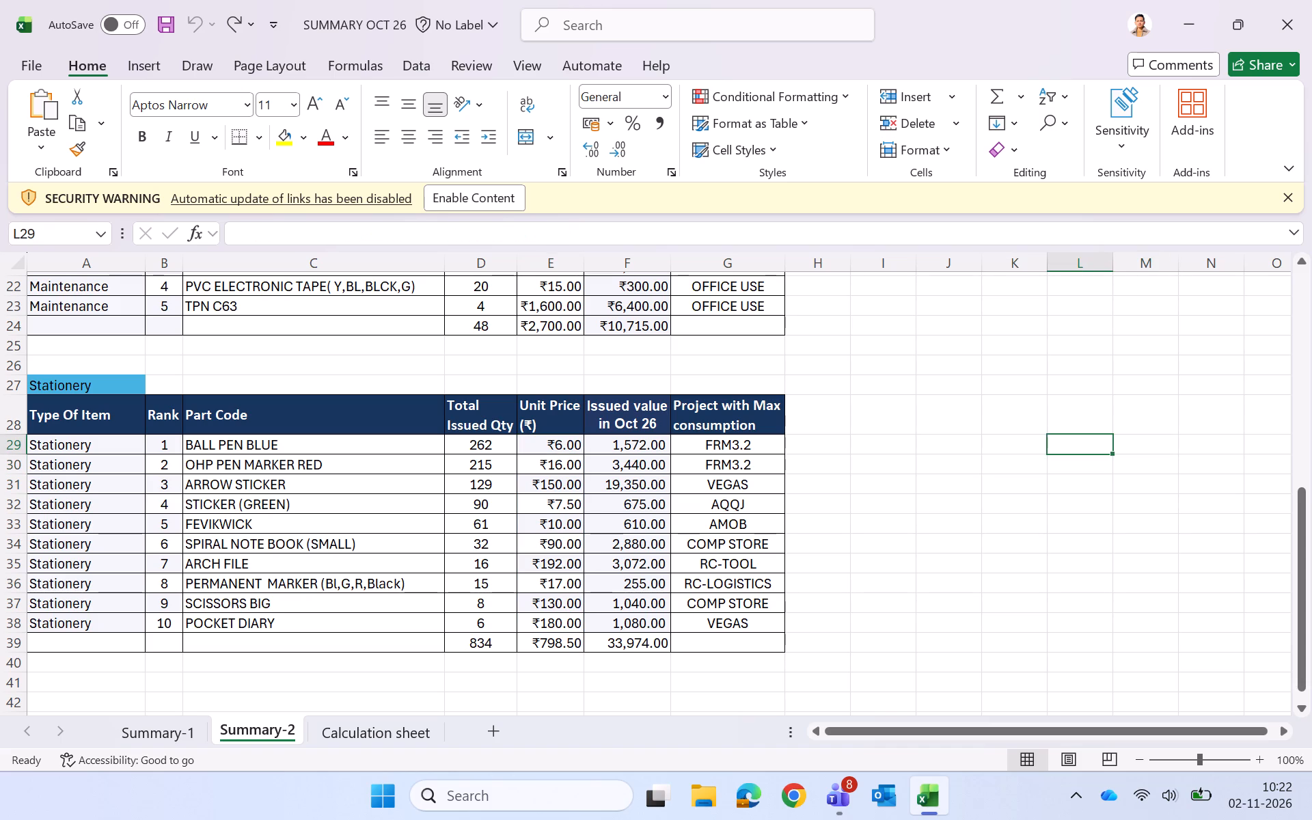
pyautogui.click(571, 475)
pyautogui.press('Down')
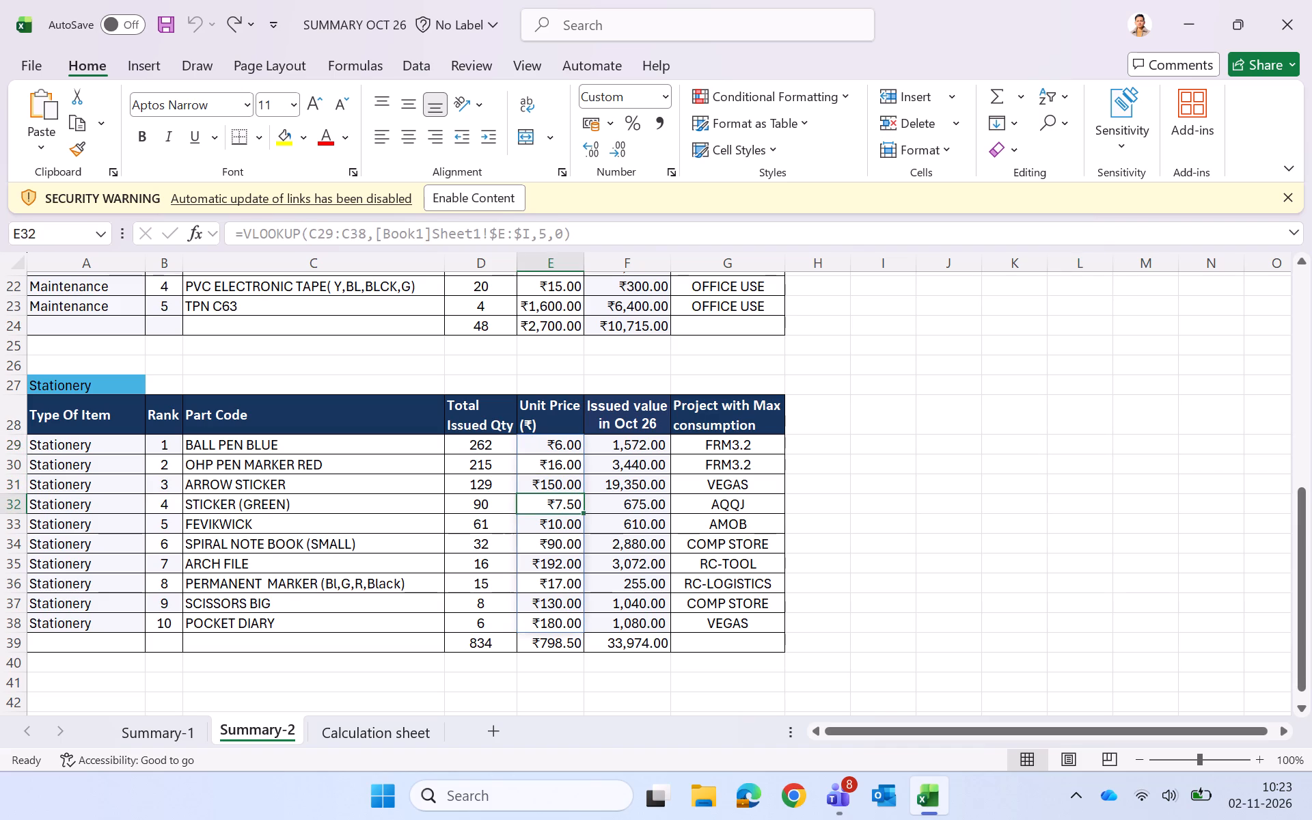
pyautogui.press('Up')
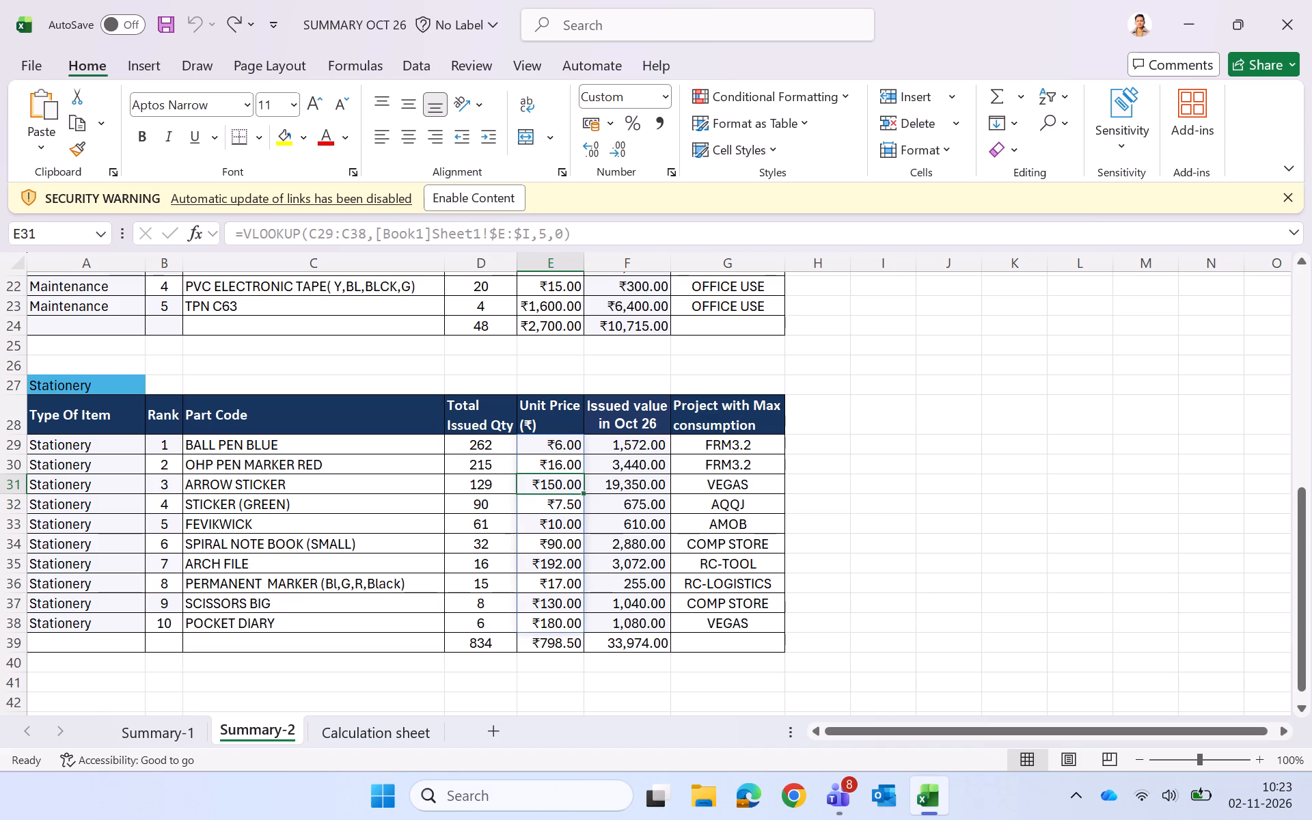
pyautogui.press('Down')
pyautogui.press('Up')
# Enable the workbook's blocked content for automatic link updates and dismiss the notice.
pyautogui.click(492, 204)
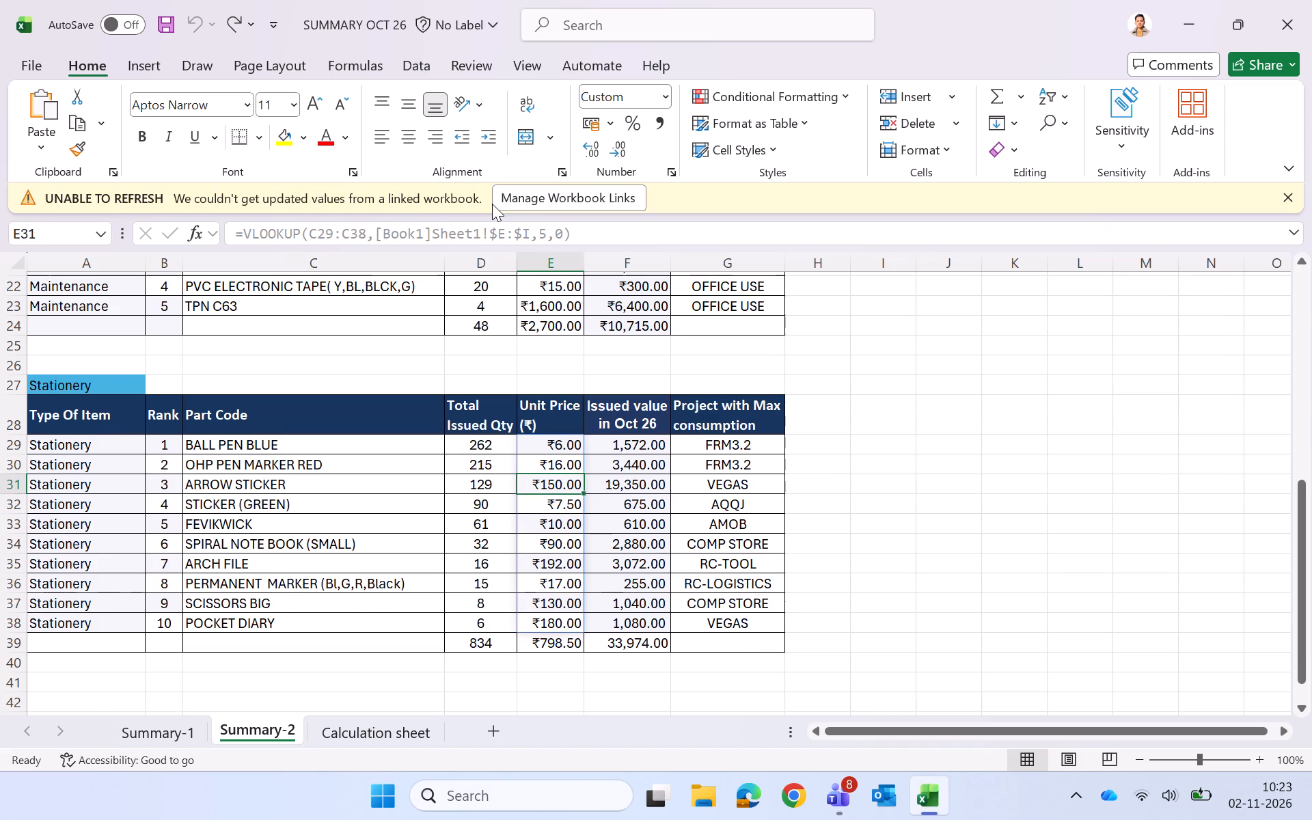
pyautogui.click(1282, 197)
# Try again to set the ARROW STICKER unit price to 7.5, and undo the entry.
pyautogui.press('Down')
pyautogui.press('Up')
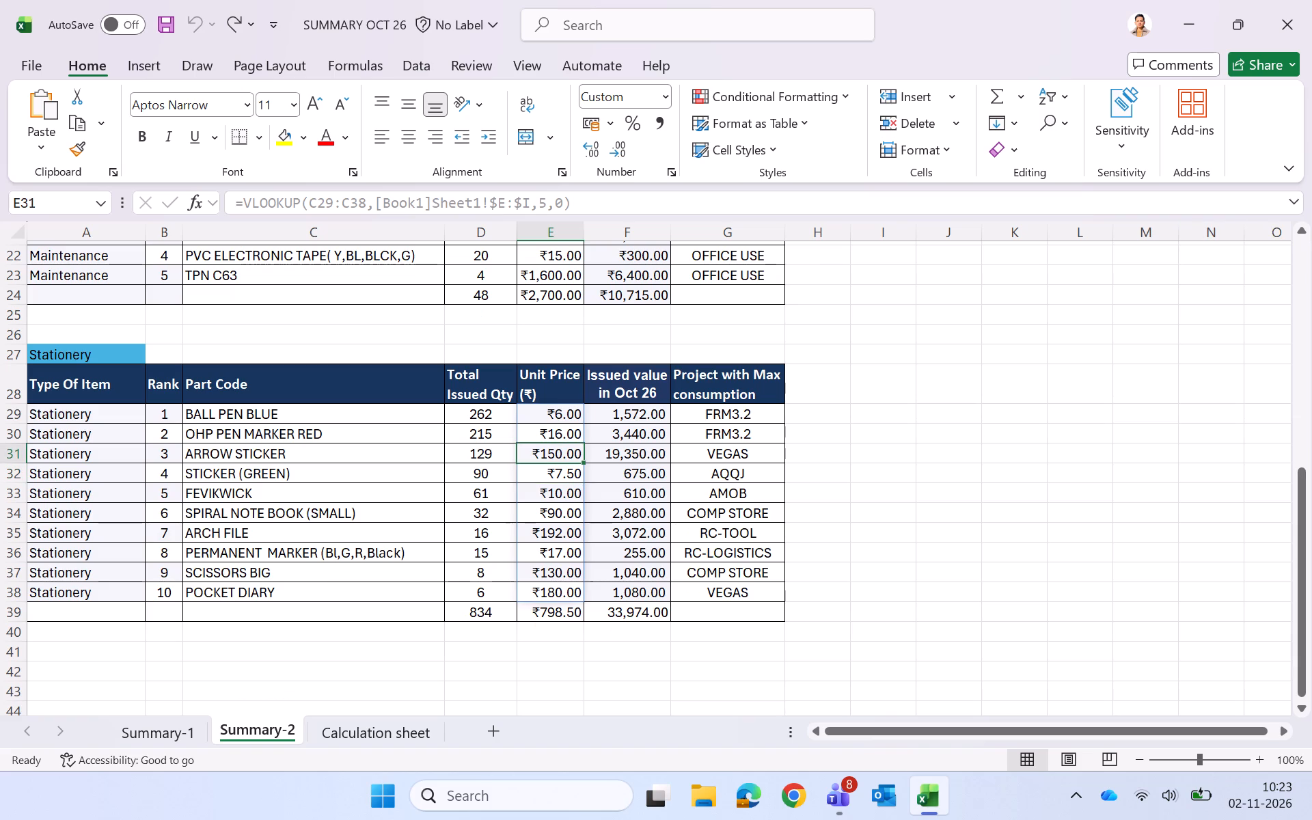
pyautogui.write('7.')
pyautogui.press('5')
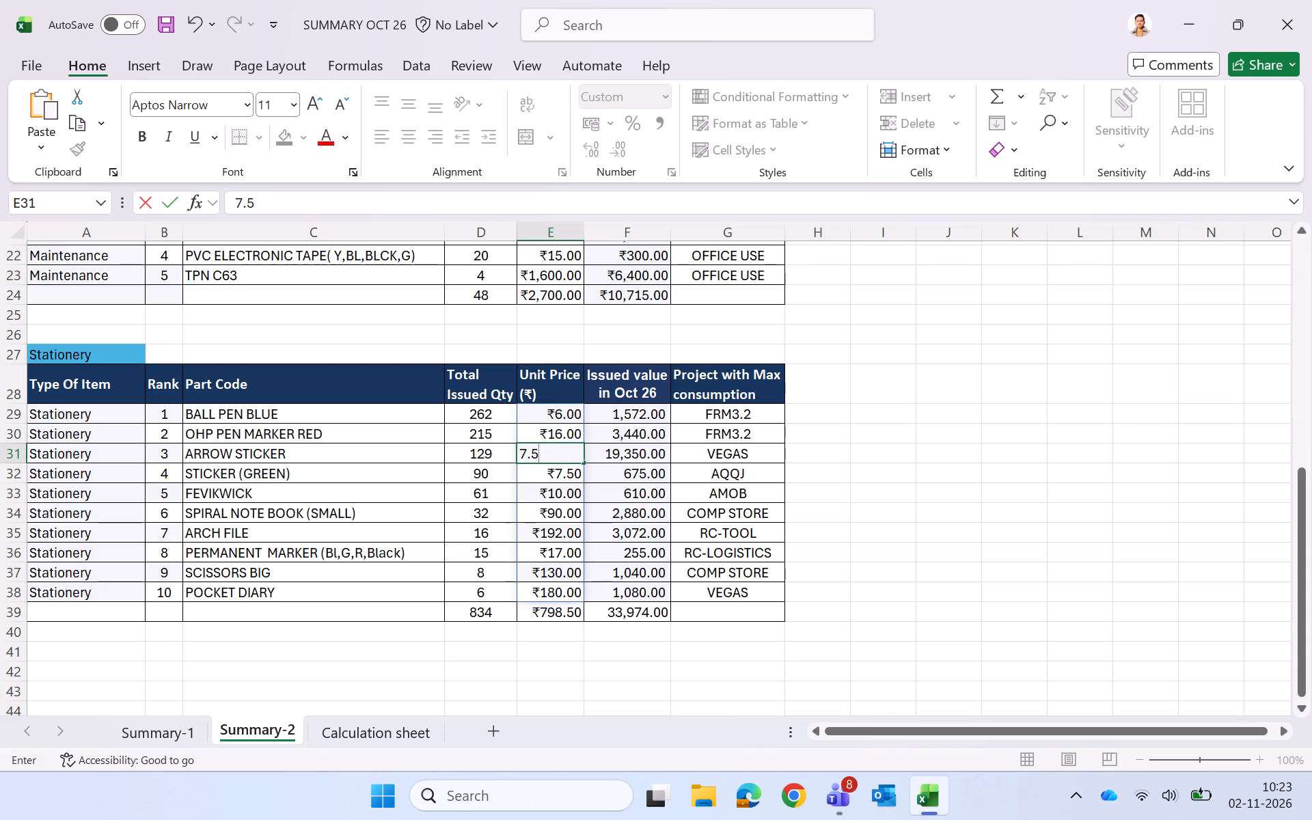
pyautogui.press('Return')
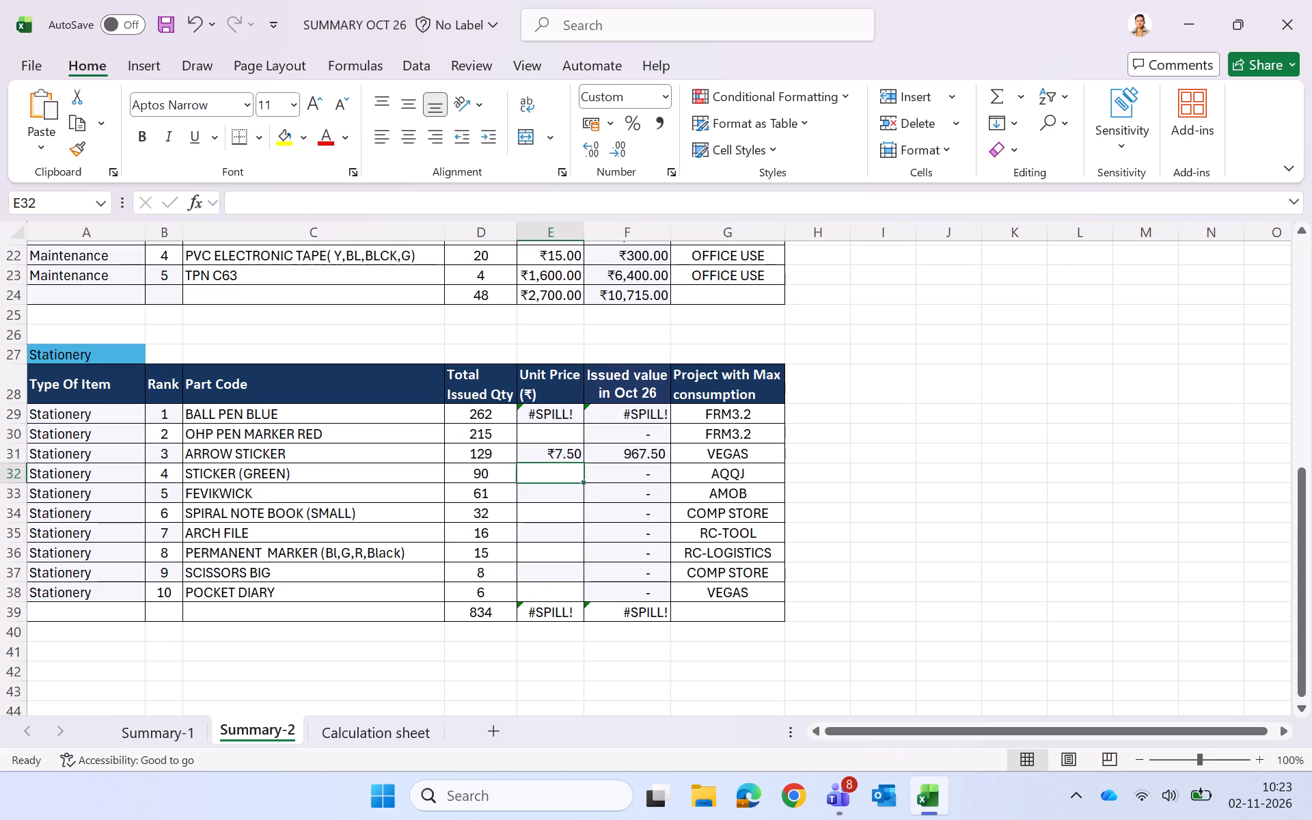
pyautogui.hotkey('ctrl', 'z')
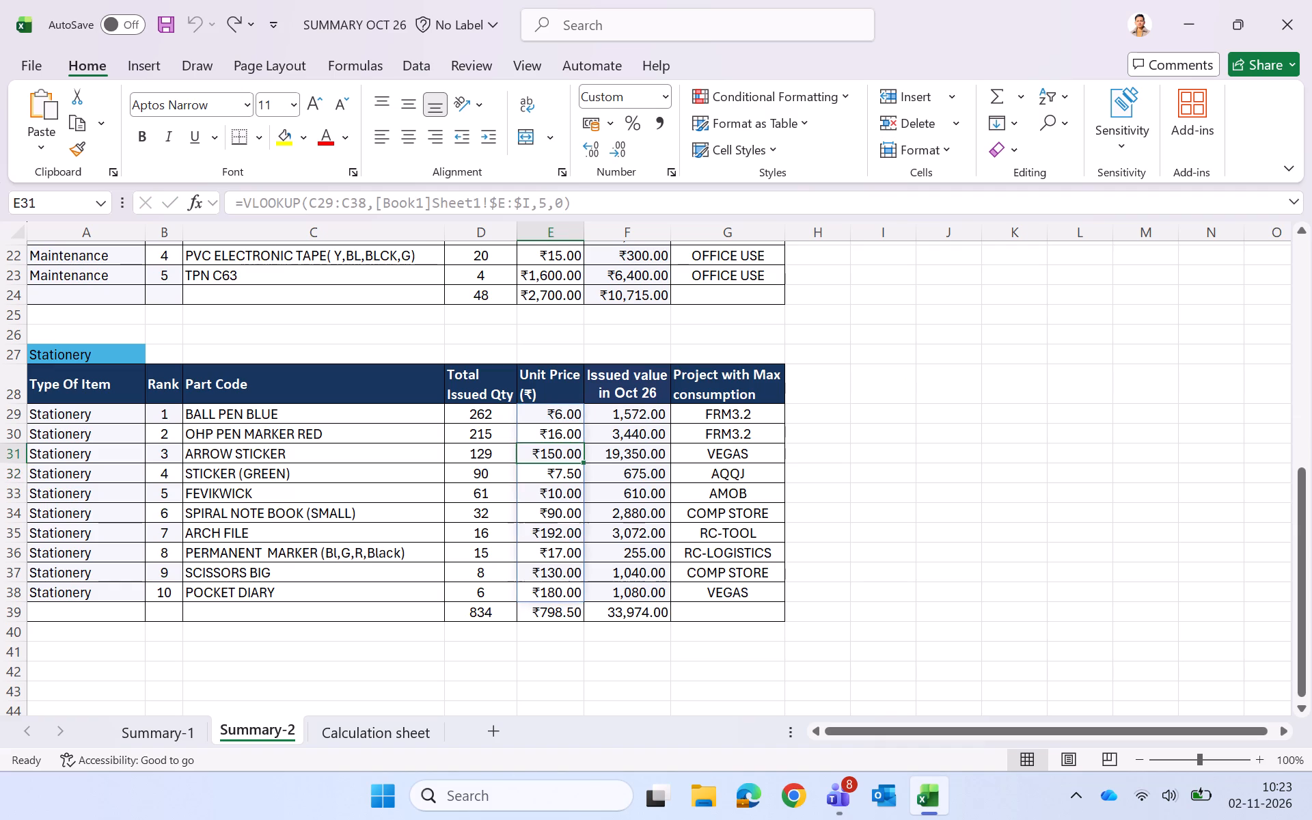
# Replace the Stationery table's Unit Price column, E28 to E39, with its own copied values in place of formulas.
pyautogui.press('Down')
pyautogui.press('Down')
pyautogui.press('Down')
pyautogui.press('Up')
pyautogui.press('Up')
pyautogui.press('Up')
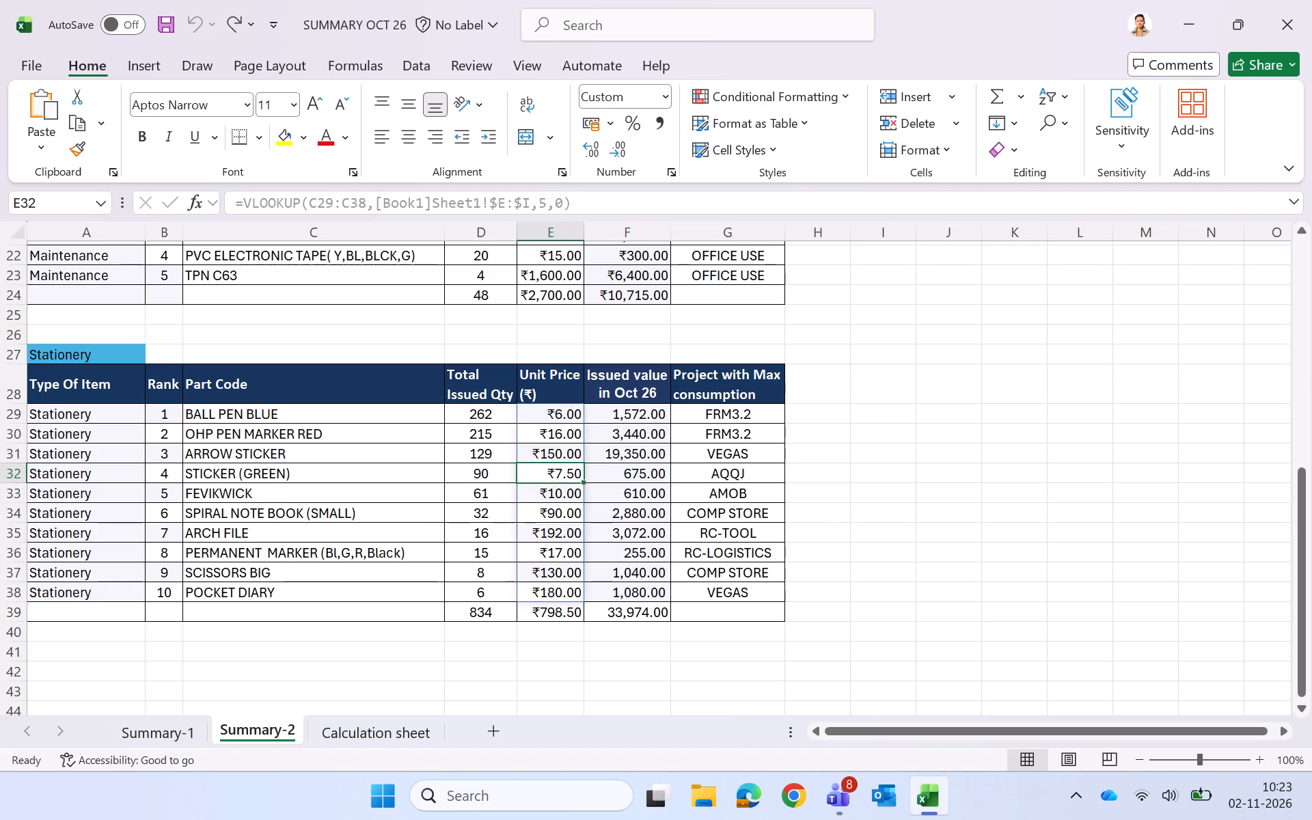
pyautogui.press('Up')
pyautogui.press('Up')
pyautogui.press('Up')
pyautogui.hotkey('ctrl', 'shift', 'Down')
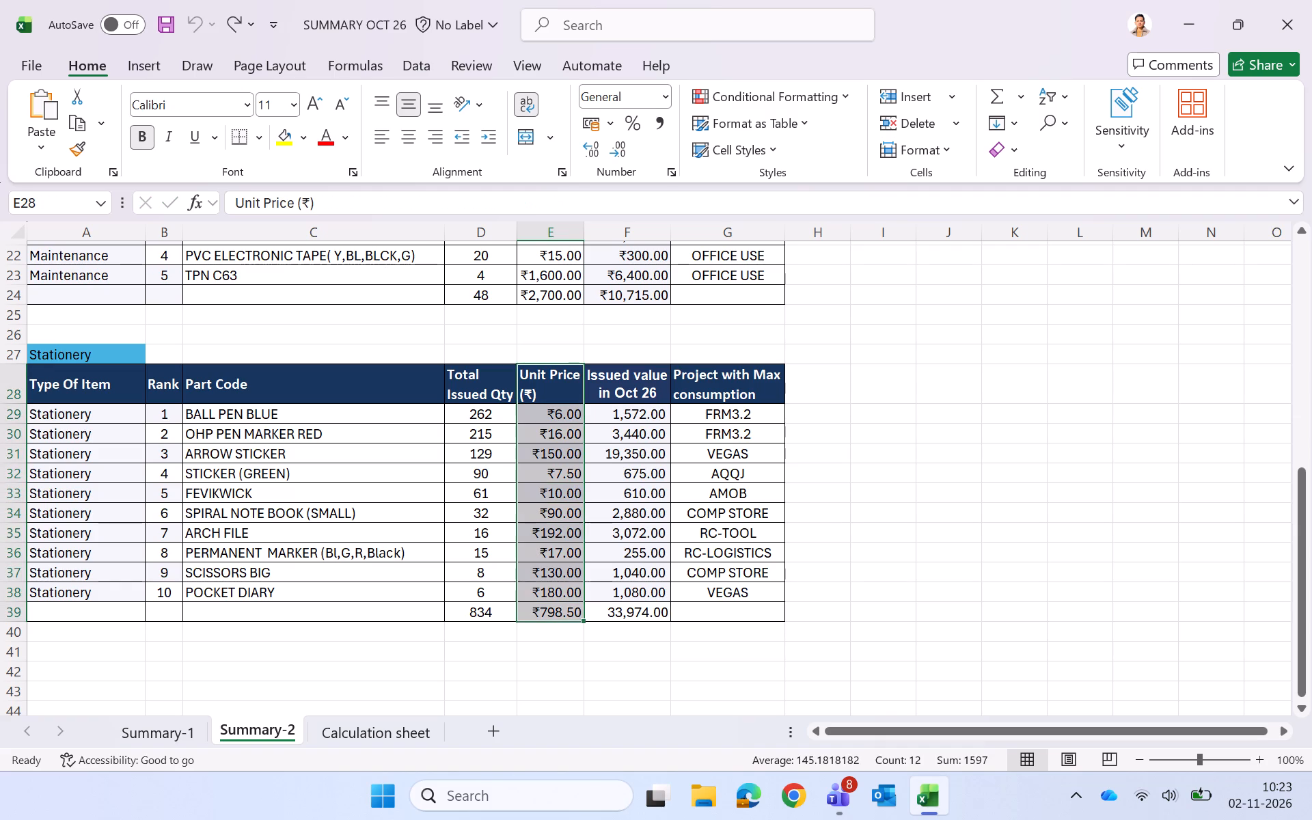
pyautogui.hotkey('ctrl', 'c')
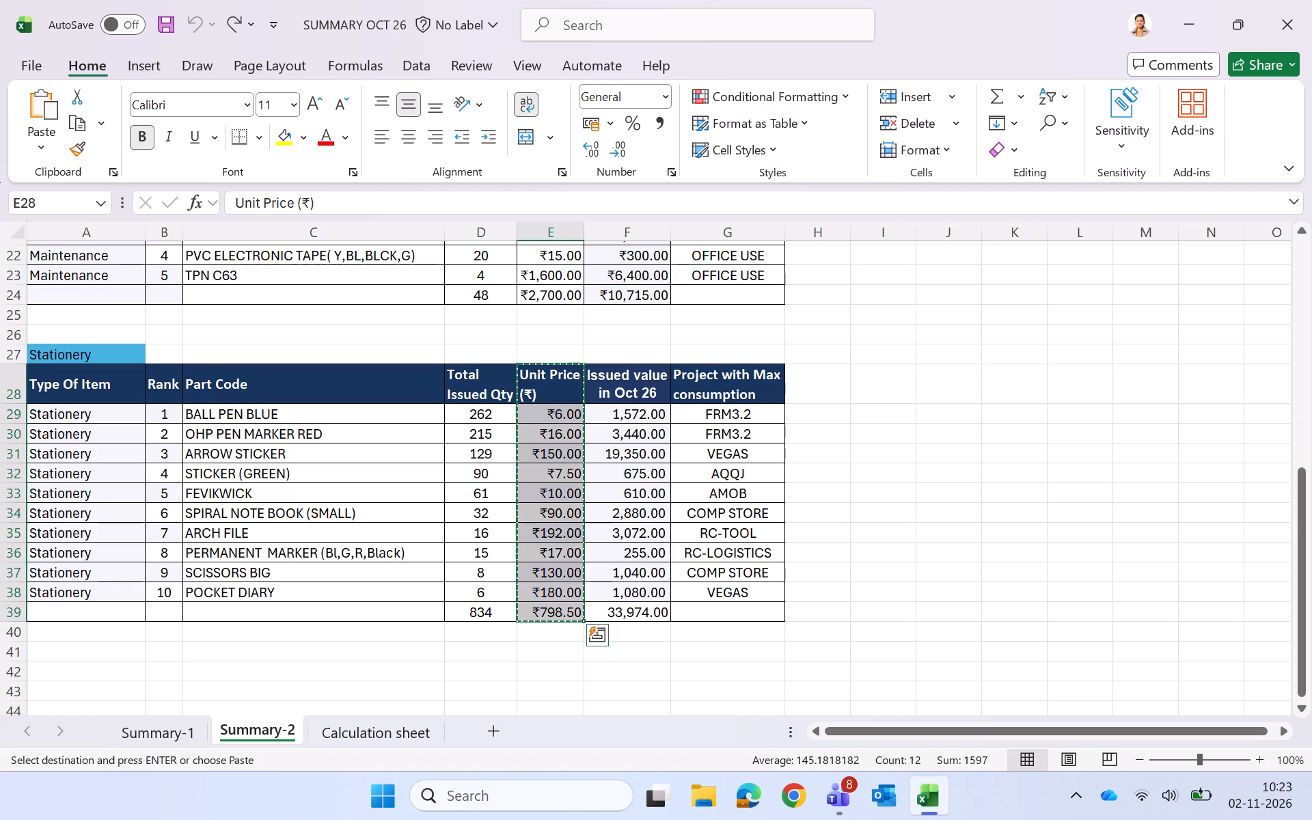
pyautogui.click(562, 376)
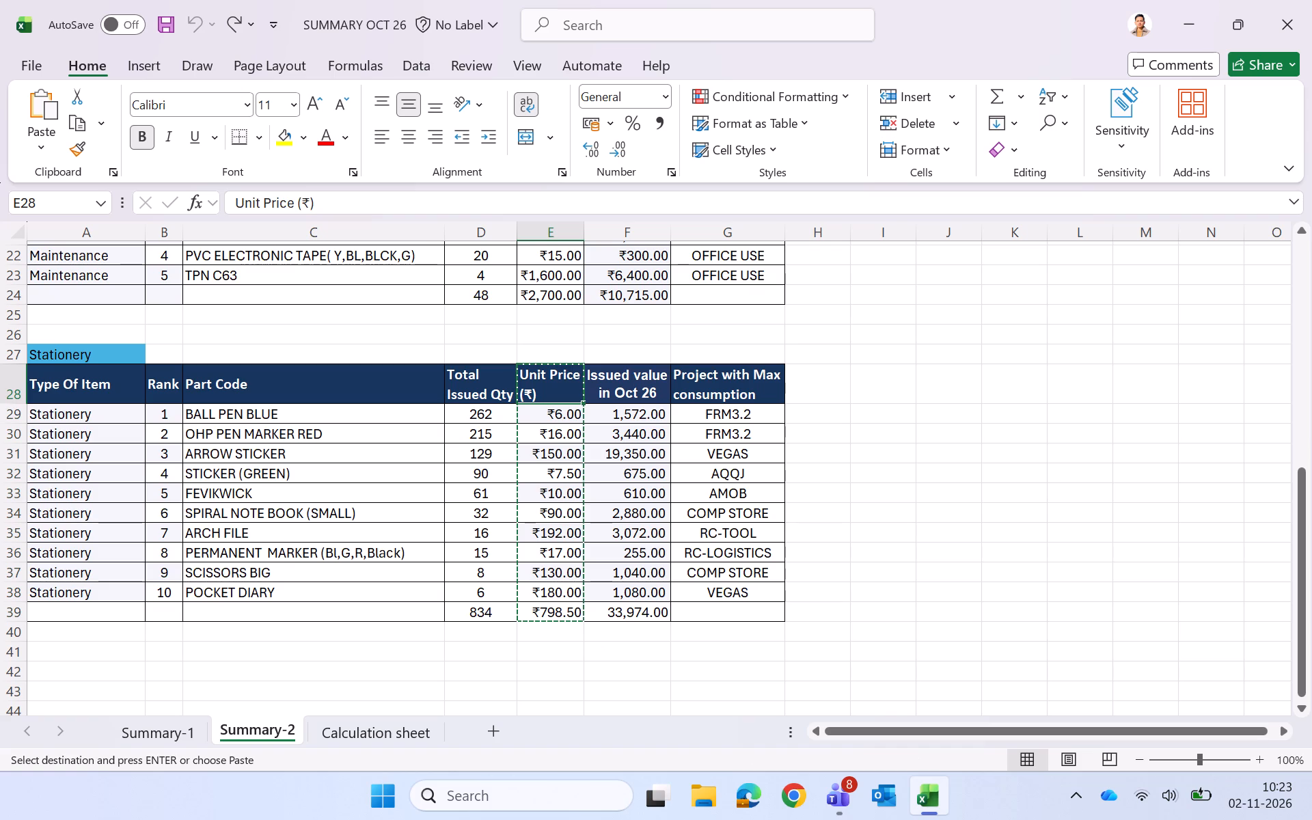
pyautogui.rightClick(562, 376)
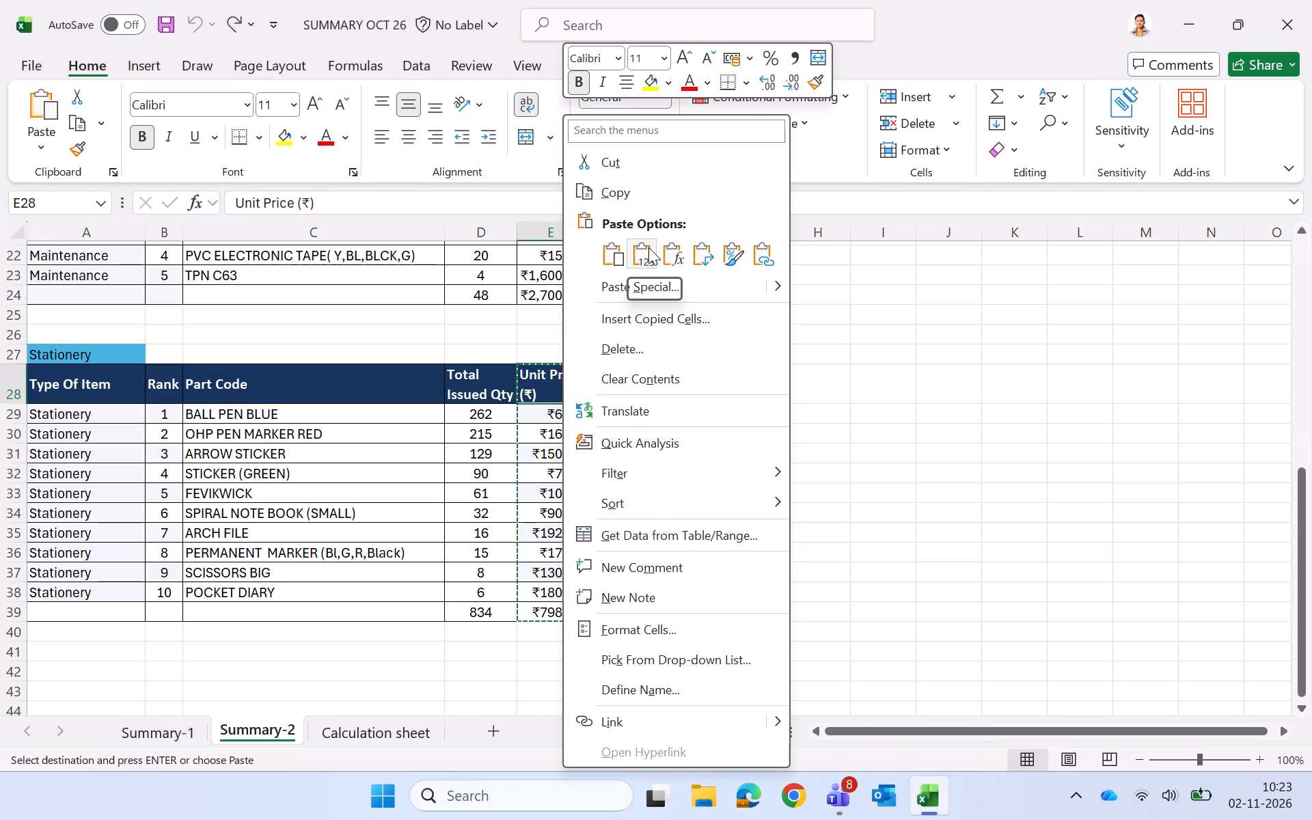
pyautogui.click(648, 247)
# Set the ARROW STICKER unit price in the Stationery table to 7.50.
pyautogui.click(551, 449)
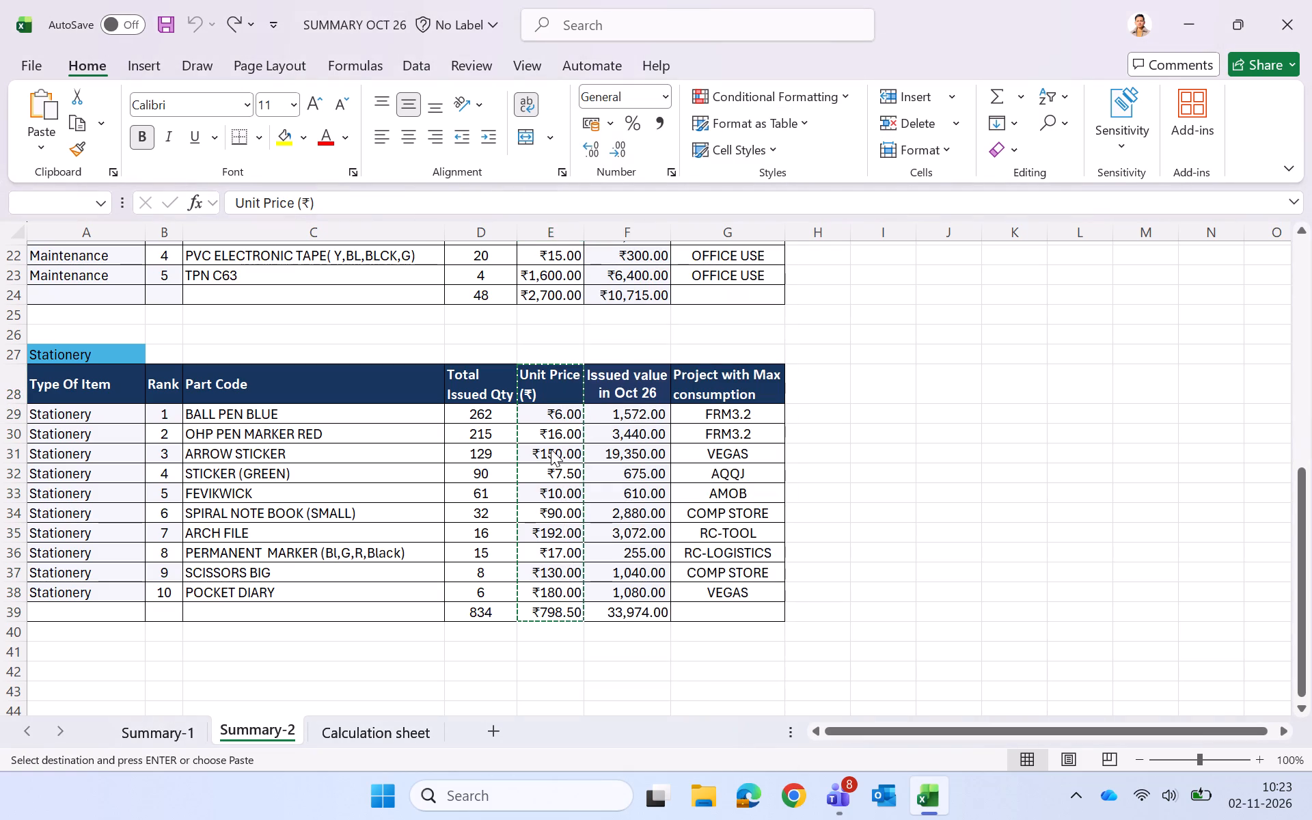
pyautogui.click(551, 449)
pyautogui.click(551, 456)
pyautogui.press('Escape')
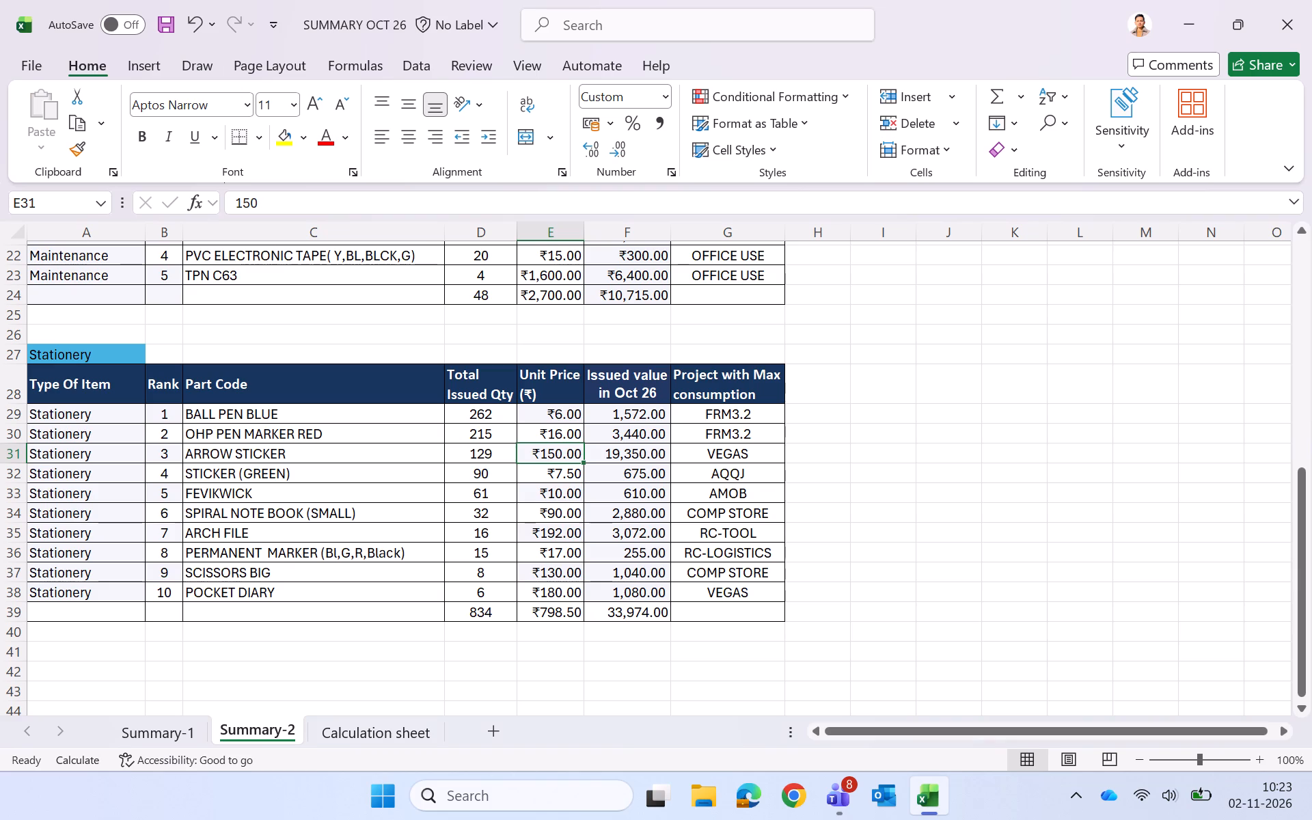
pyautogui.write('7.50')
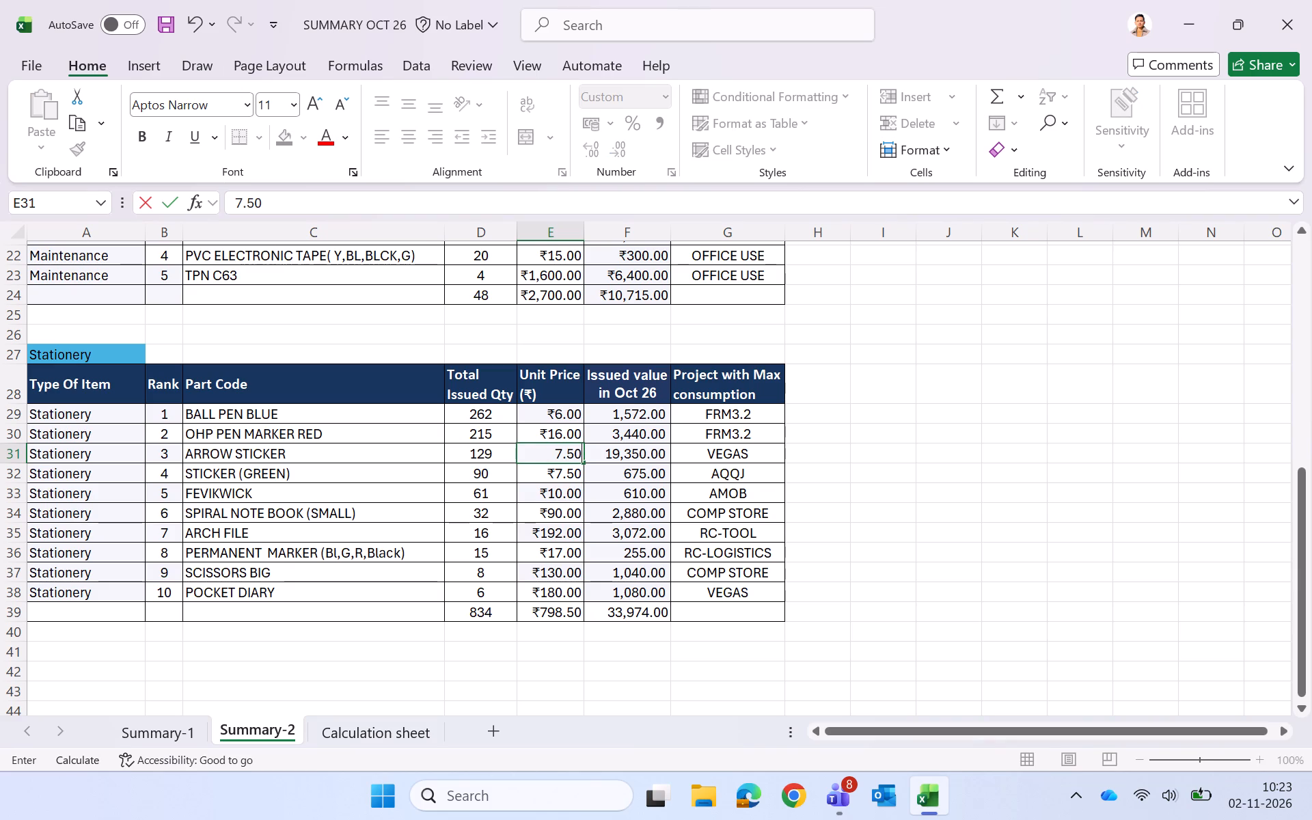
pyautogui.press('Return')
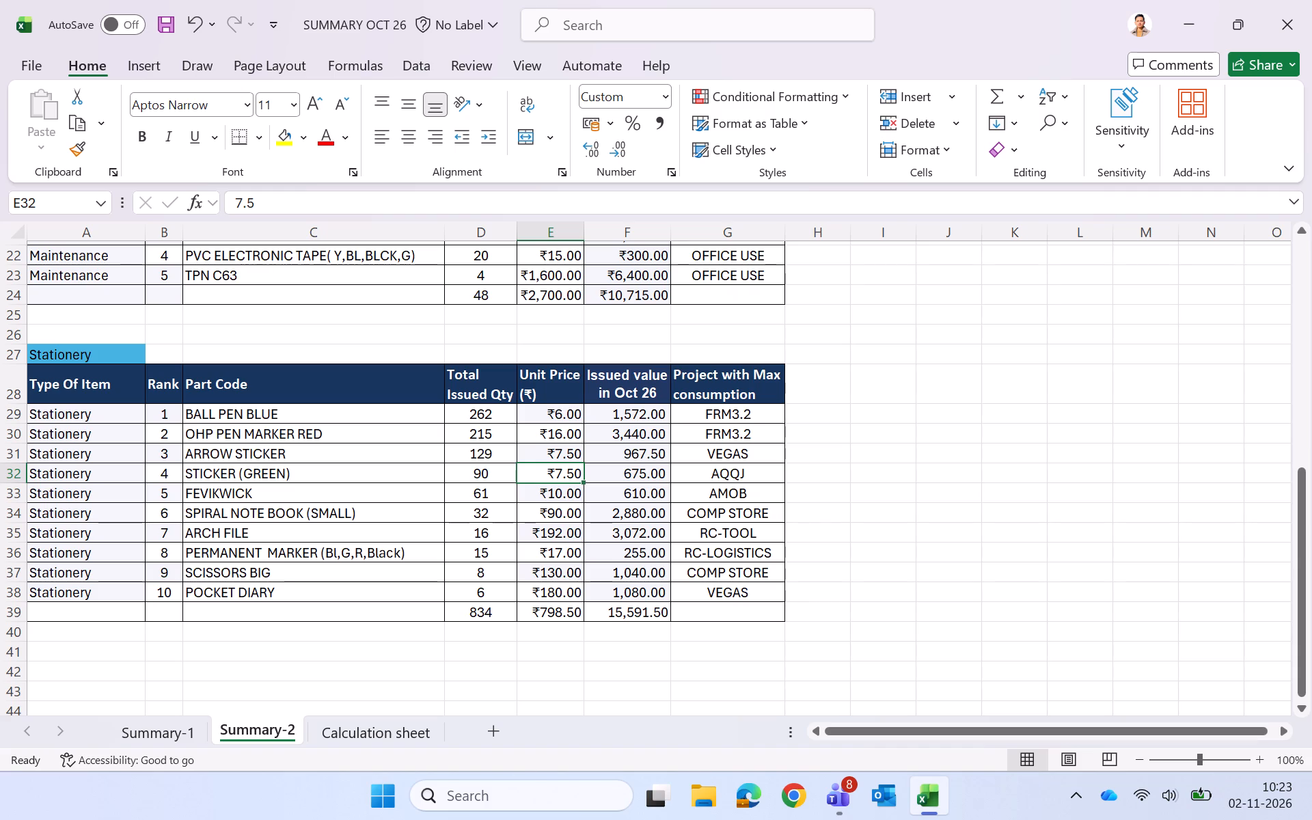
# Review the Summary-1 report and Calculation sheet, and check the Line Consumables, Maintenance and Stationery tables on Summary-2.
pyautogui.scroll(1, 131, 586)
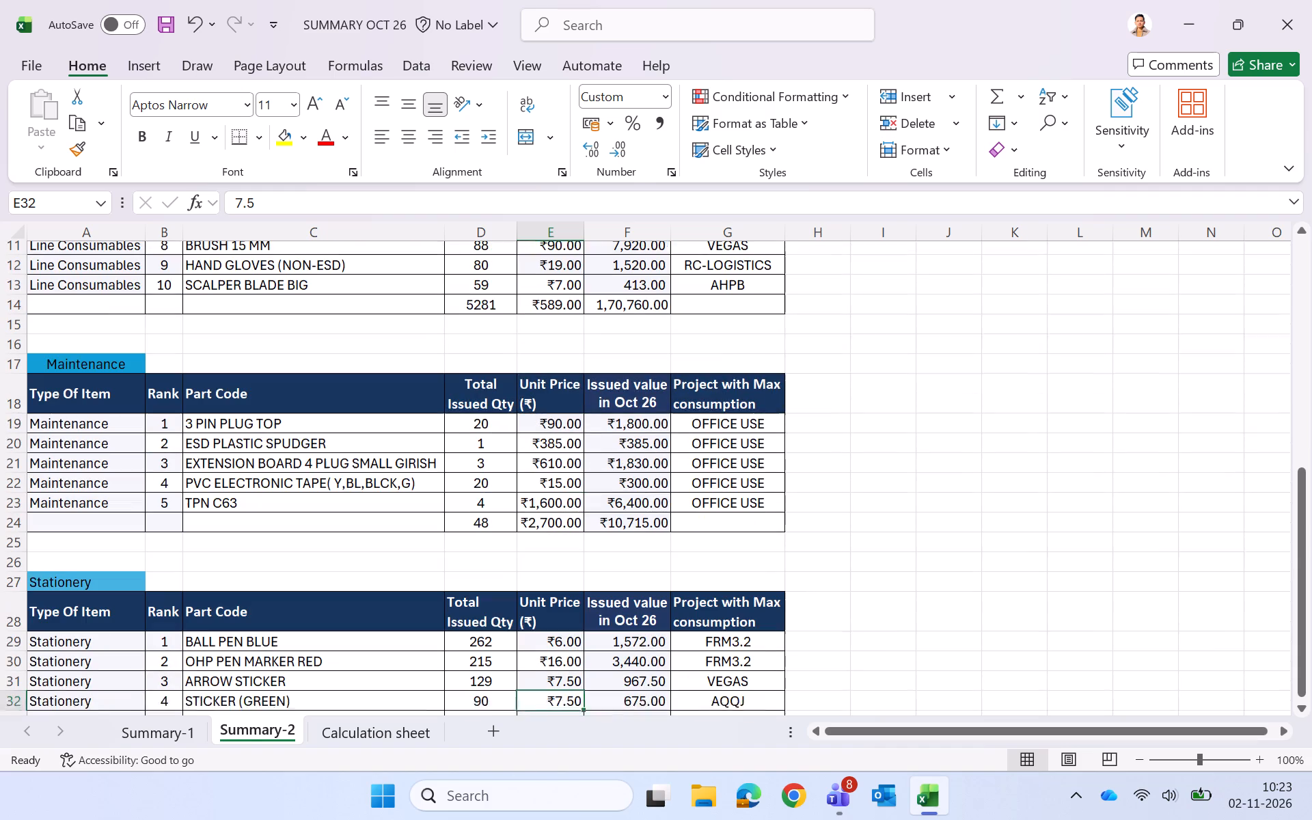
pyautogui.scroll(1, 131, 586)
pyautogui.click(172, 746)
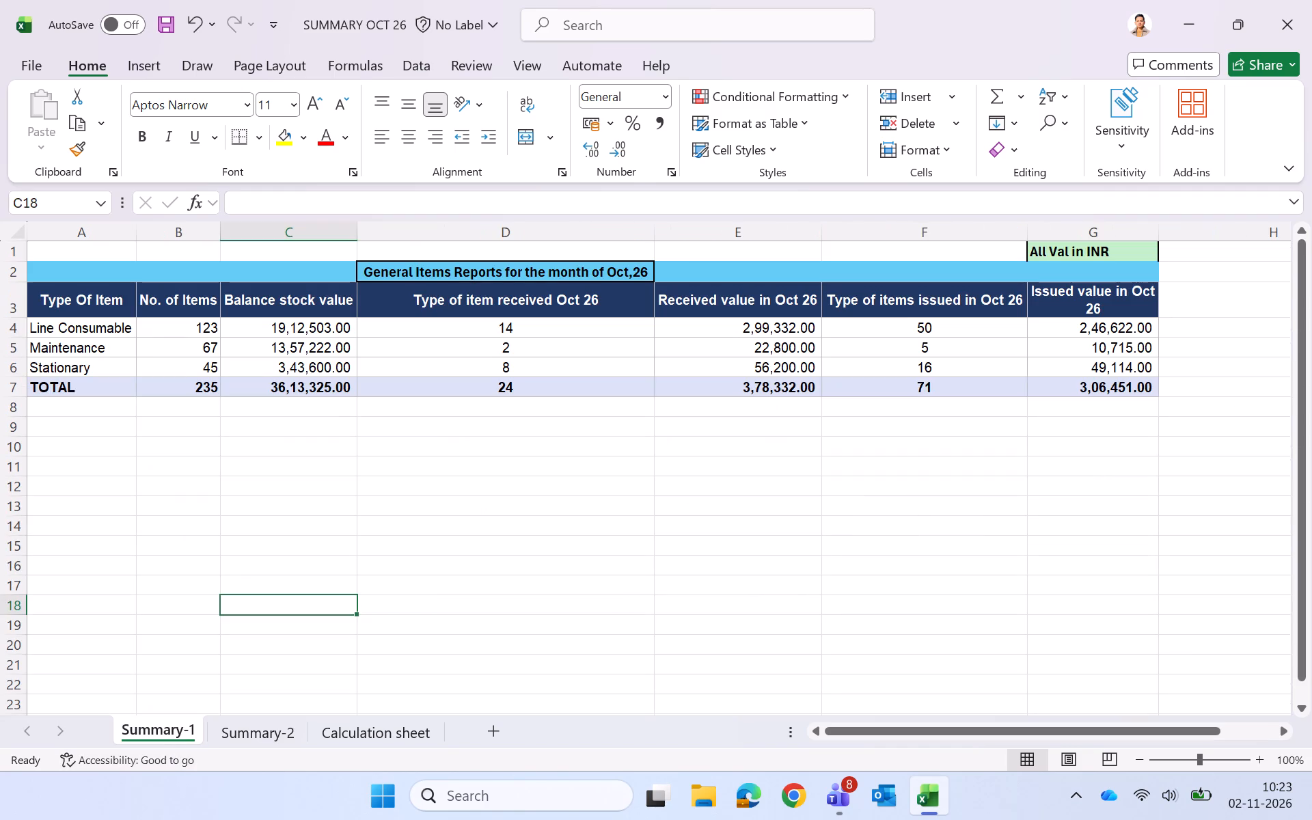
pyautogui.click(382, 744)
pyautogui.click(253, 746)
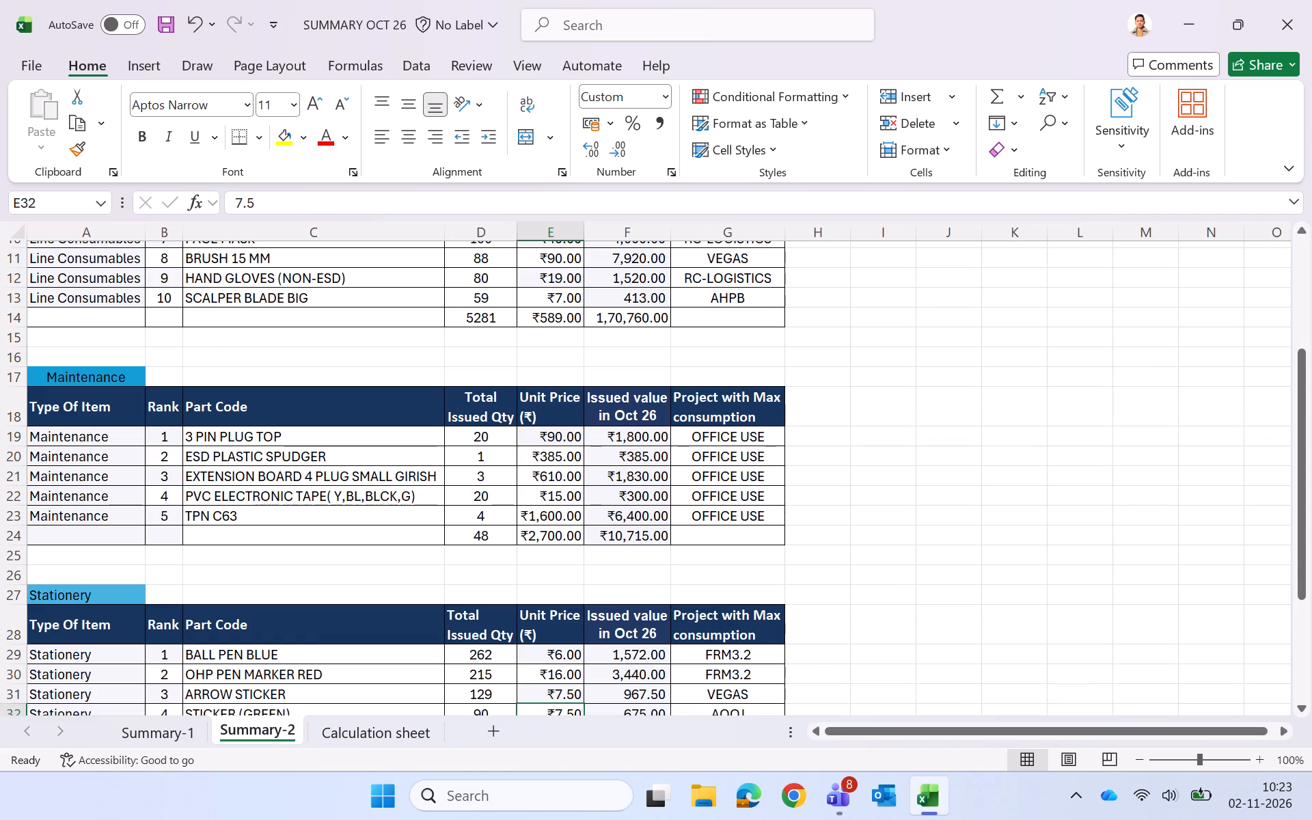
pyautogui.scroll(4, 311, 558)
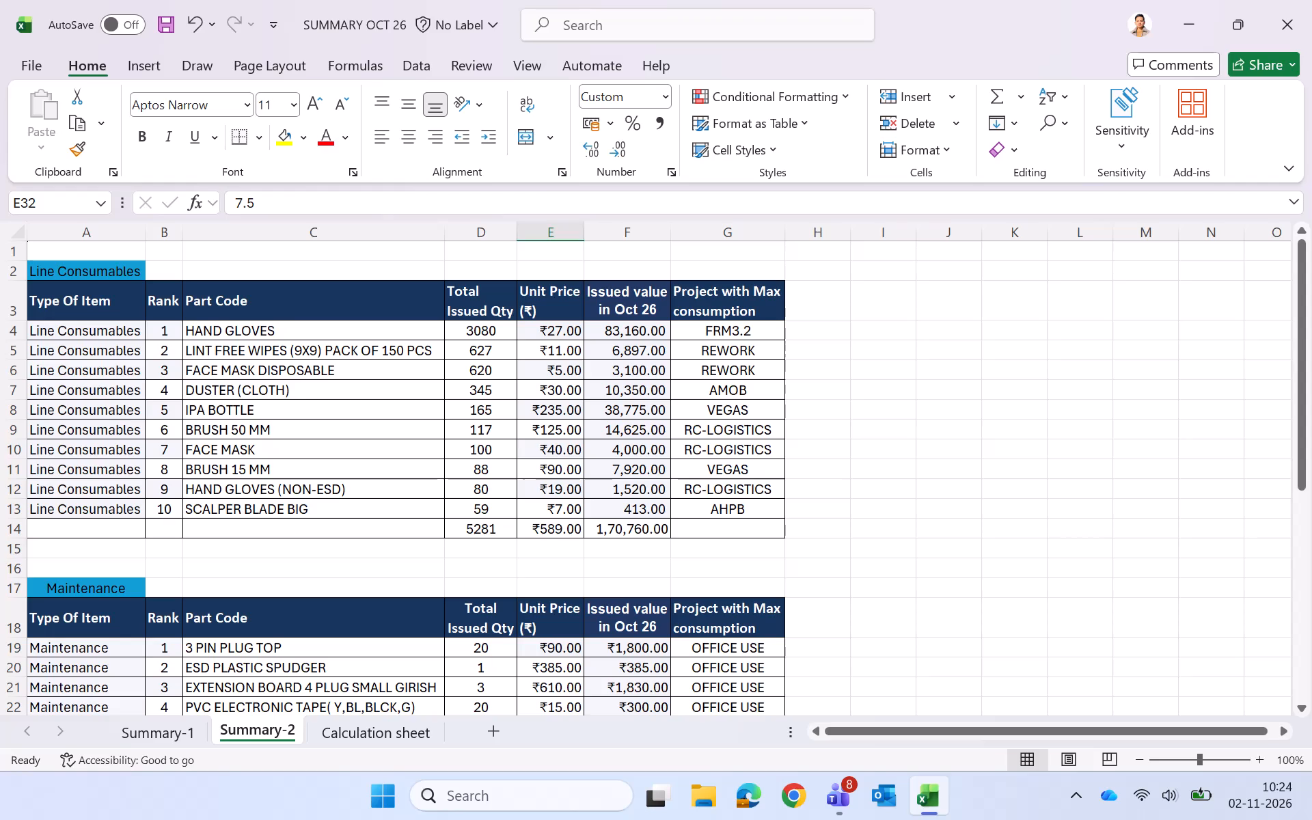
pyautogui.scroll(-2, 311, 558)
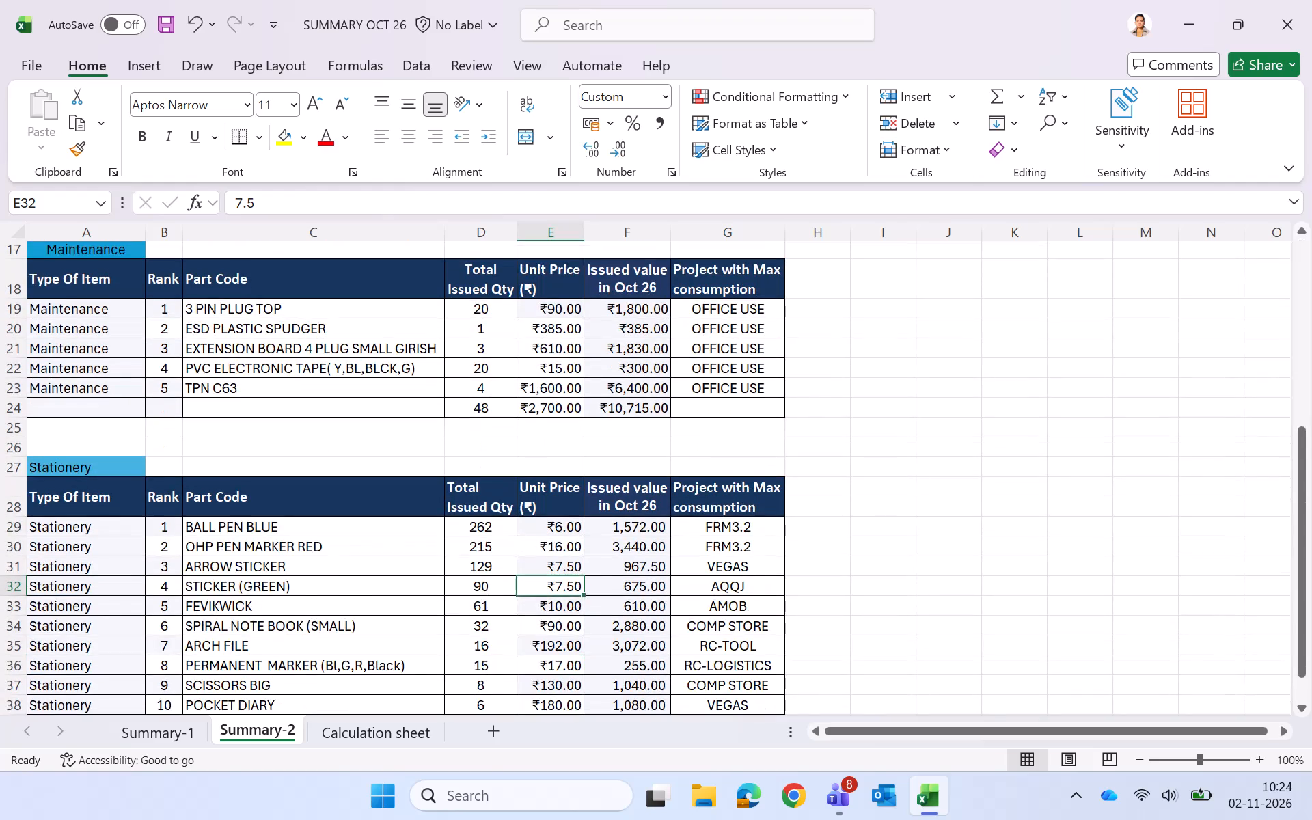
pyautogui.scroll(-1, 311, 558)
pyautogui.click(915, 510)
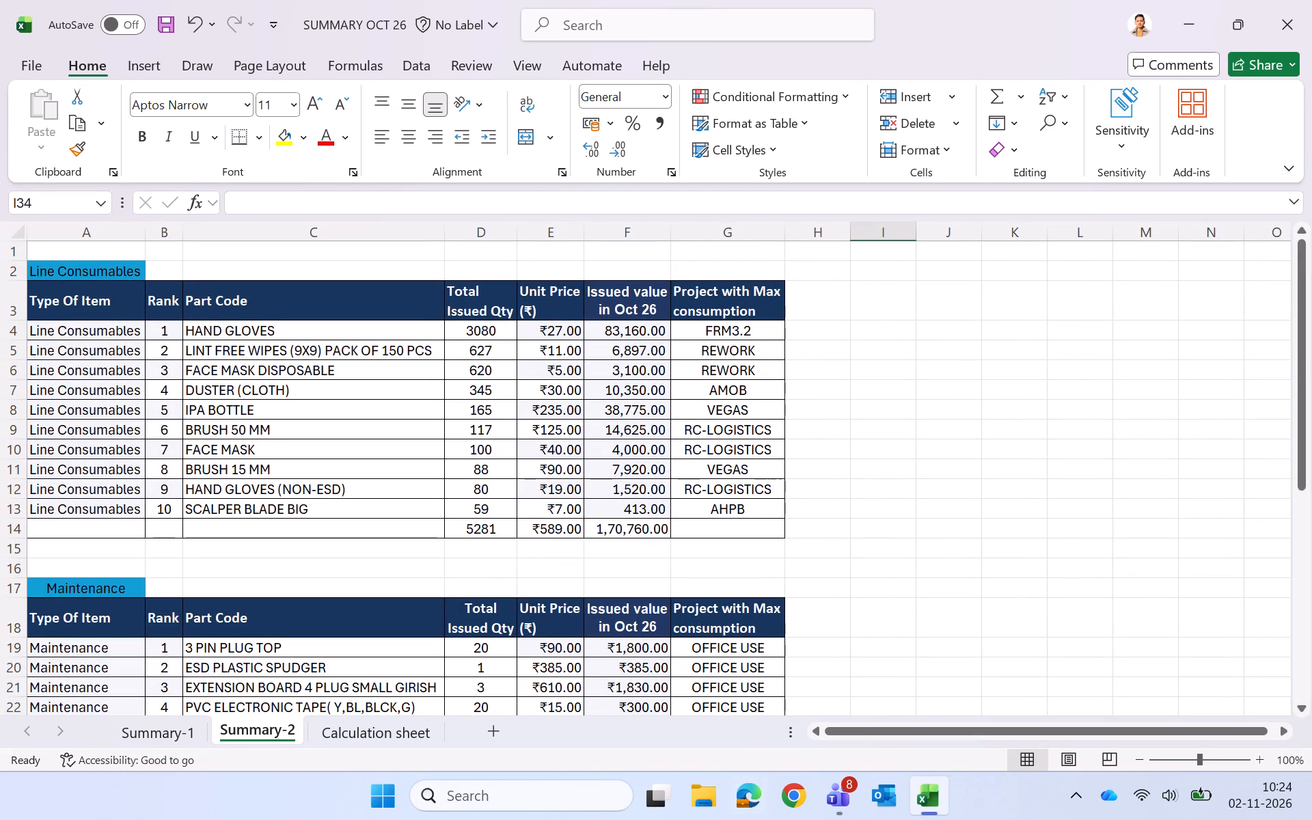
pyautogui.scroll(-2, 871, 594)
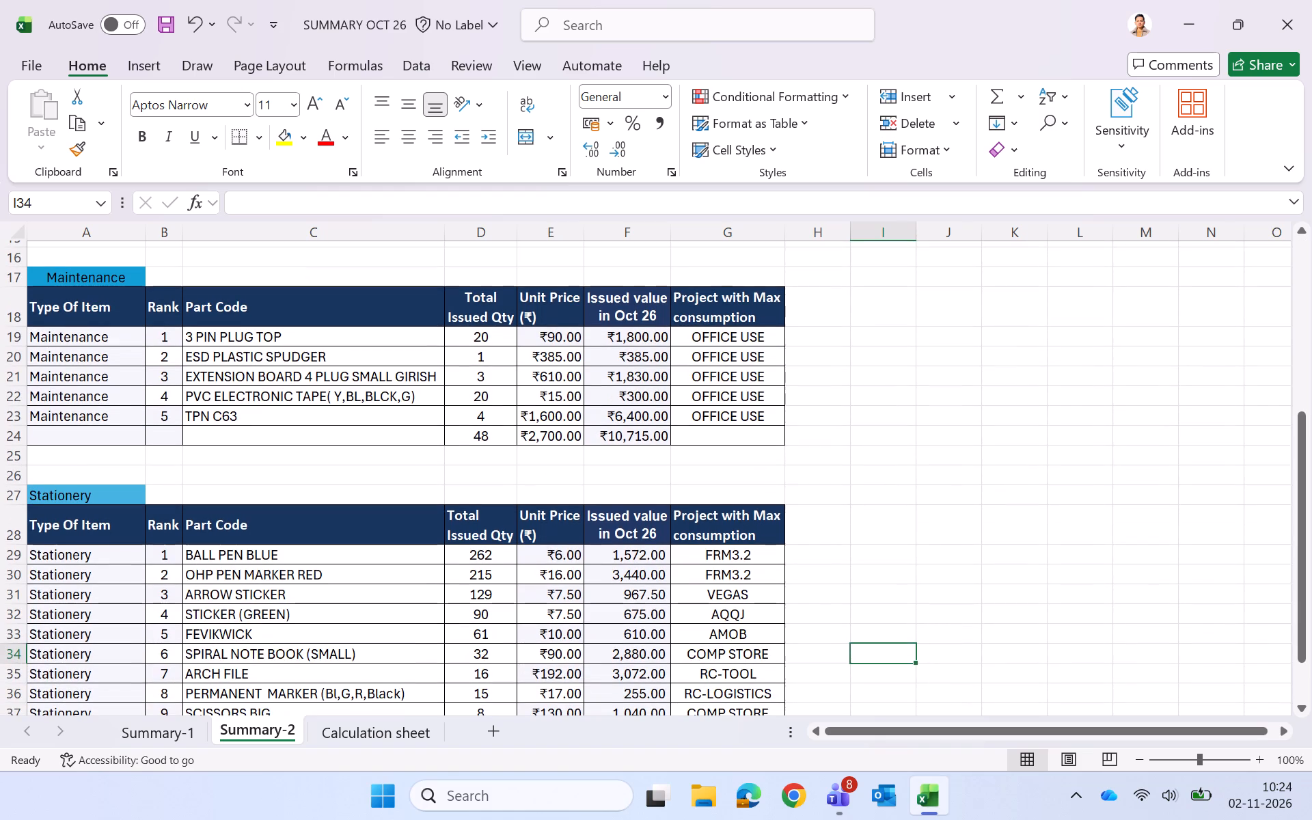
pyautogui.scroll(-1, 871, 594)
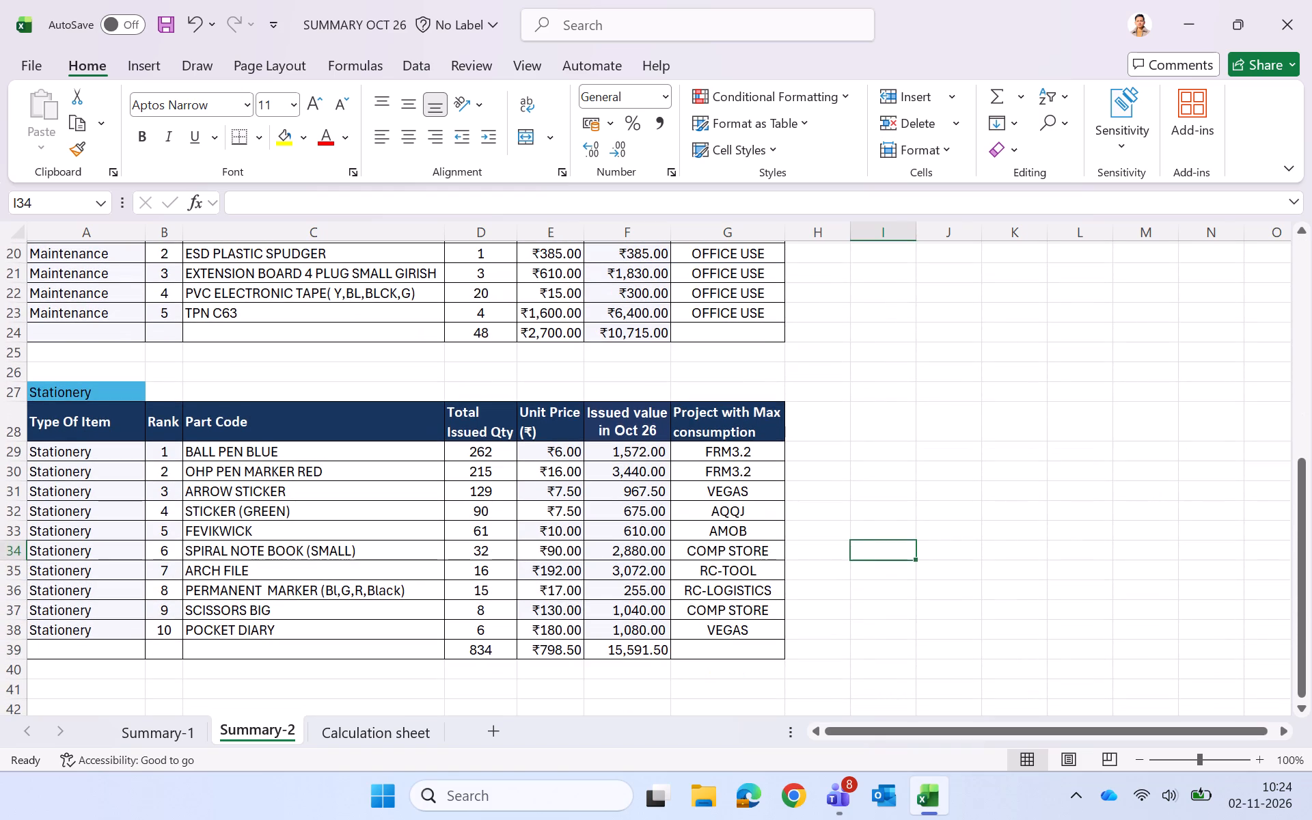
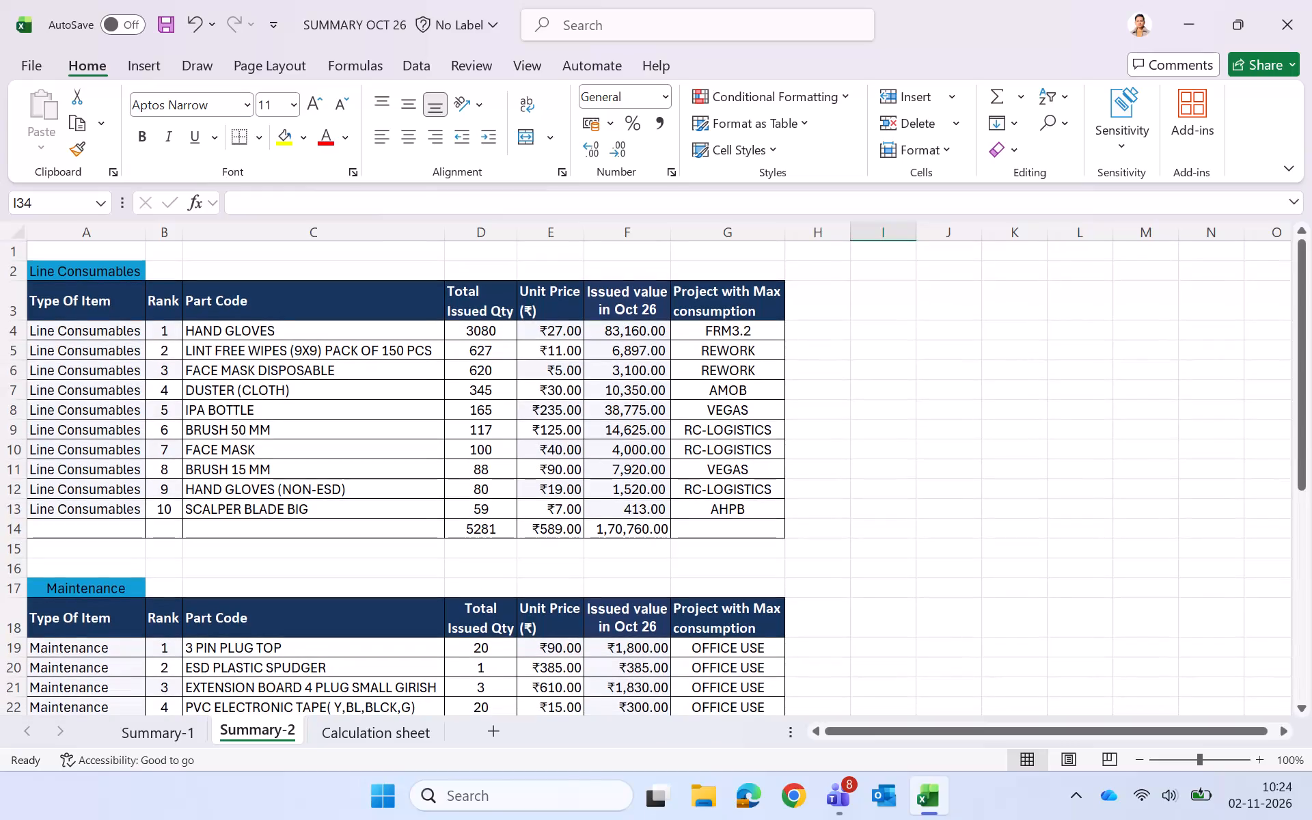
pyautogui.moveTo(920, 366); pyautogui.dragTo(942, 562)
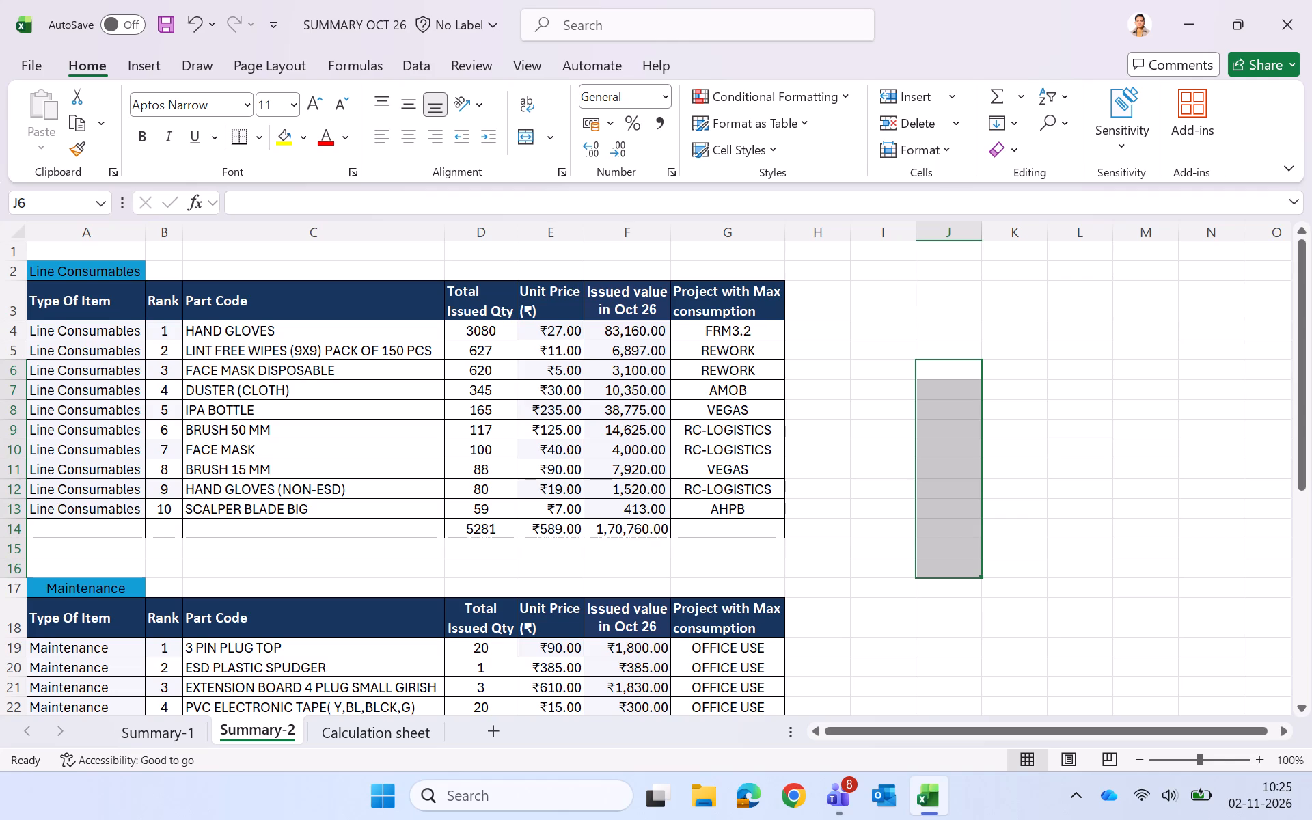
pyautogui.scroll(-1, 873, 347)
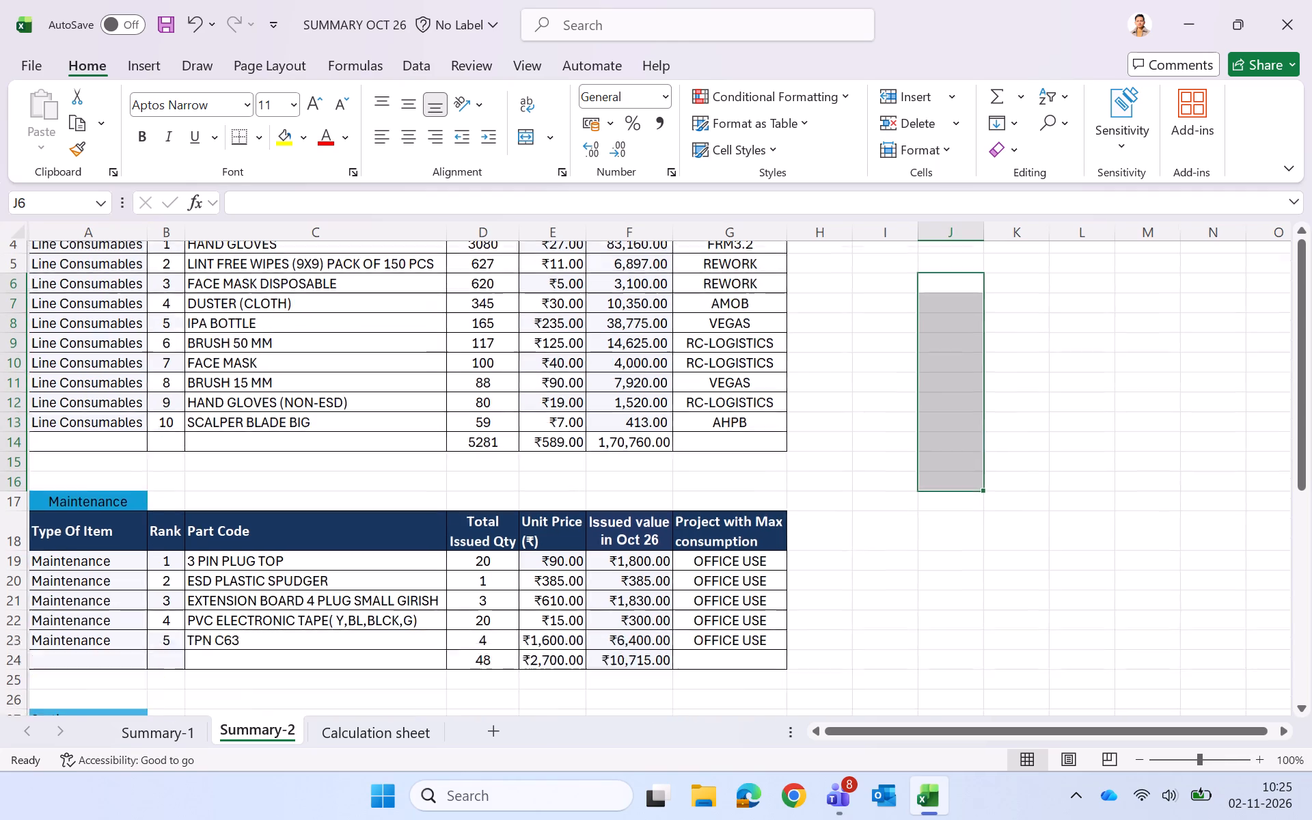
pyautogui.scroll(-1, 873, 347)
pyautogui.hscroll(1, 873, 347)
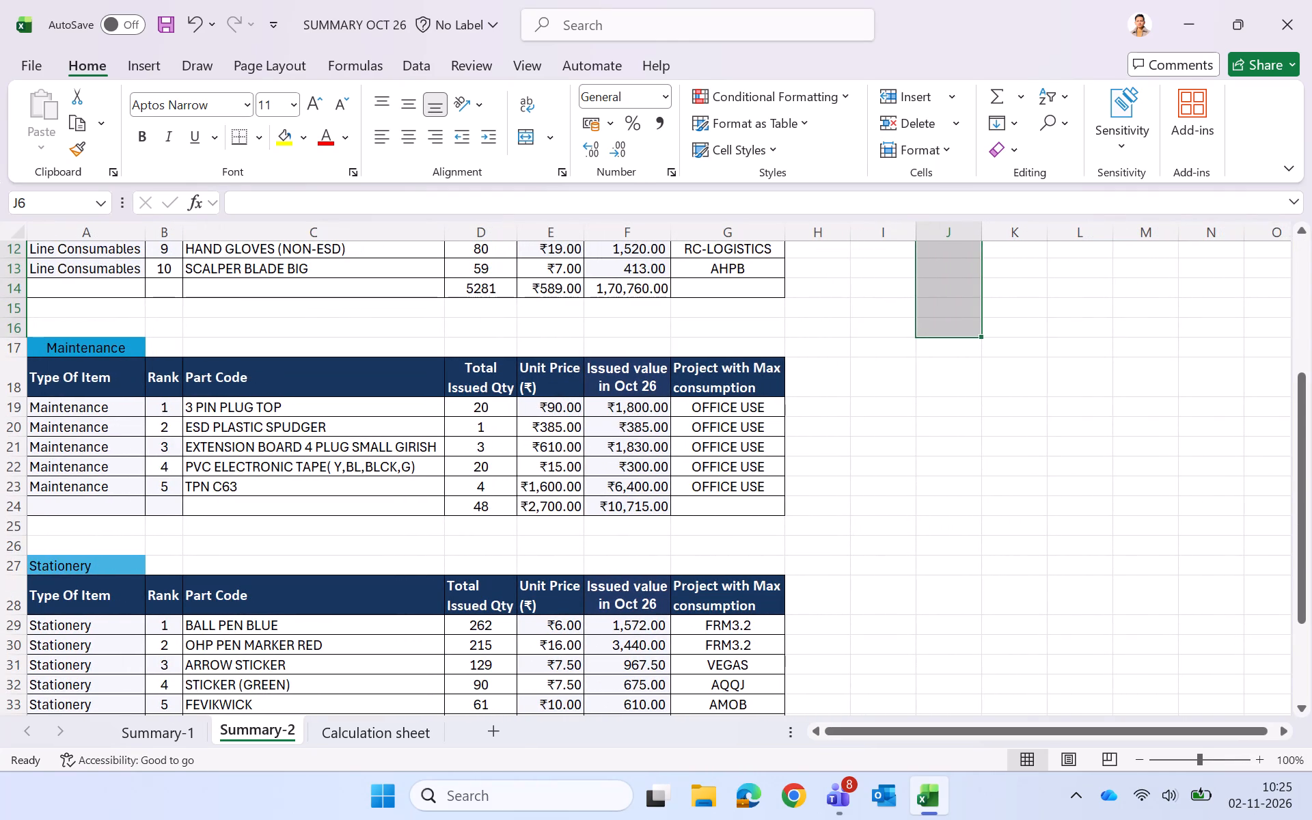
# Bring up the Summary-1 sheet, and open the General Stationary items workbook from the HWSD India (MN) folder.
pyautogui.click(153, 726)
pyautogui.click(606, 610)
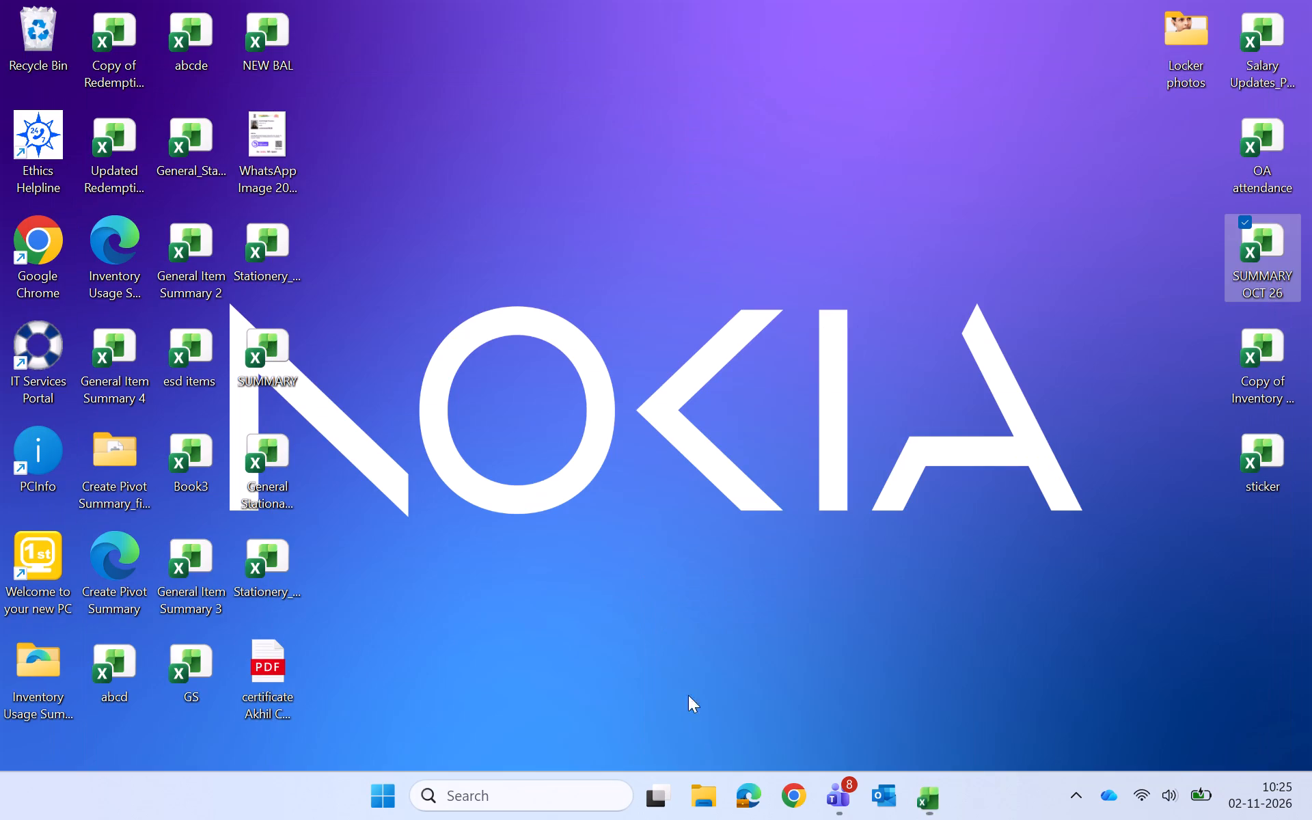
pyautogui.click(707, 792)
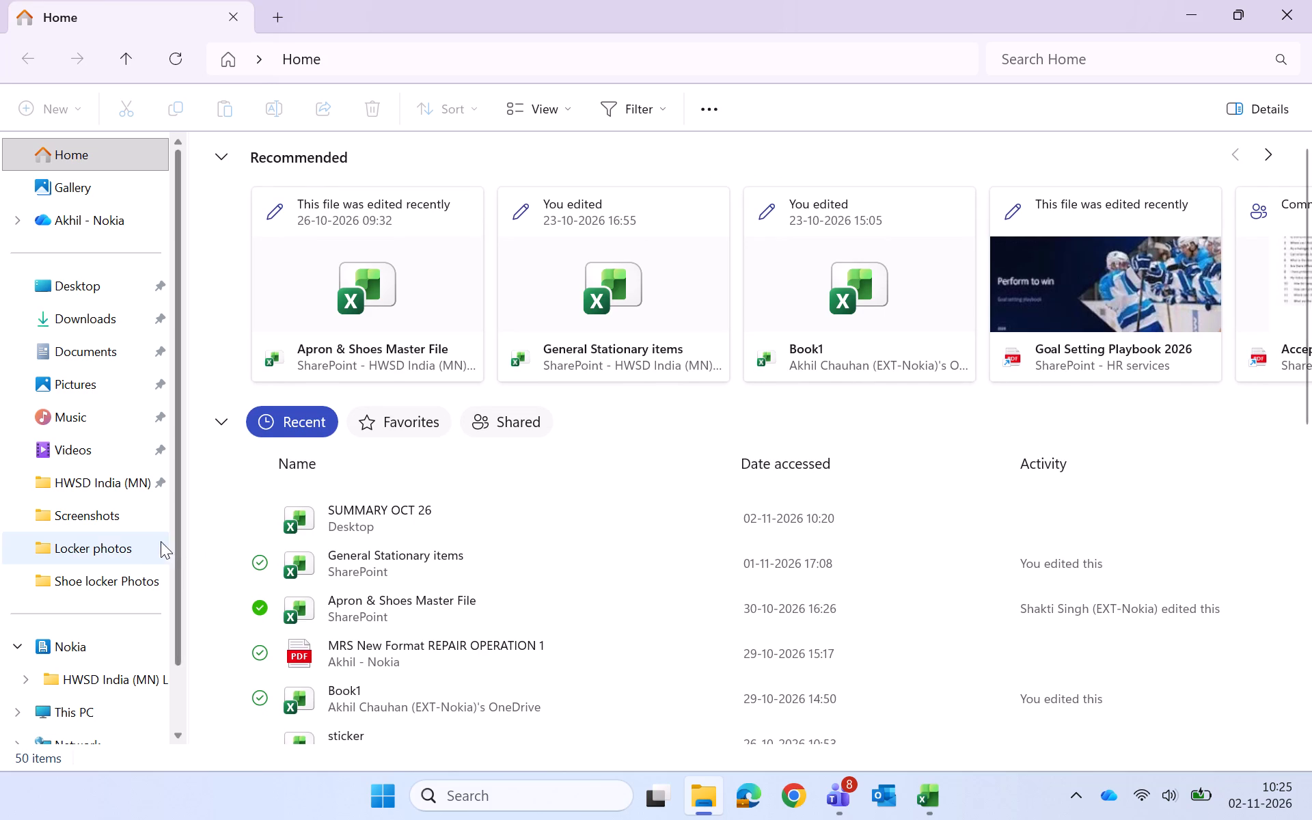
pyautogui.click(120, 469)
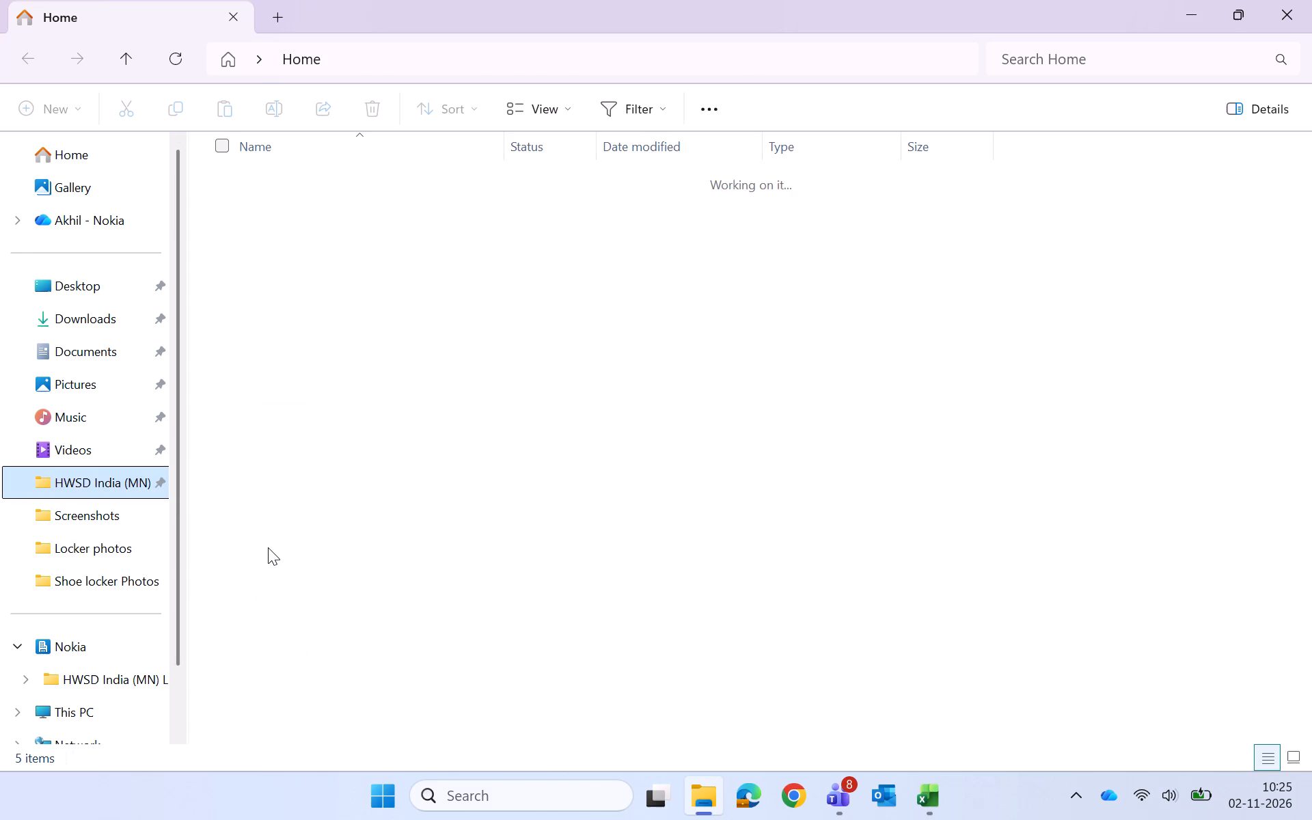
pyautogui.doubleClick(338, 263)
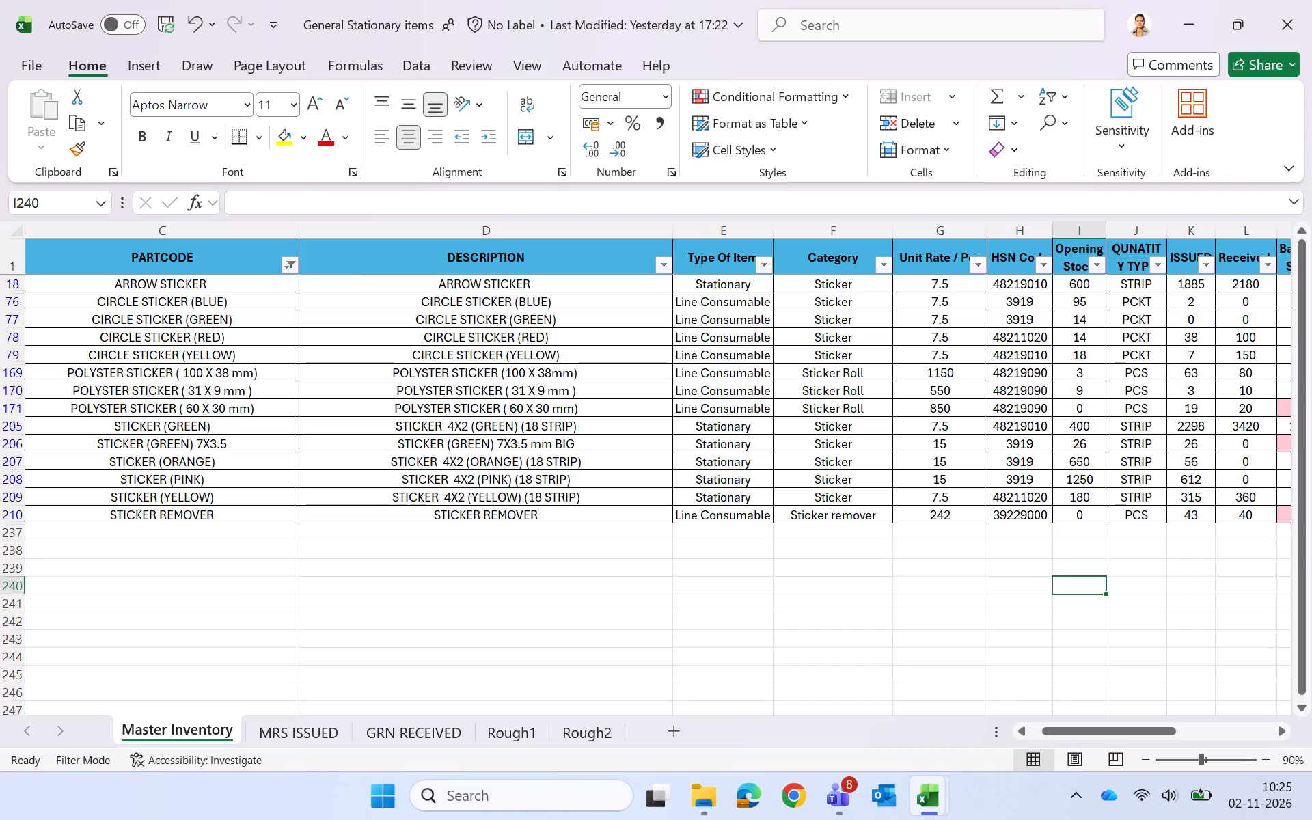
# Remove the PARTCODE filter from the Master Inventory sheet so that all items are listed.
pyautogui.click(361, 659)
pyautogui.hotkey('ctrl', 'shift', 'l')
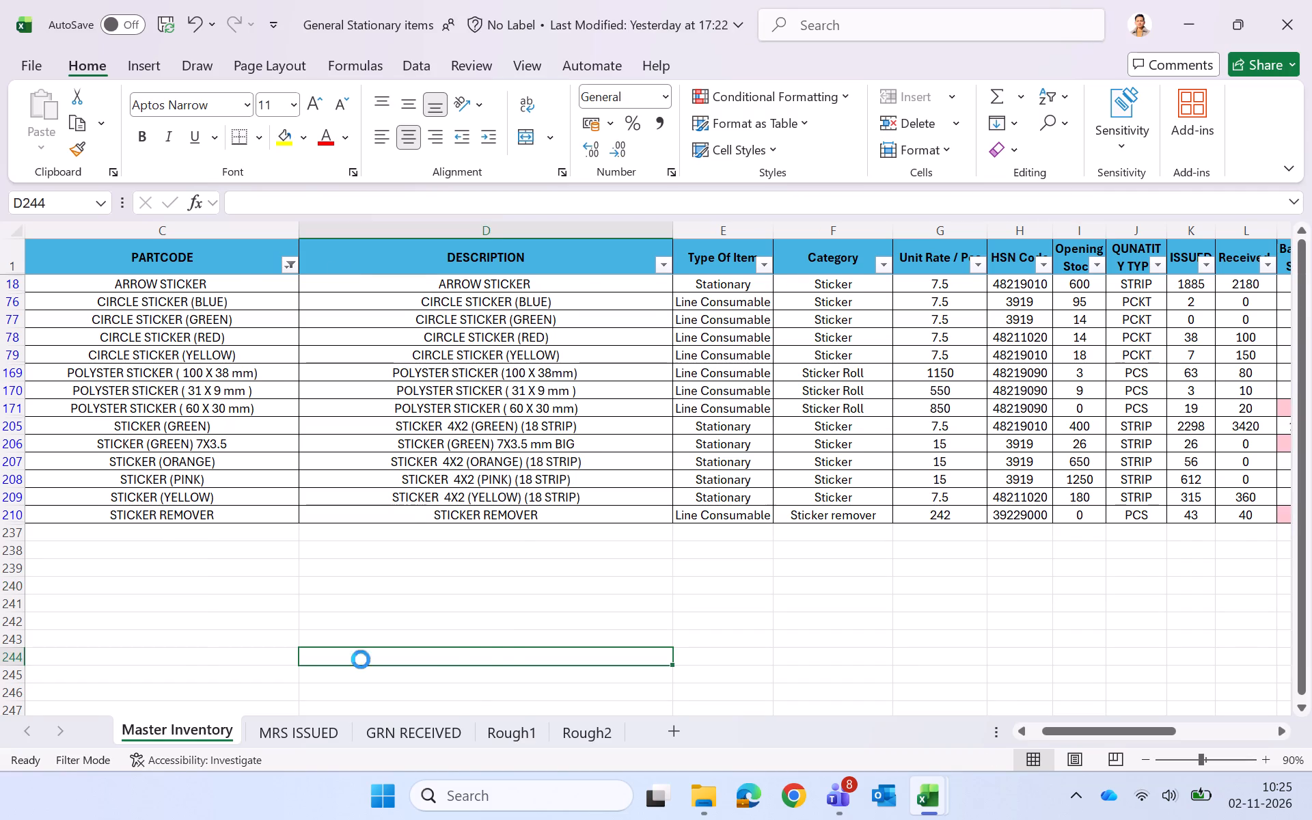
pyautogui.hscroll(-4, 361, 659)
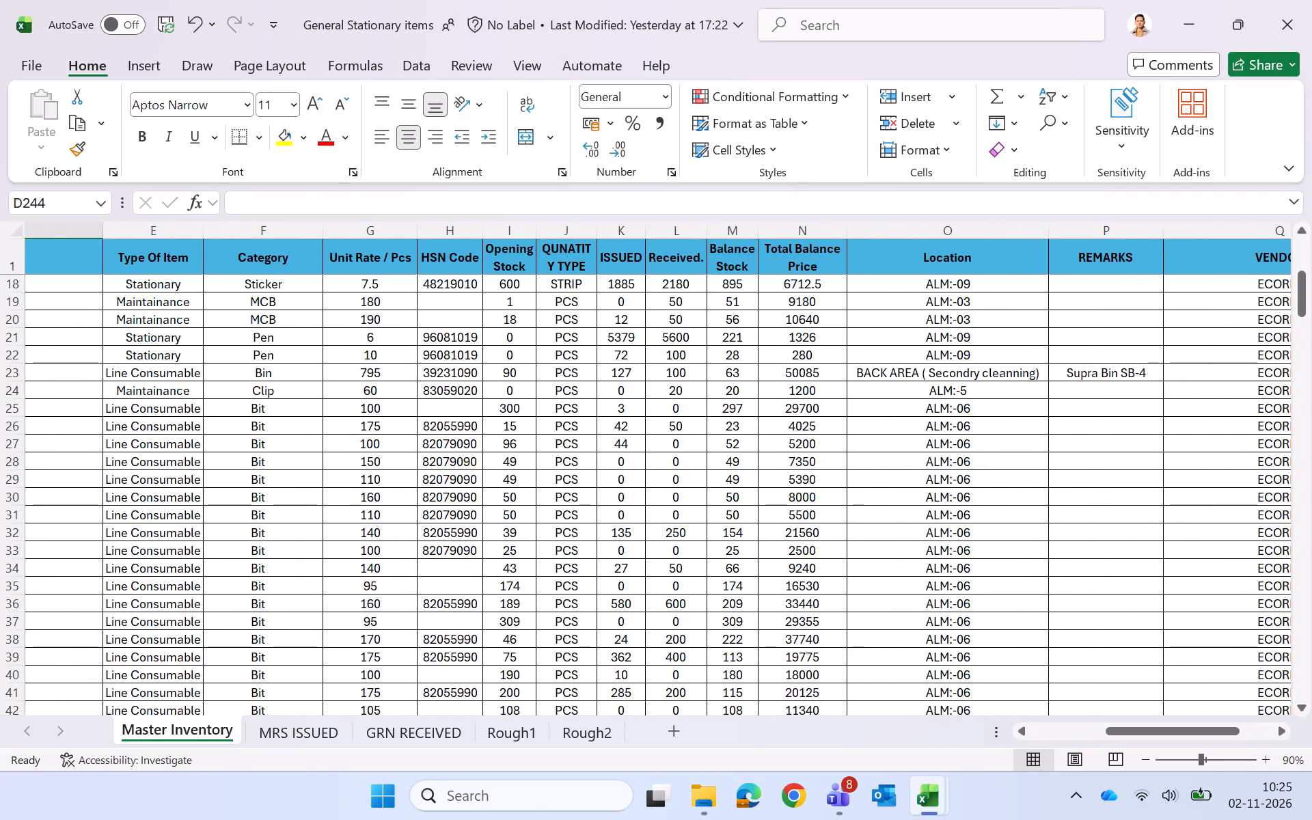
pyautogui.hotkey('alt', 'Tab')
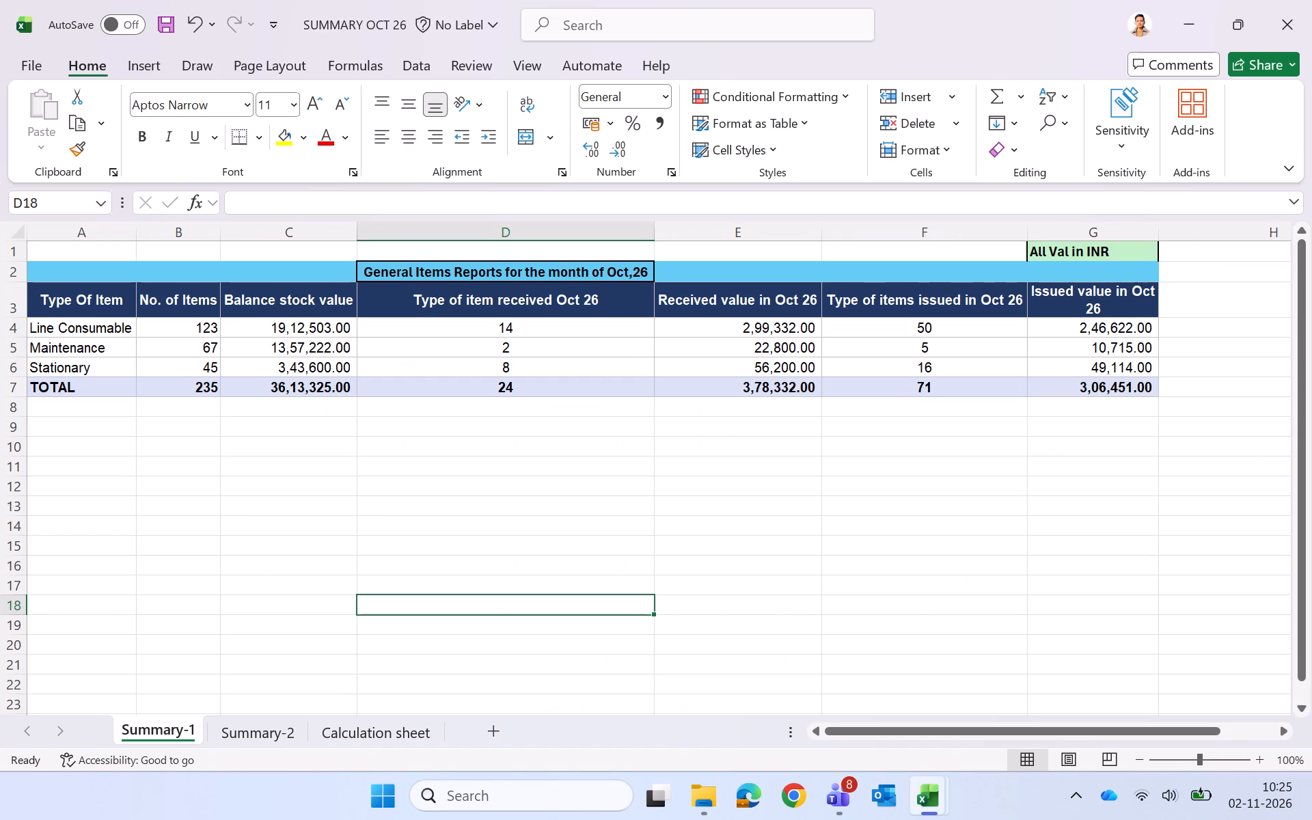
pyautogui.hotkey('alt', 'Tab')
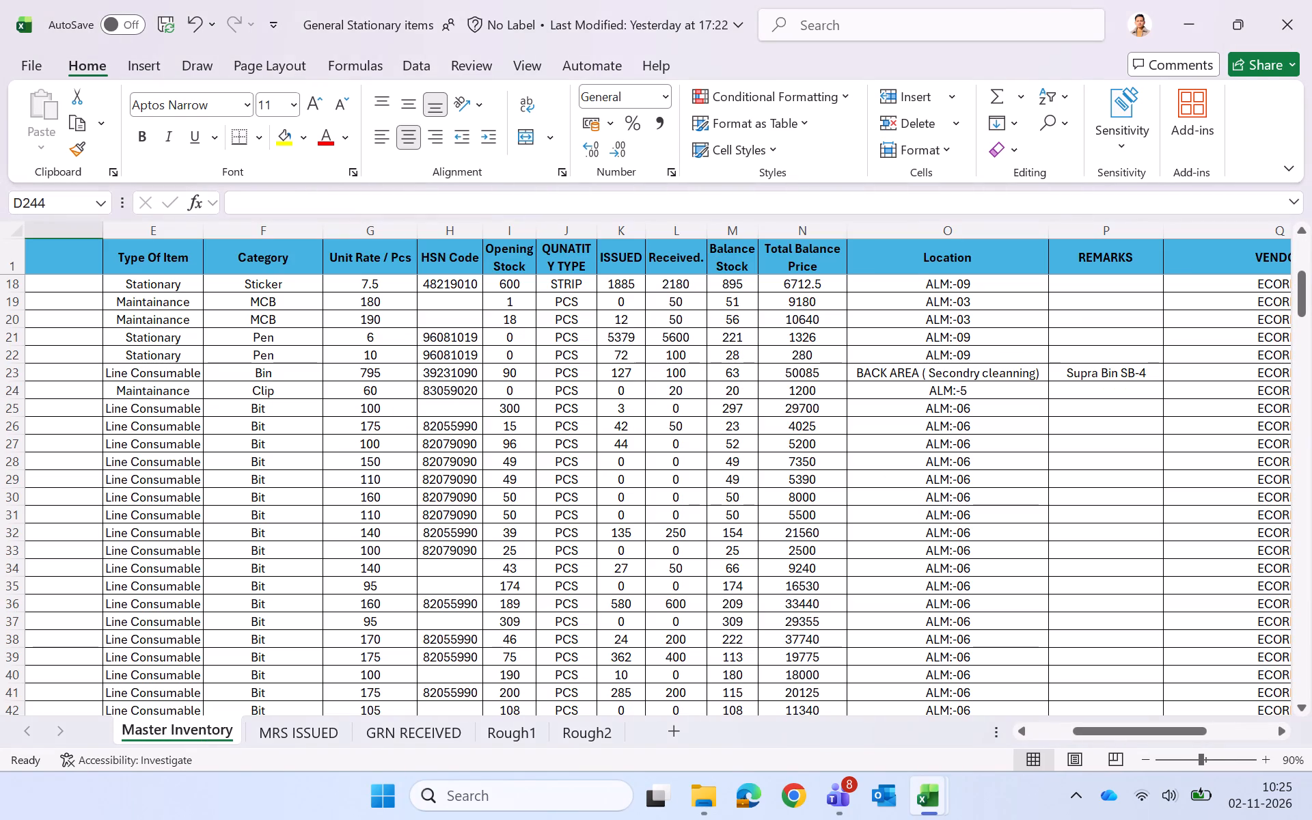
# Filter Master Inventory to Line Consumable items and compare the Total Balance Price sum with the Line Consumable balance stock value on Summary-1.
pyautogui.click(516, 264)
pyautogui.hotkey('ctrl', 'shift', 'l')
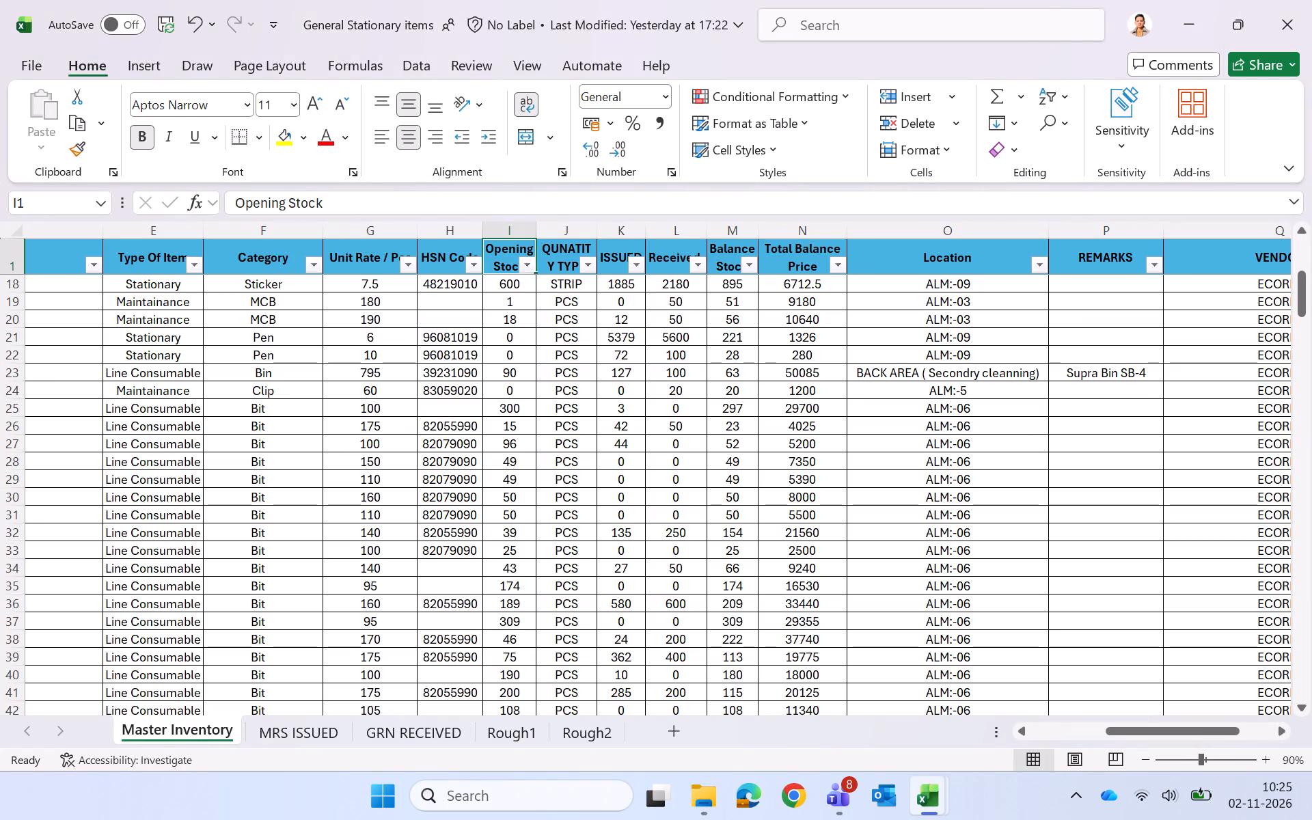
pyautogui.click(191, 264)
pyautogui.click(310, 465)
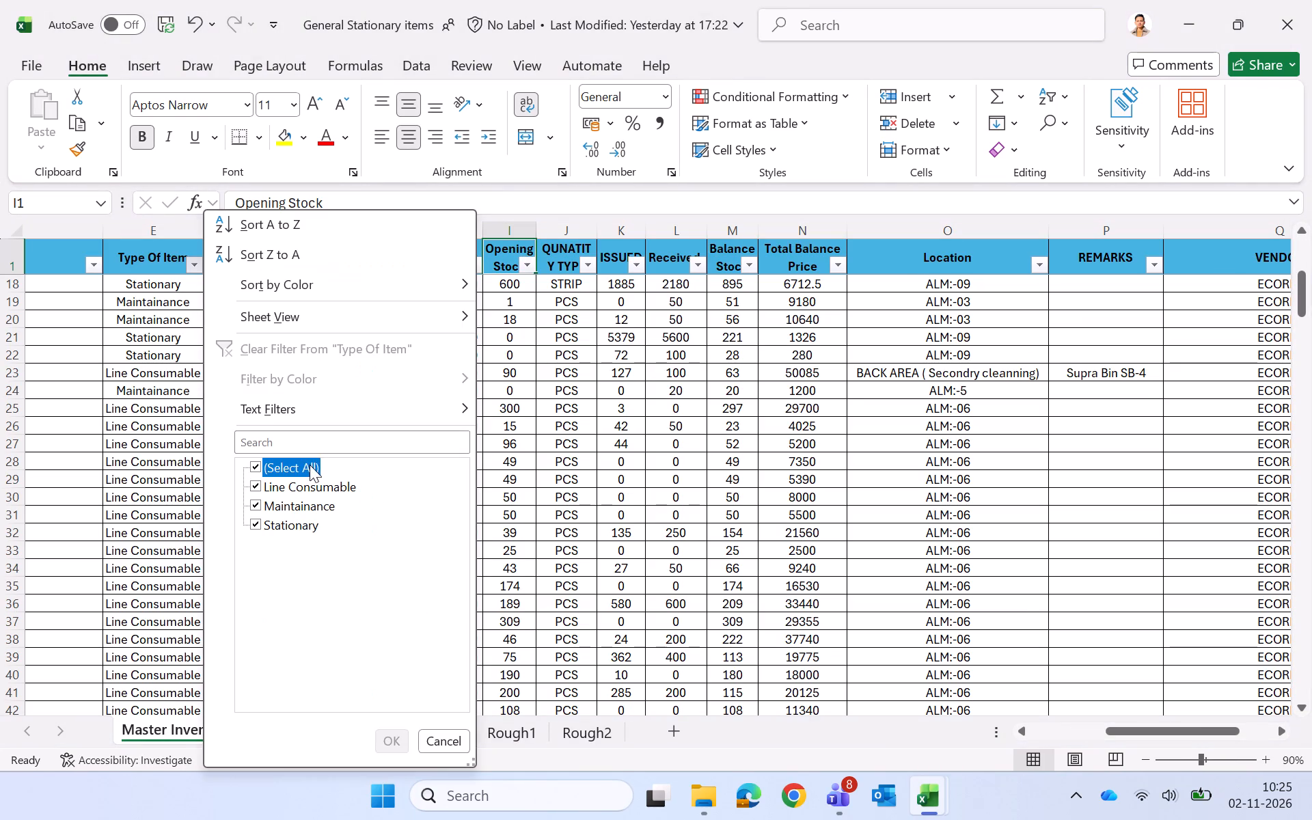
pyautogui.click(302, 483)
pyautogui.click(402, 737)
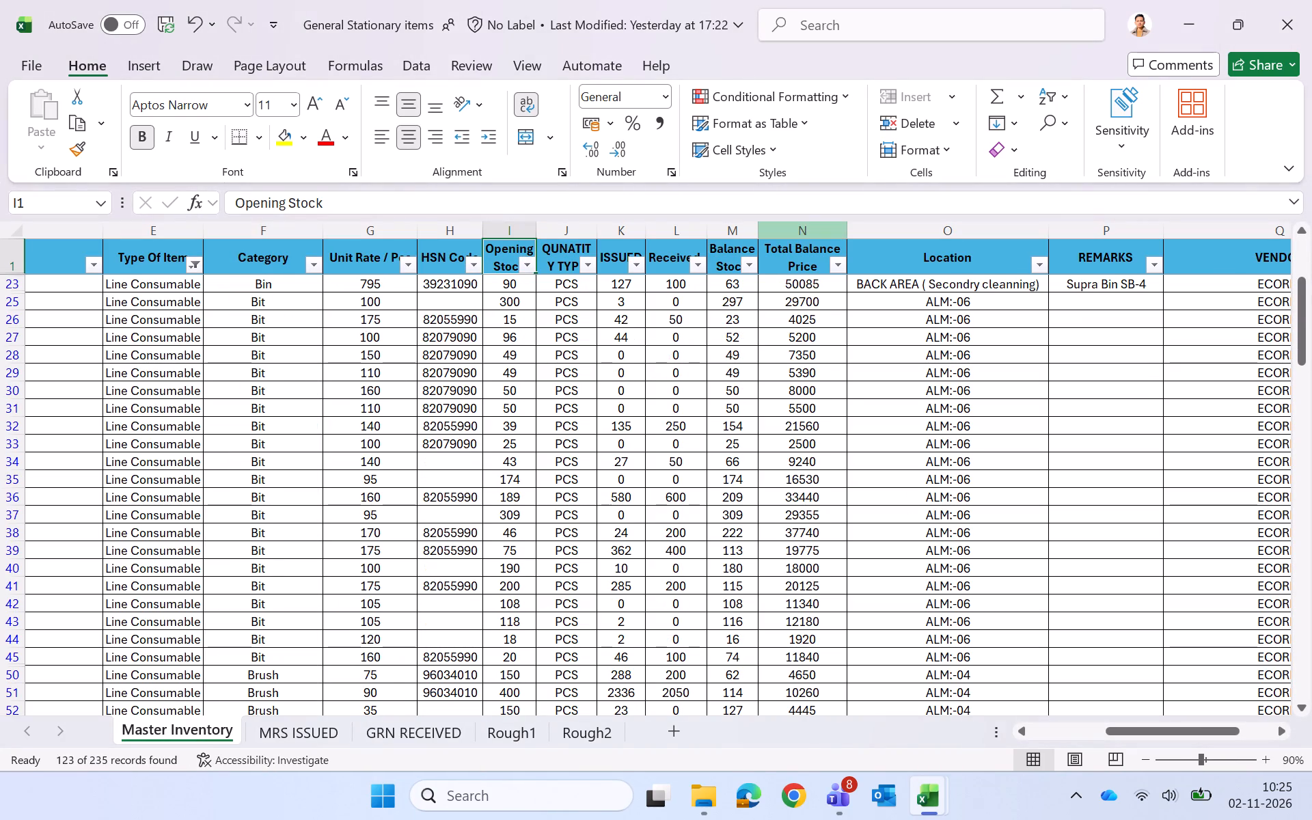
pyautogui.click(825, 236)
pyautogui.hotkey('alt', 'Tab')
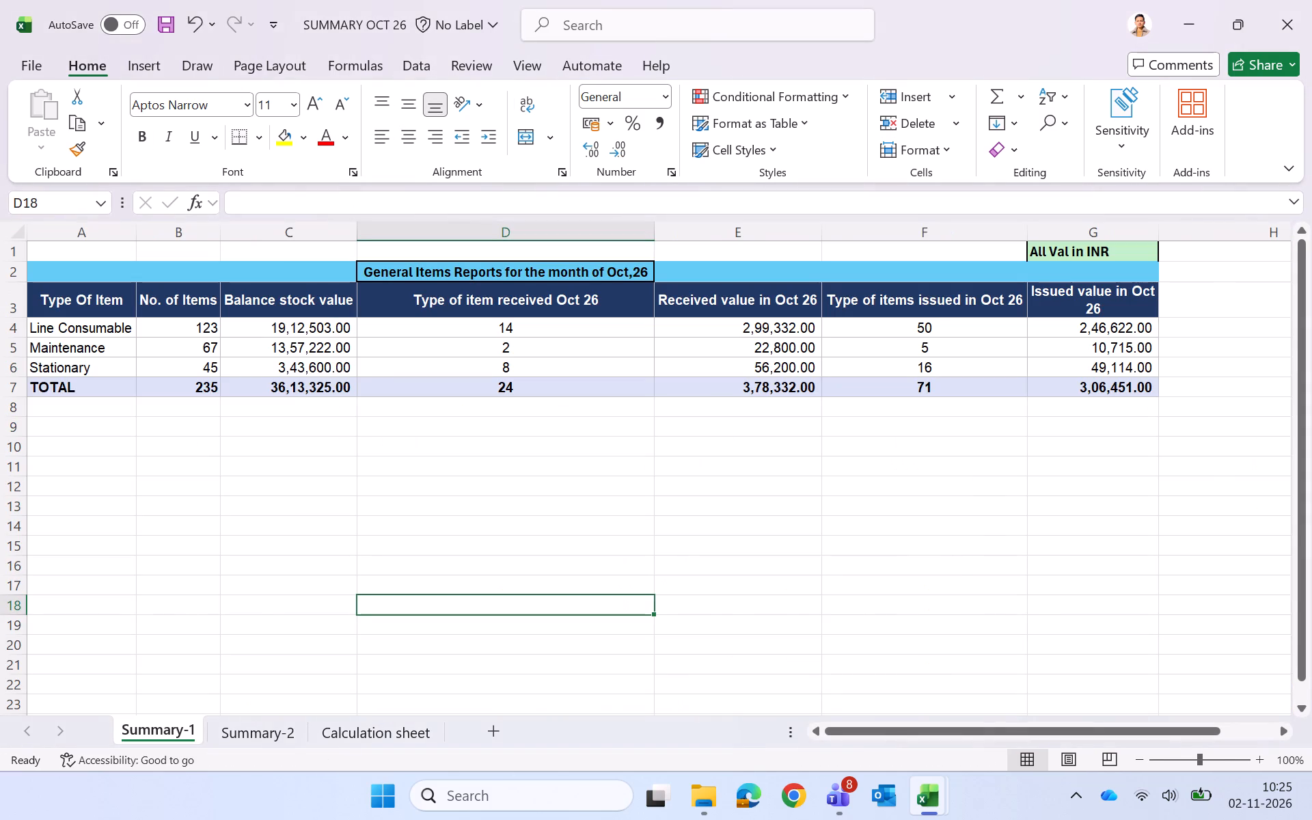
pyautogui.hotkey('alt', 'Tab')
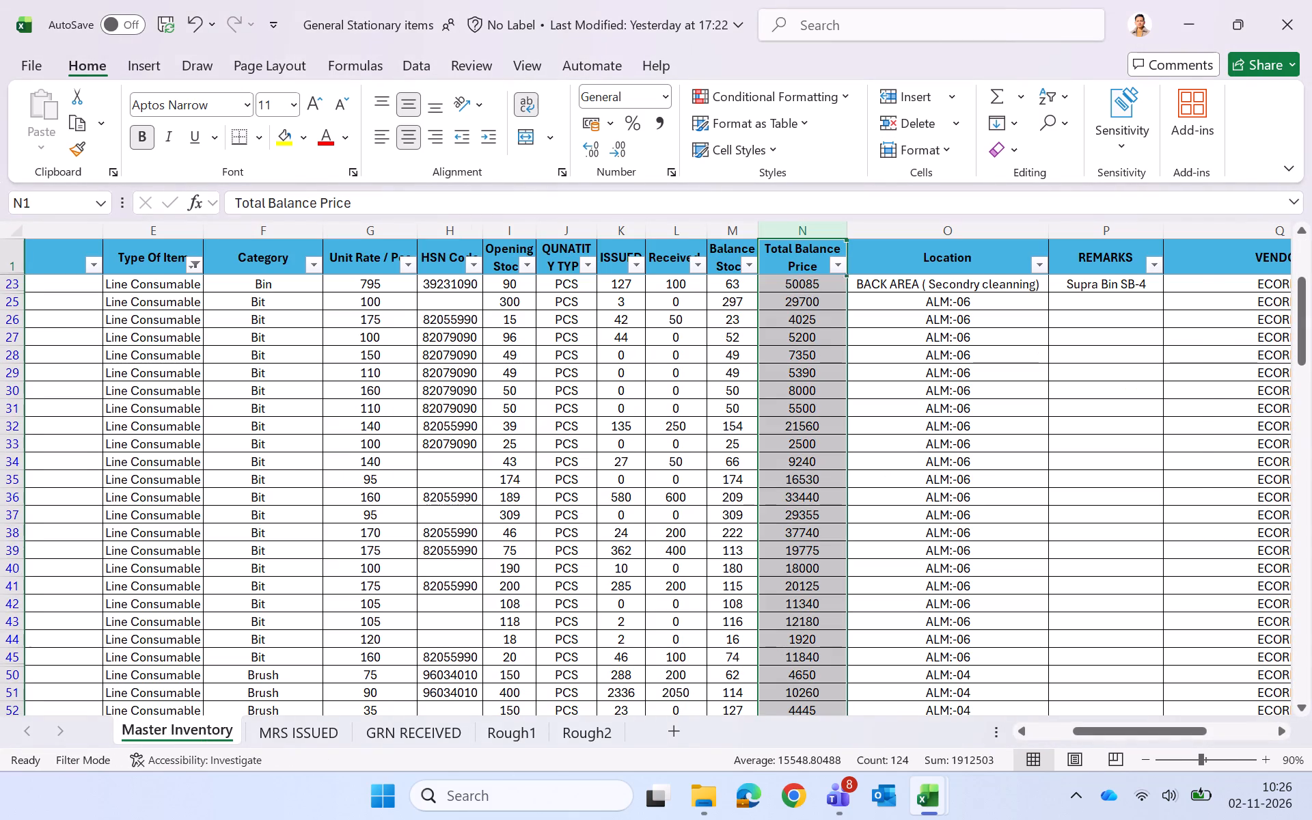
pyautogui.hotkey('alt', 'Tab')
pyautogui.hotkey('alt', 'Tab')
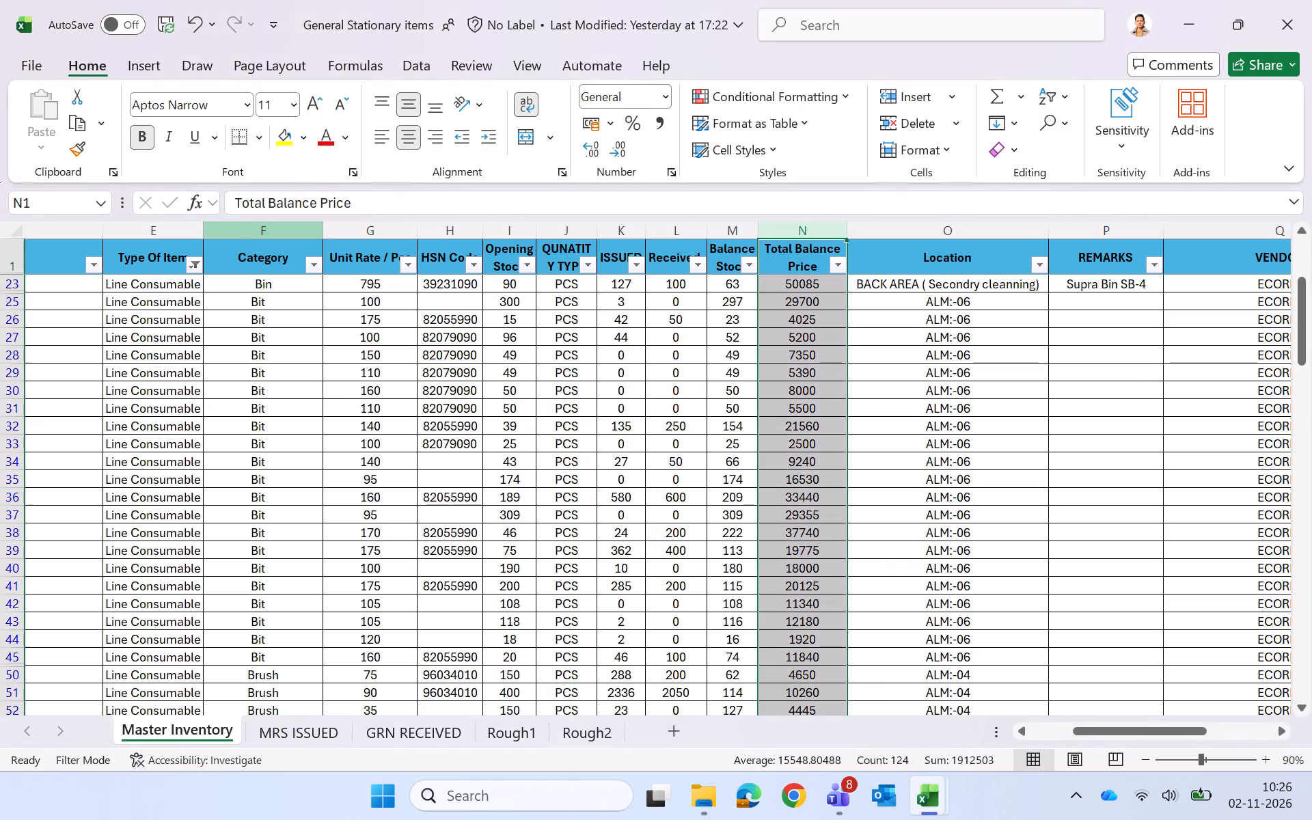
# Filter Master Inventory to Maintainance items only and compare the Total Balance Price sum with the Maintenance balance stock value on Summary-1.
pyautogui.click(193, 269)
pyautogui.click(280, 488)
pyautogui.click(278, 510)
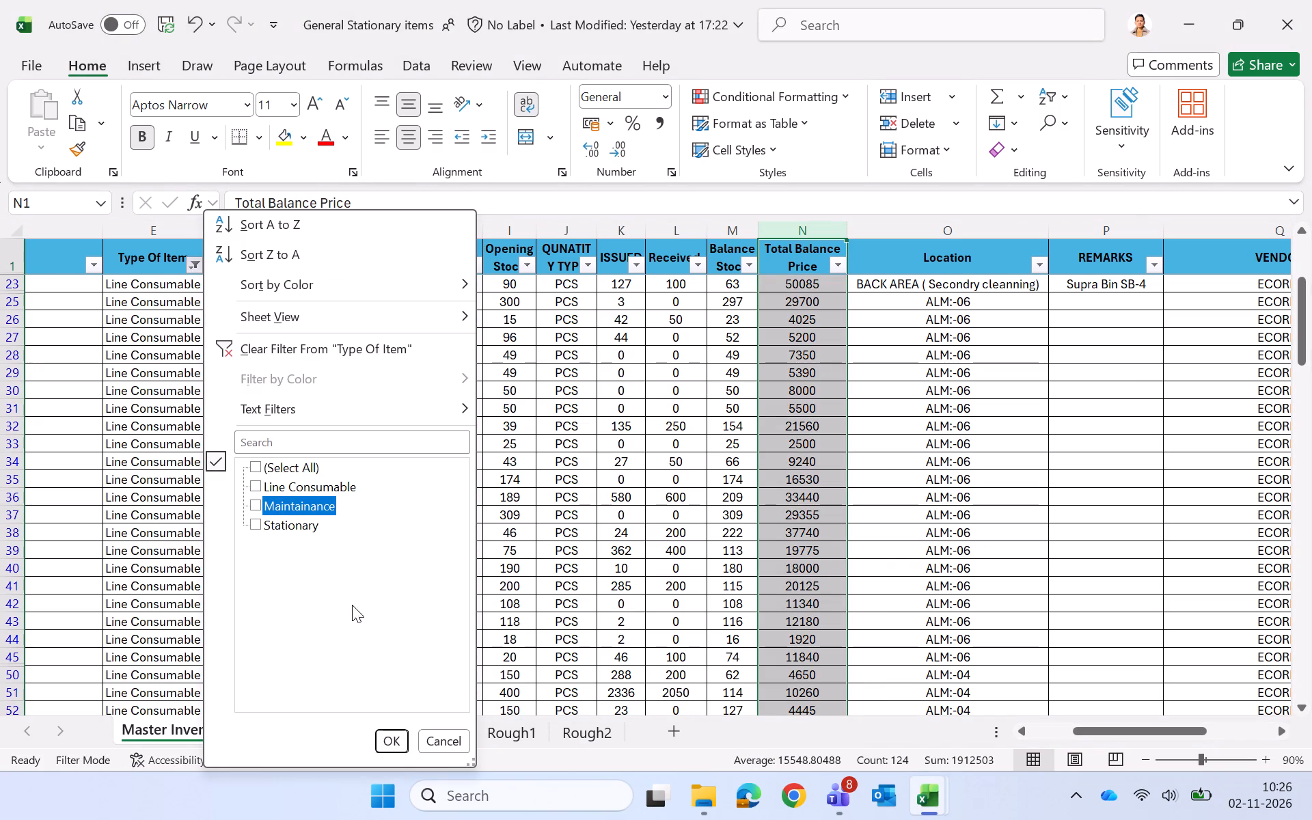
pyautogui.click(407, 746)
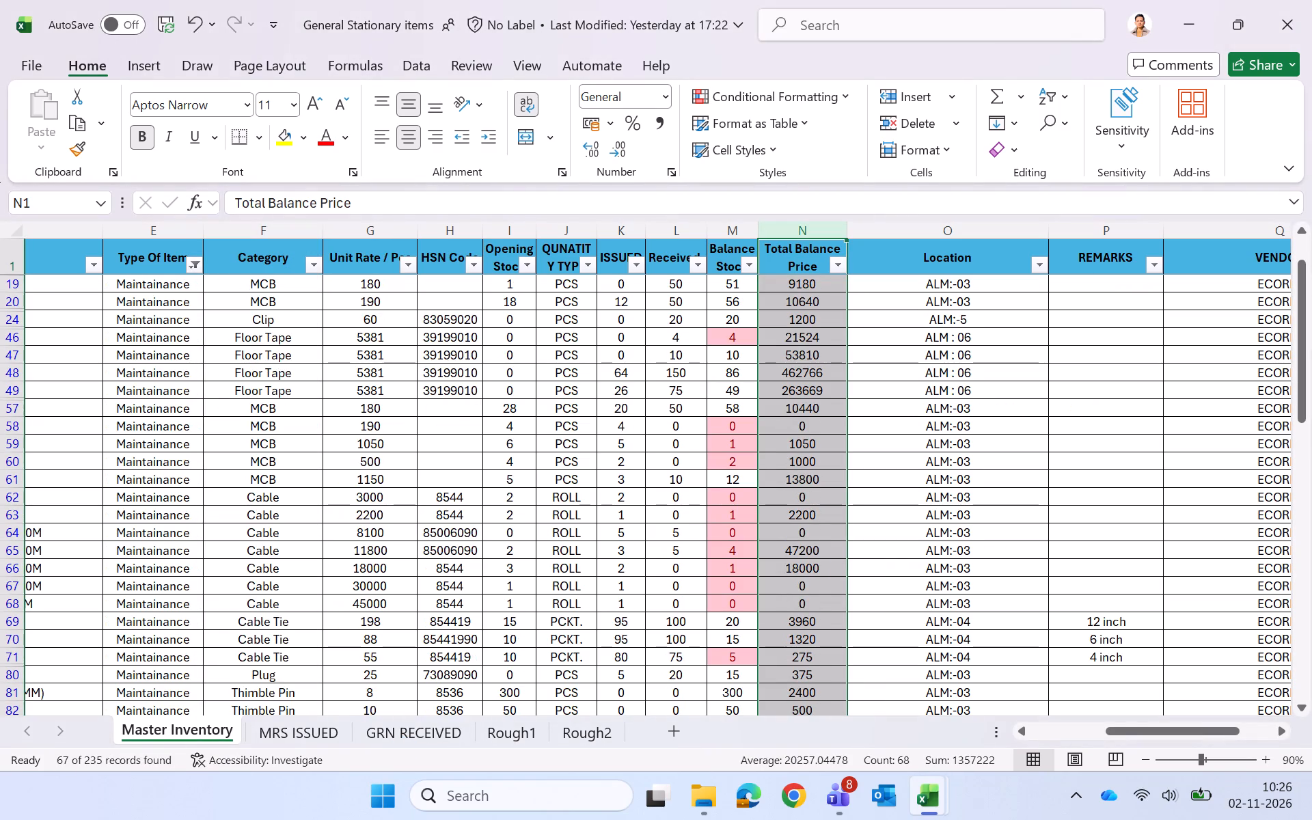
pyautogui.hotkey('alt', 'Tab')
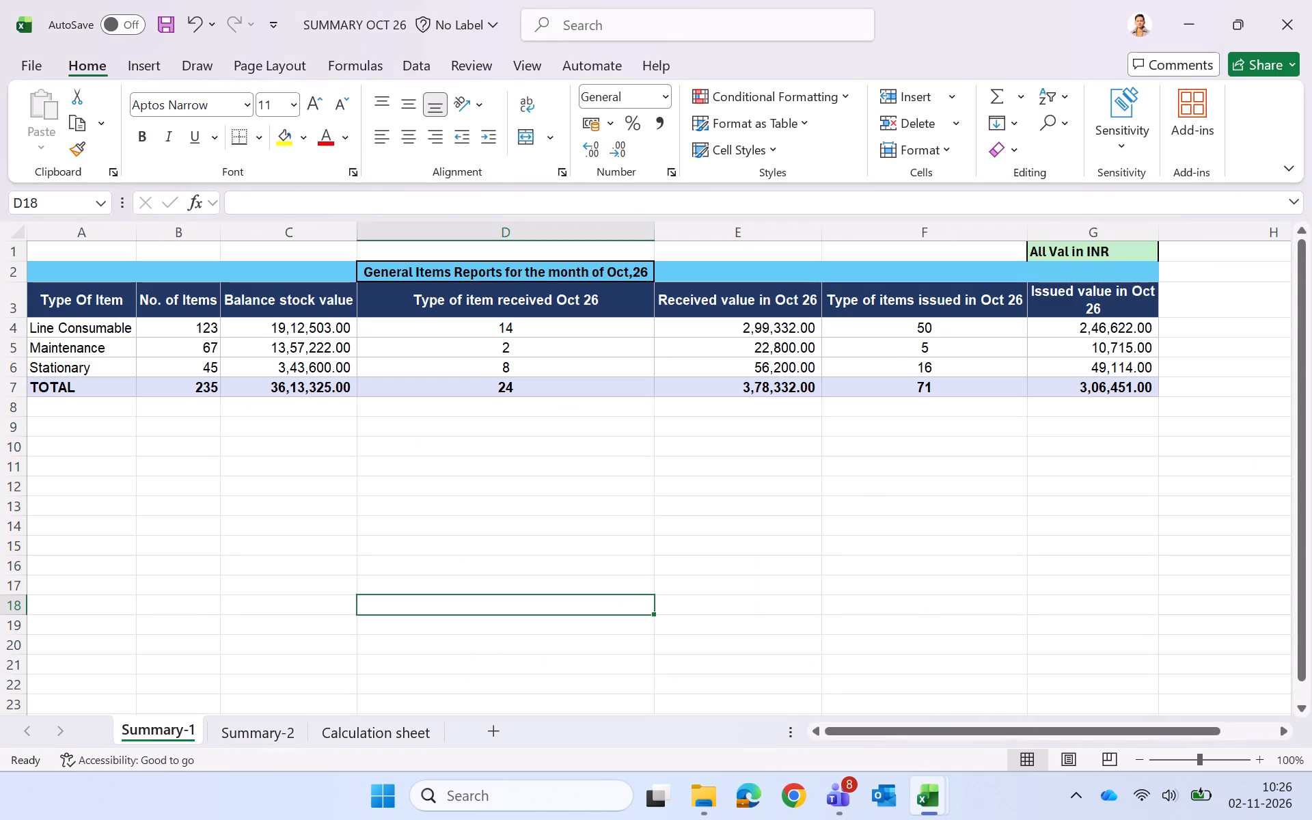
pyautogui.hotkey('alt', 'Tab')
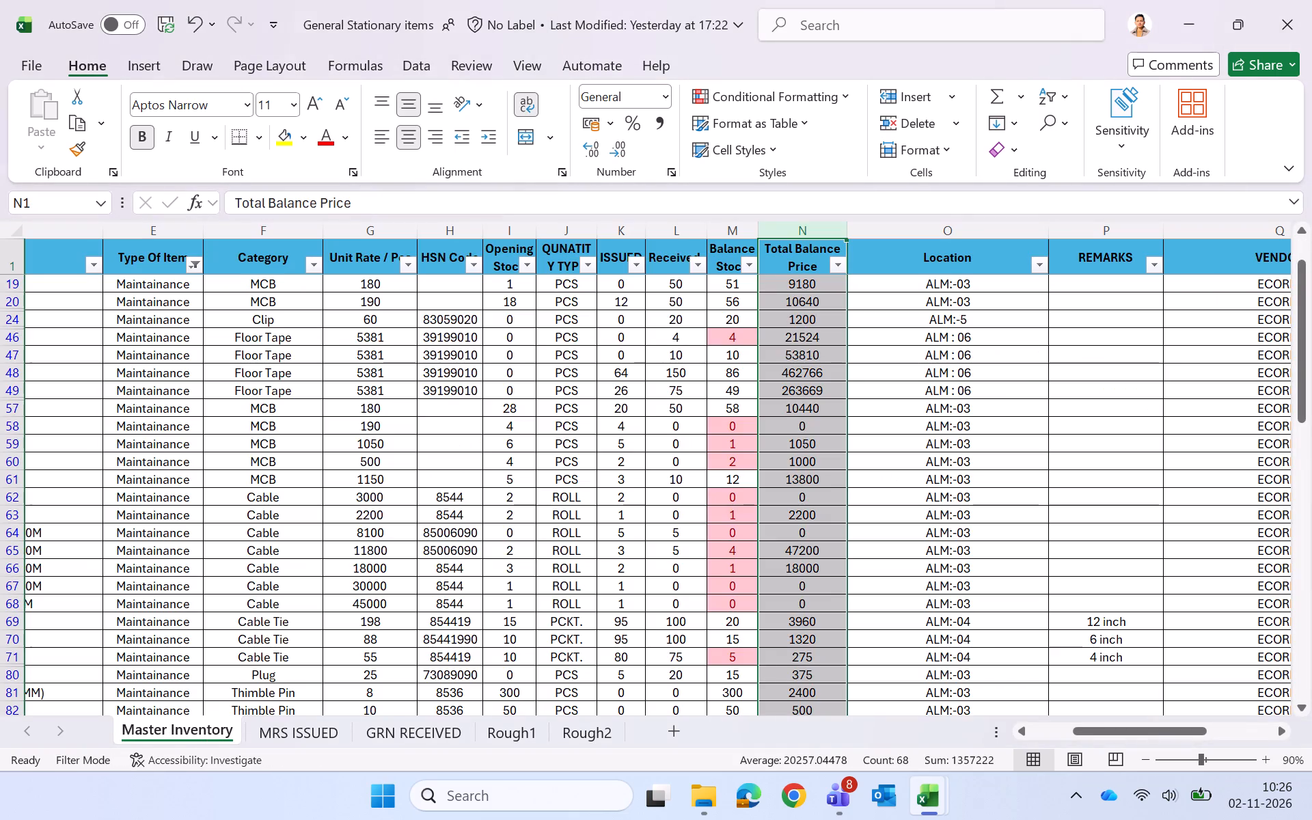
# Filter Master Inventory to Stationary items only and compare the Total Balance Price sum with the Stationary balance stock value on Summary-1.
pyautogui.click(197, 264)
pyautogui.click(299, 504)
pyautogui.click(296, 522)
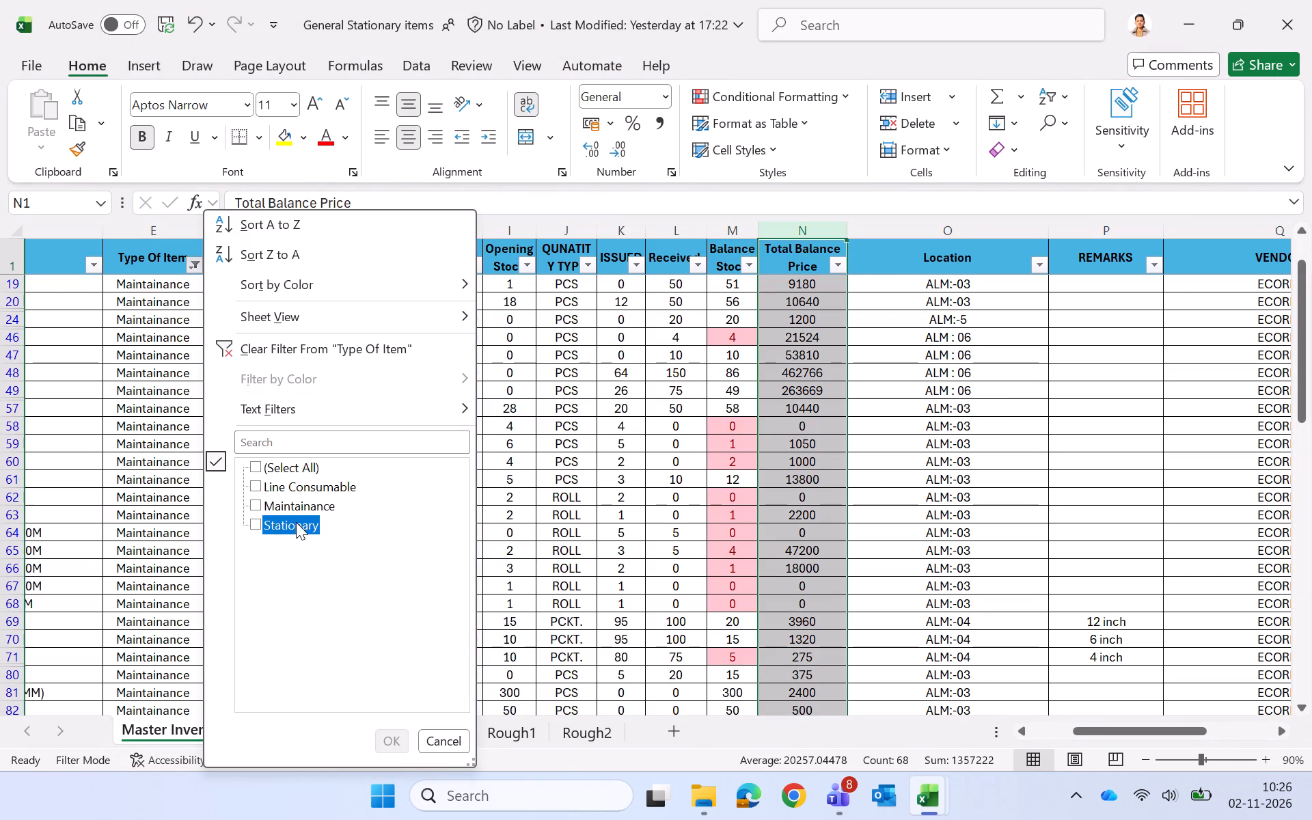
pyautogui.doubleClick(398, 752)
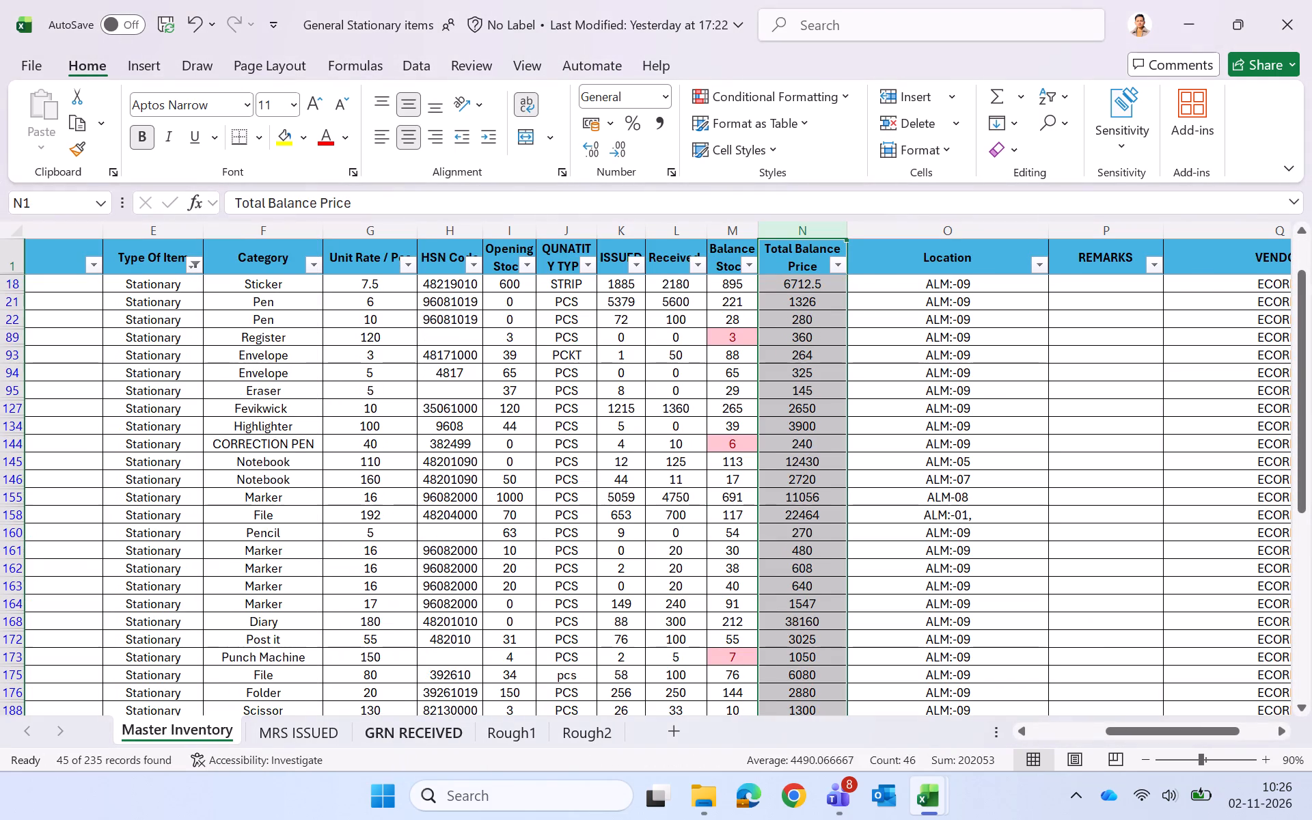
pyautogui.hotkey('alt', 'Tab')
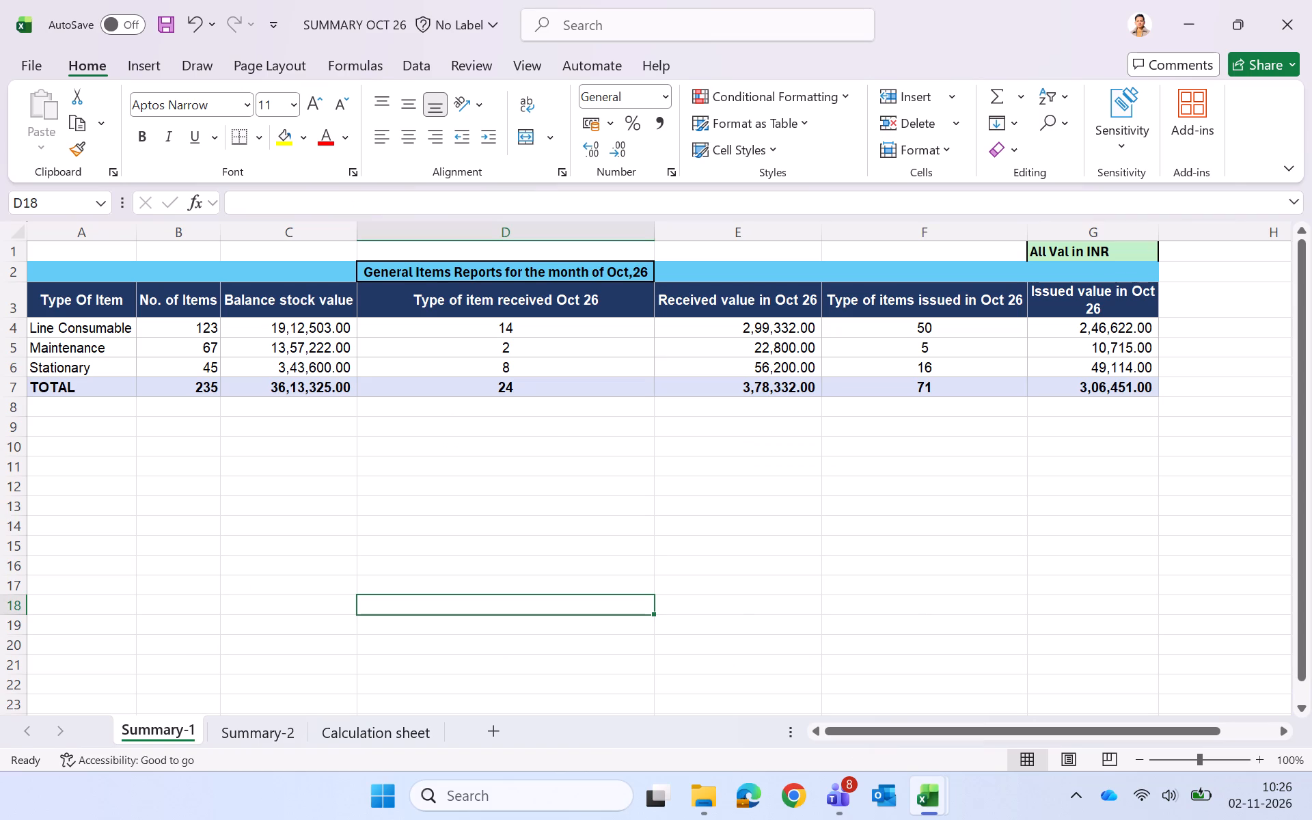
pyautogui.hotkey('alt', 'Tab')
pyautogui.hscroll(1, 506, 504)
pyautogui.scroll(-1, 506, 504)
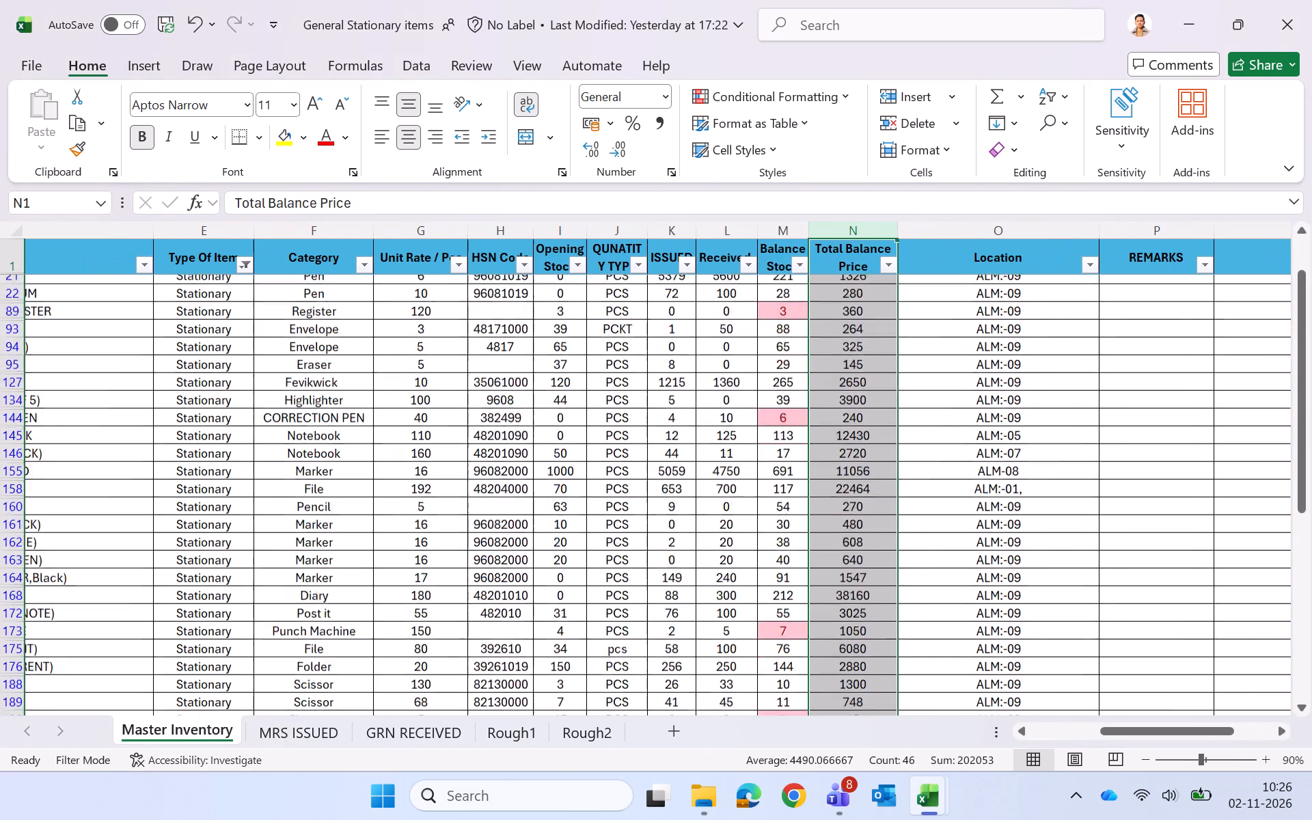
pyautogui.scroll(-2, 506, 504)
pyautogui.scroll(5, 506, 504)
# Set the Stationary balance stock value in cell C6 of the Summary-1 report to 202053.
pyautogui.hotkey('alt', 'Tab')
pyautogui.click(300, 369)
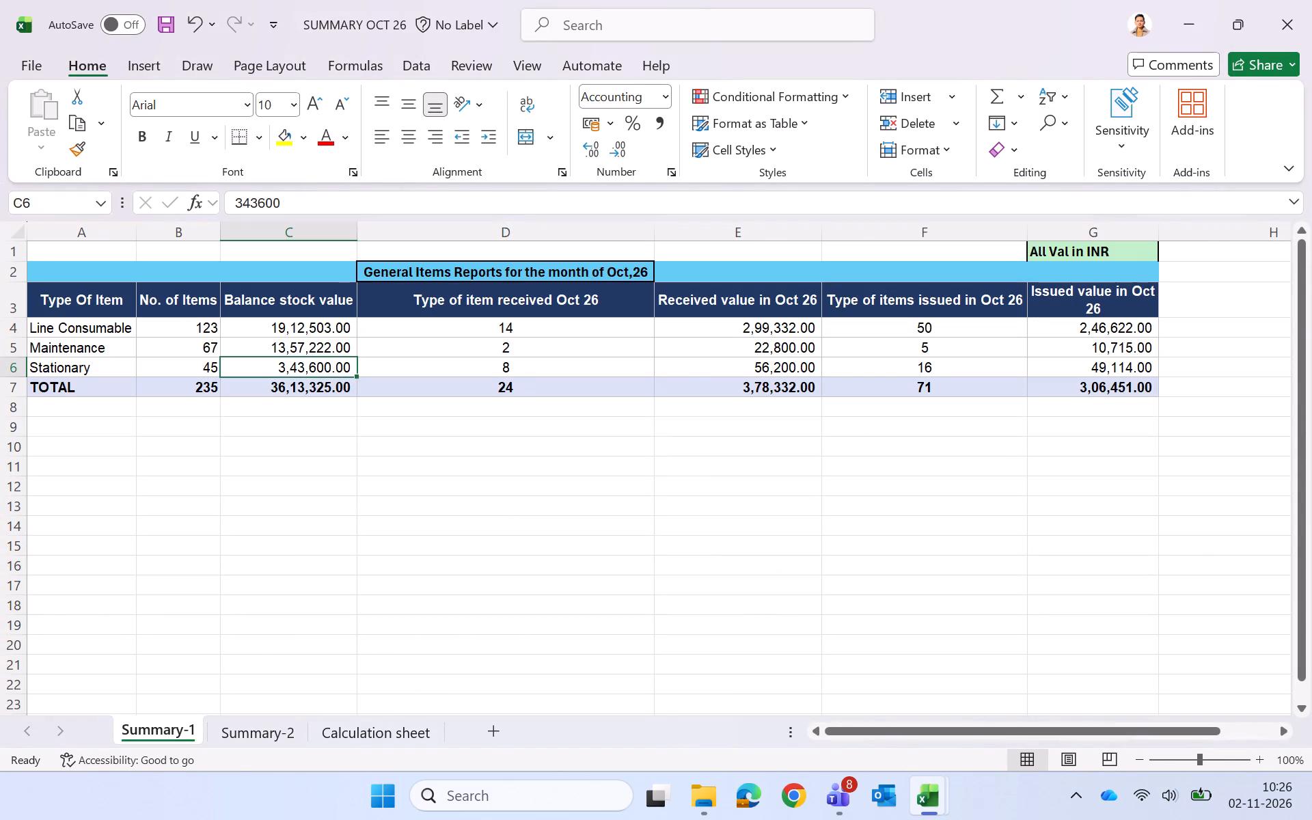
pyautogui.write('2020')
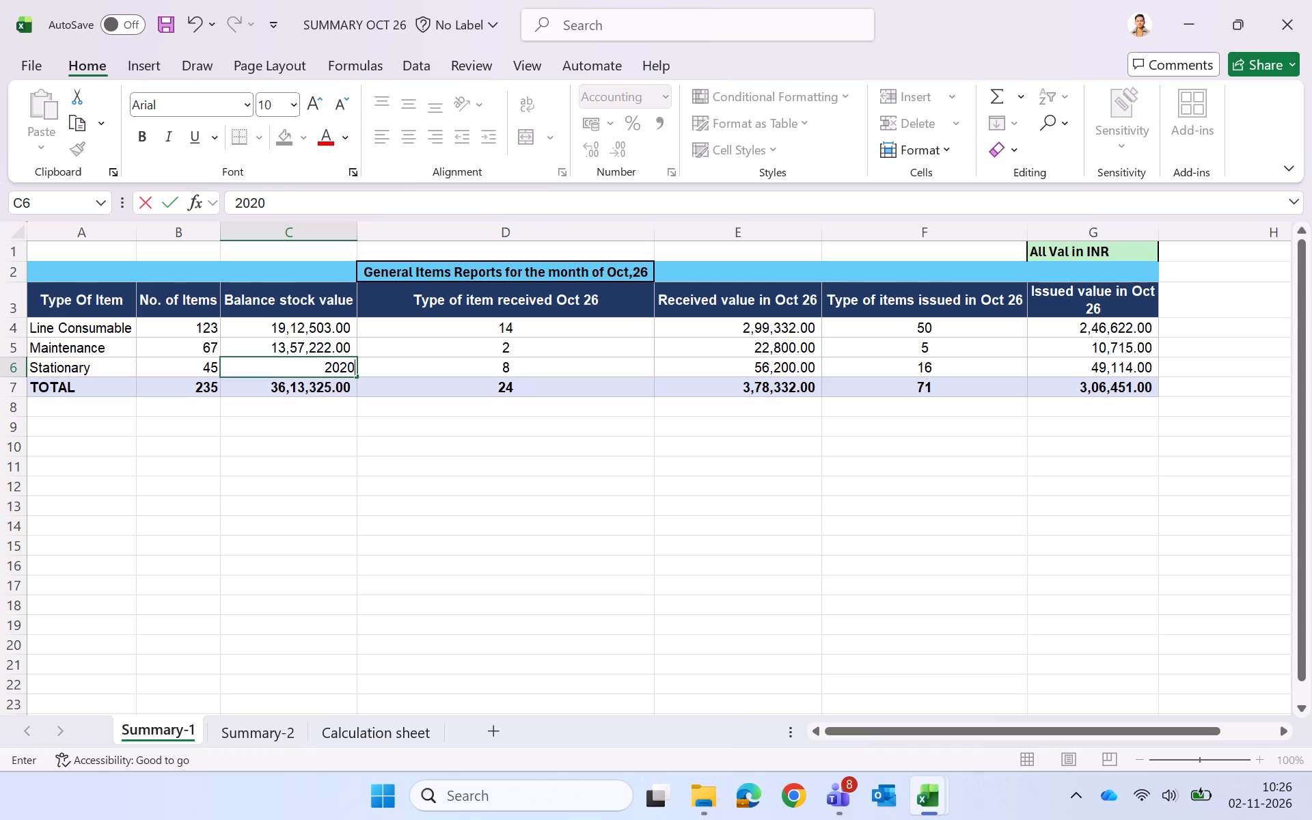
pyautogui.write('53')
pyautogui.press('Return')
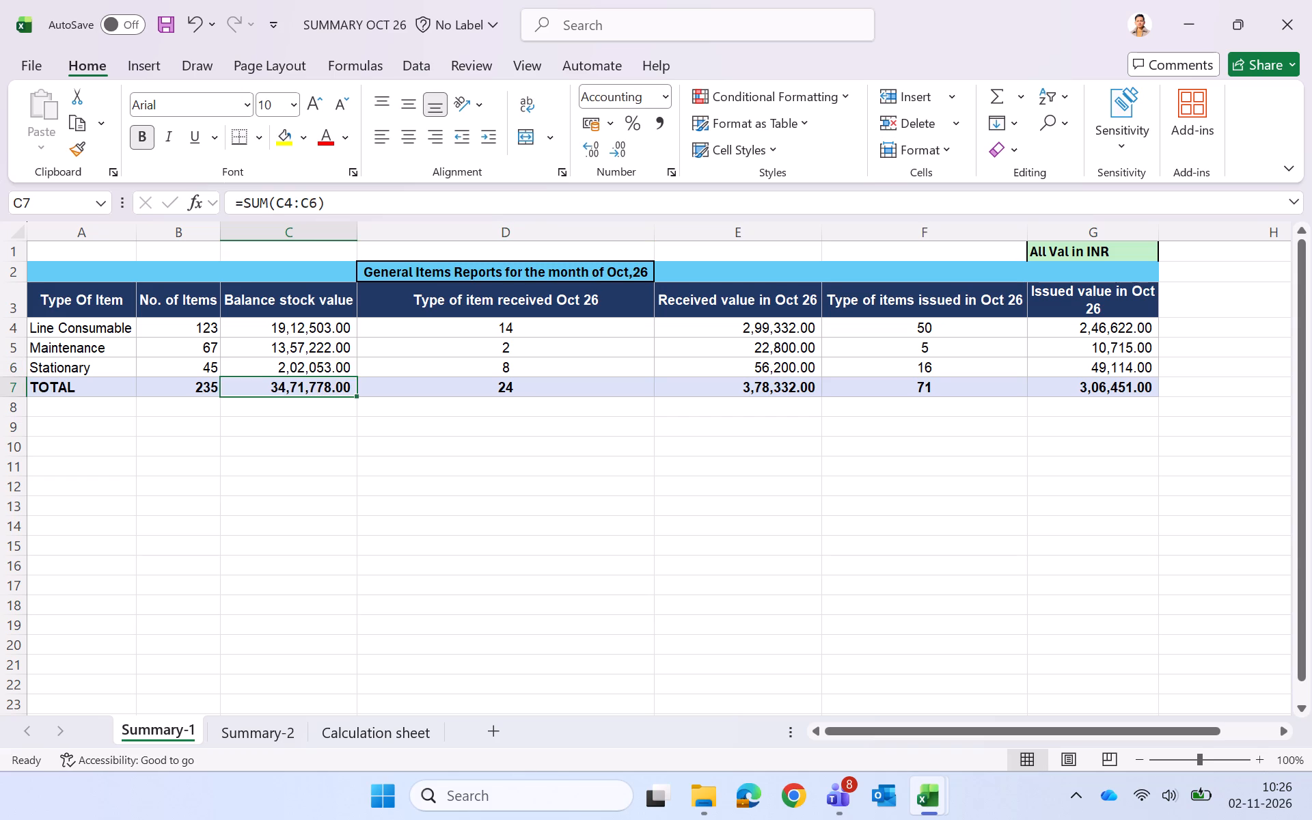
pyautogui.click(463, 487)
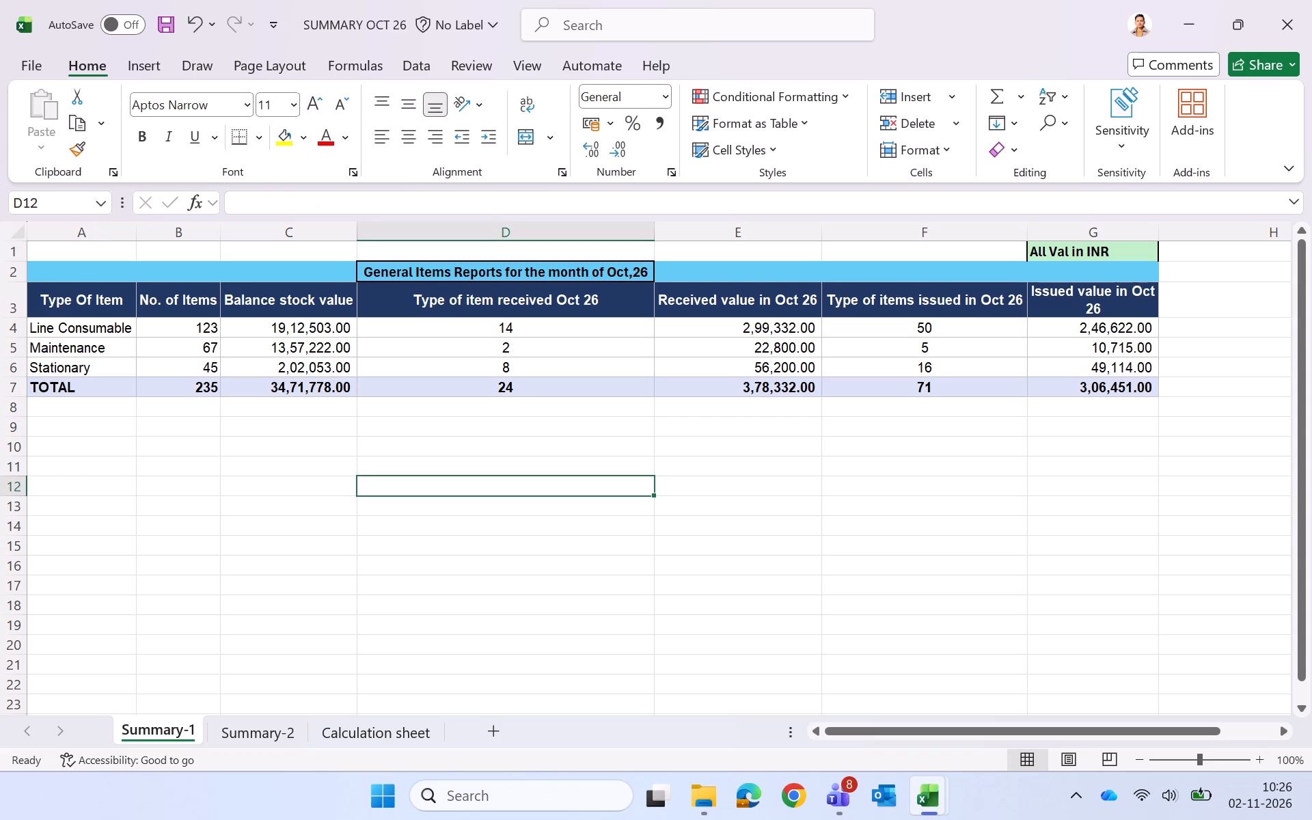
# Turn on filtering for the header row of the GRN RECEIVED sheet in the General Stationary items workbook.
pyautogui.hotkey('alt', 'Tab')
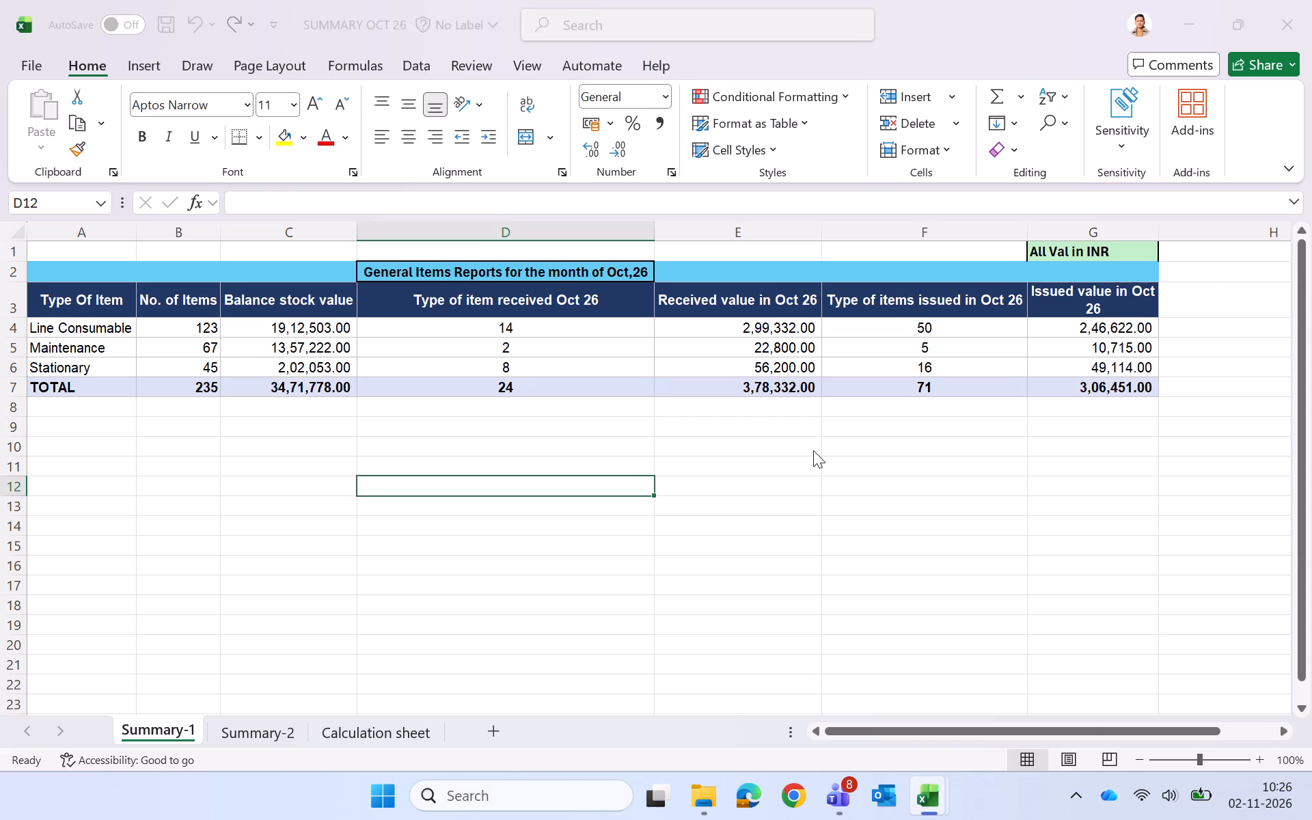
pyautogui.click(419, 717)
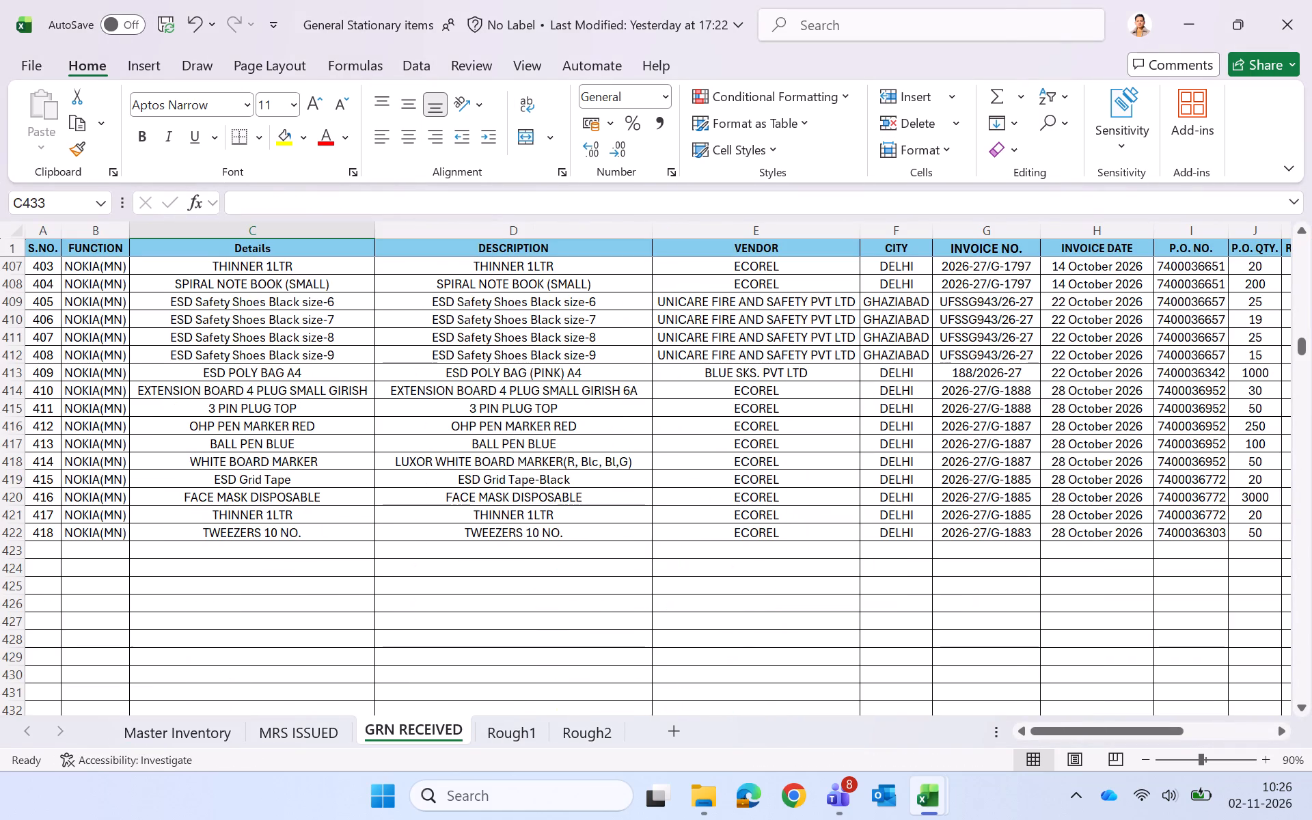
pyautogui.doubleClick(252, 246)
pyautogui.press('Return')
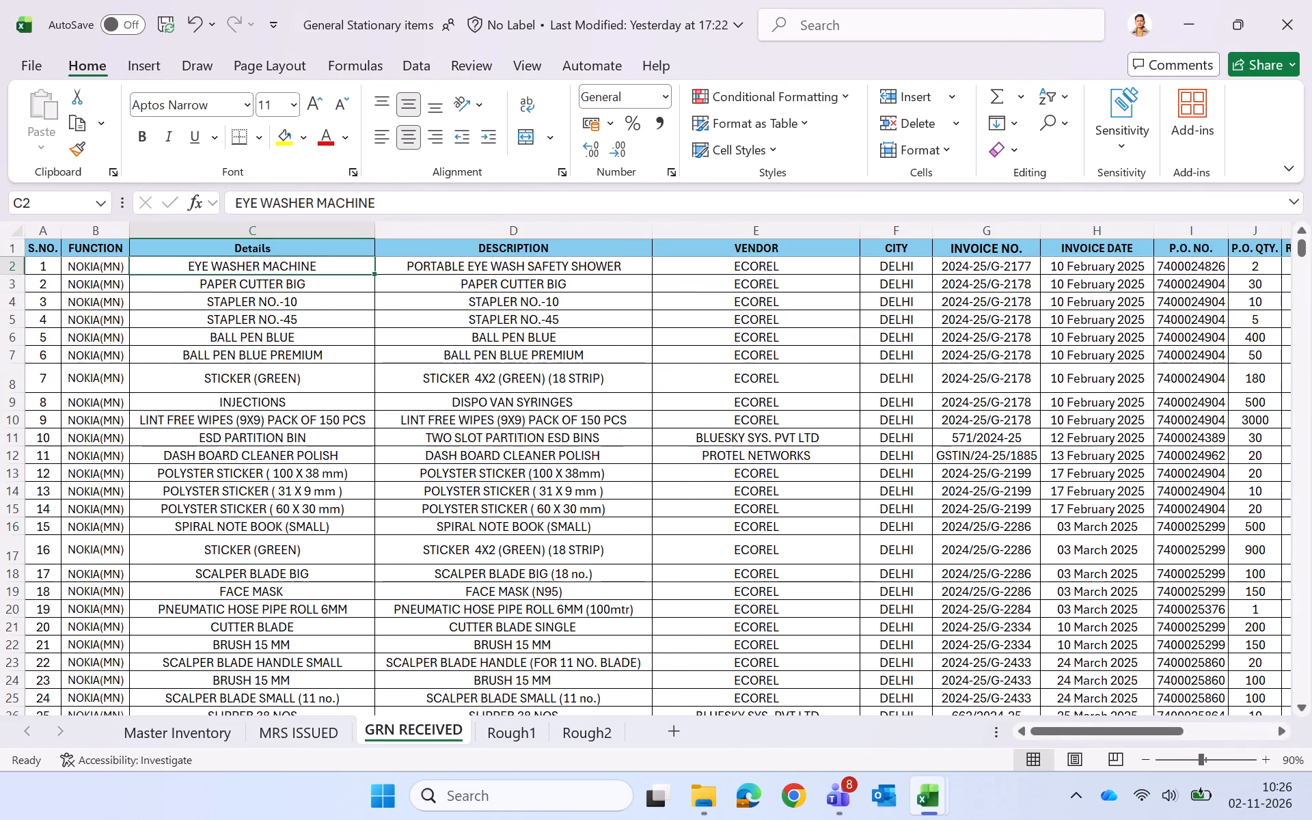
pyautogui.press('Up')
pyautogui.hotkey('ctrl', 'shift', 'l')
# Filter the Type of item column on the GRN RECEIVED sheet to show only #N/A entries.
pyautogui.hscroll(-1, 695, 392)
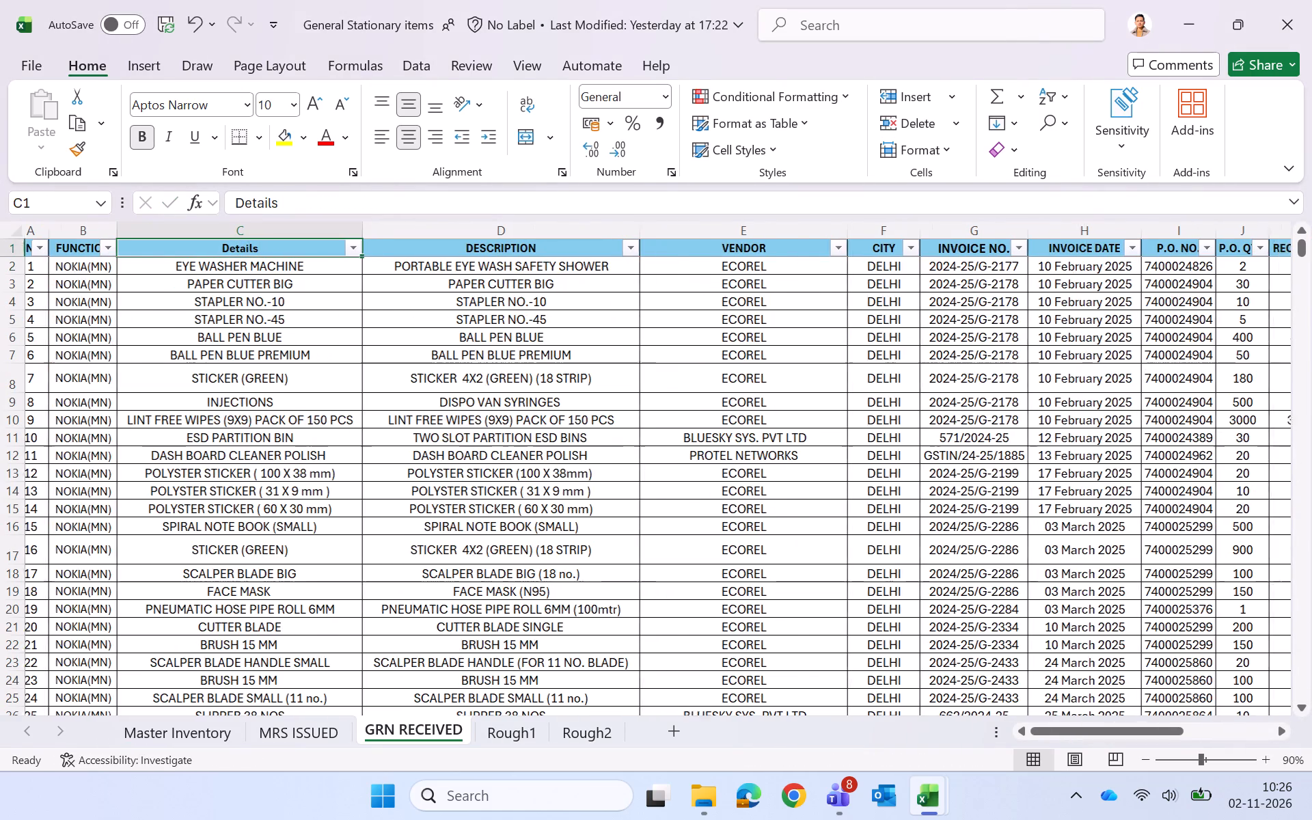
pyautogui.hscroll(-2, 695, 392)
pyautogui.hscroll(-2, 822, 332)
pyautogui.click(998, 247)
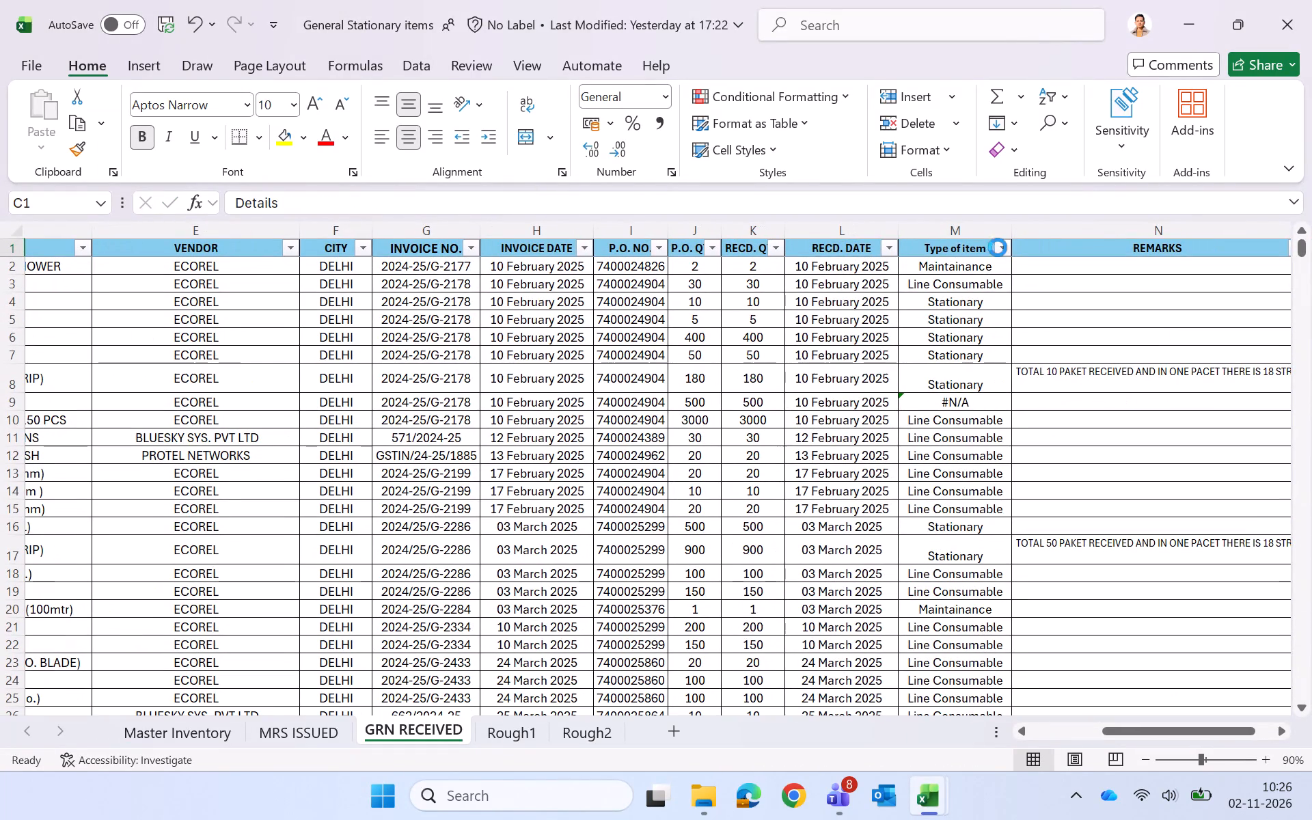
pyautogui.click(807, 457)
pyautogui.click(802, 481)
pyautogui.click(806, 464)
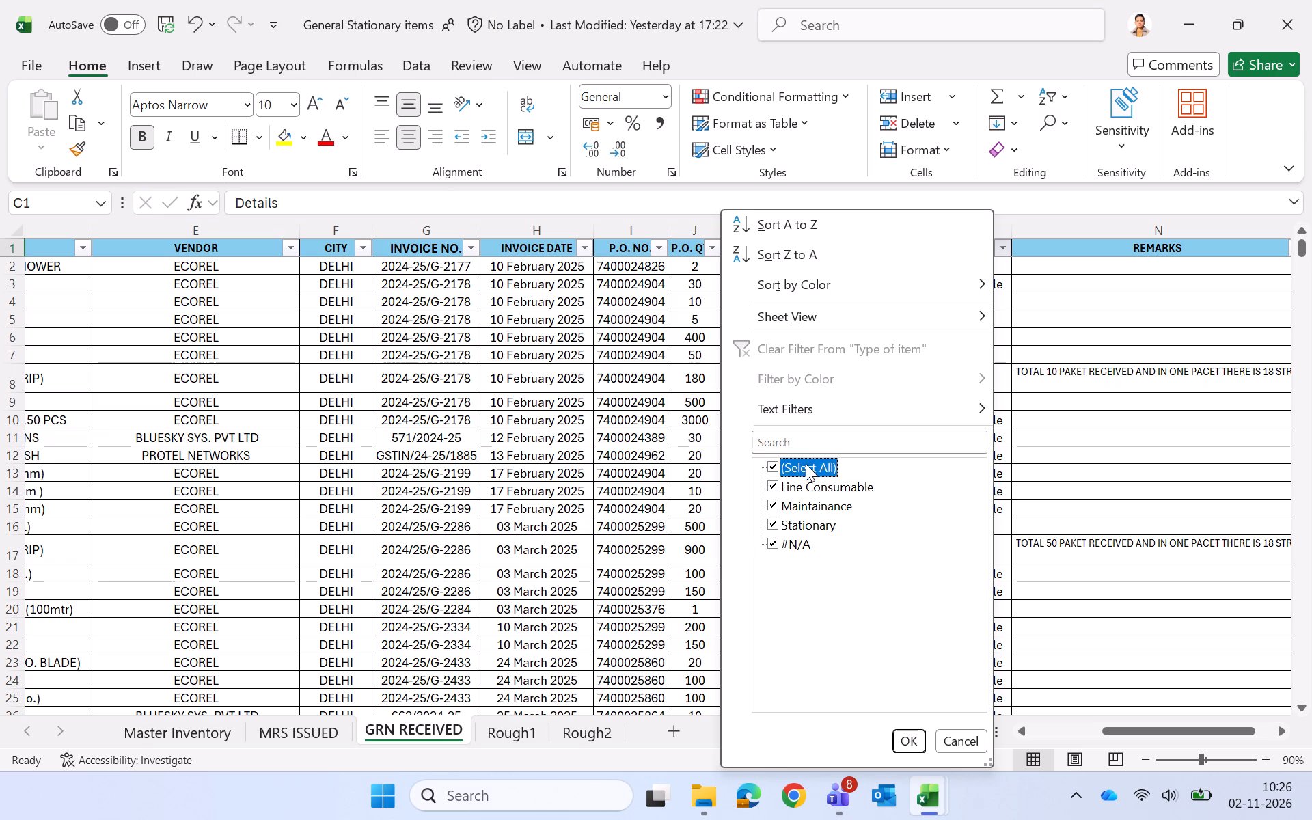
pyautogui.click(800, 465)
pyautogui.click(791, 538)
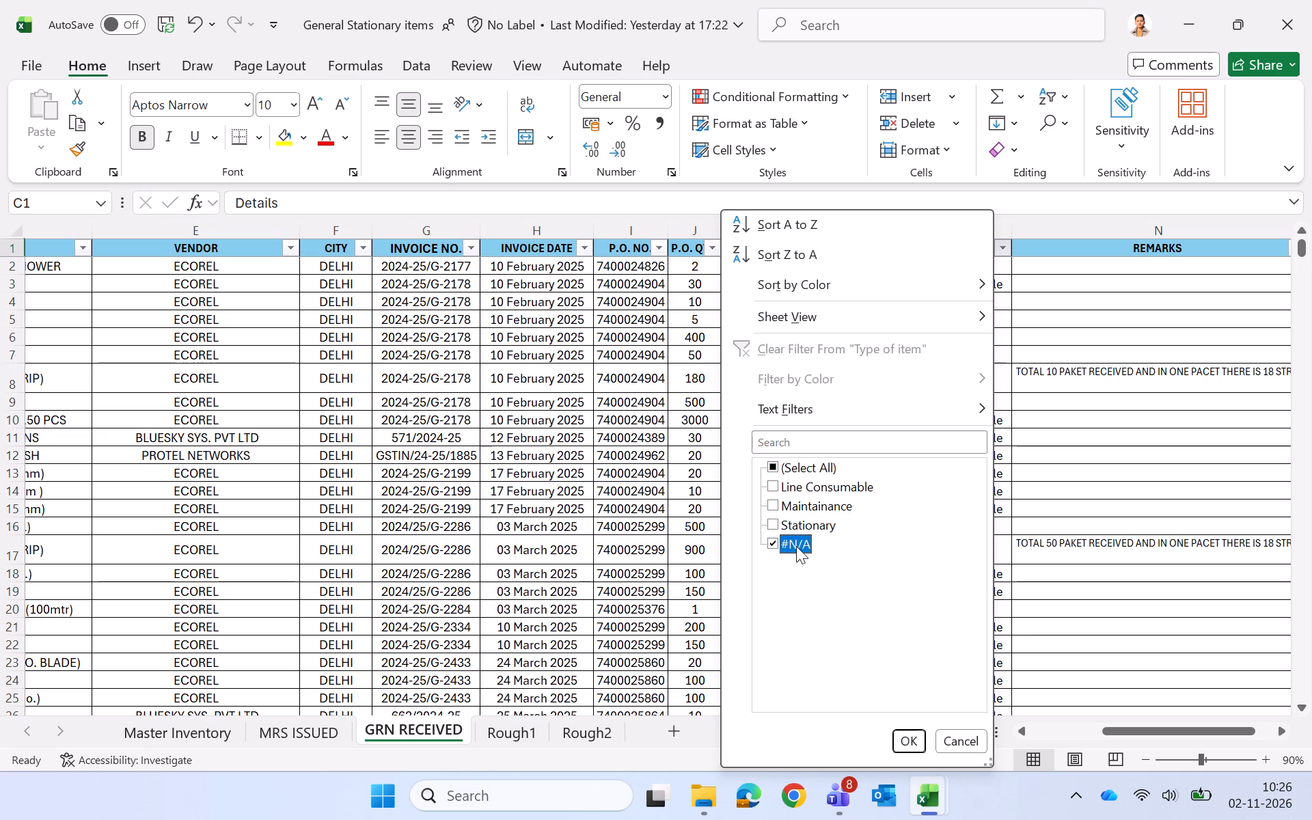
pyautogui.click(907, 742)
# Replace the #N/A type of the INJECTIONS record in cell M9 with Line Consumable.
pyautogui.hscroll(4, 860, 534)
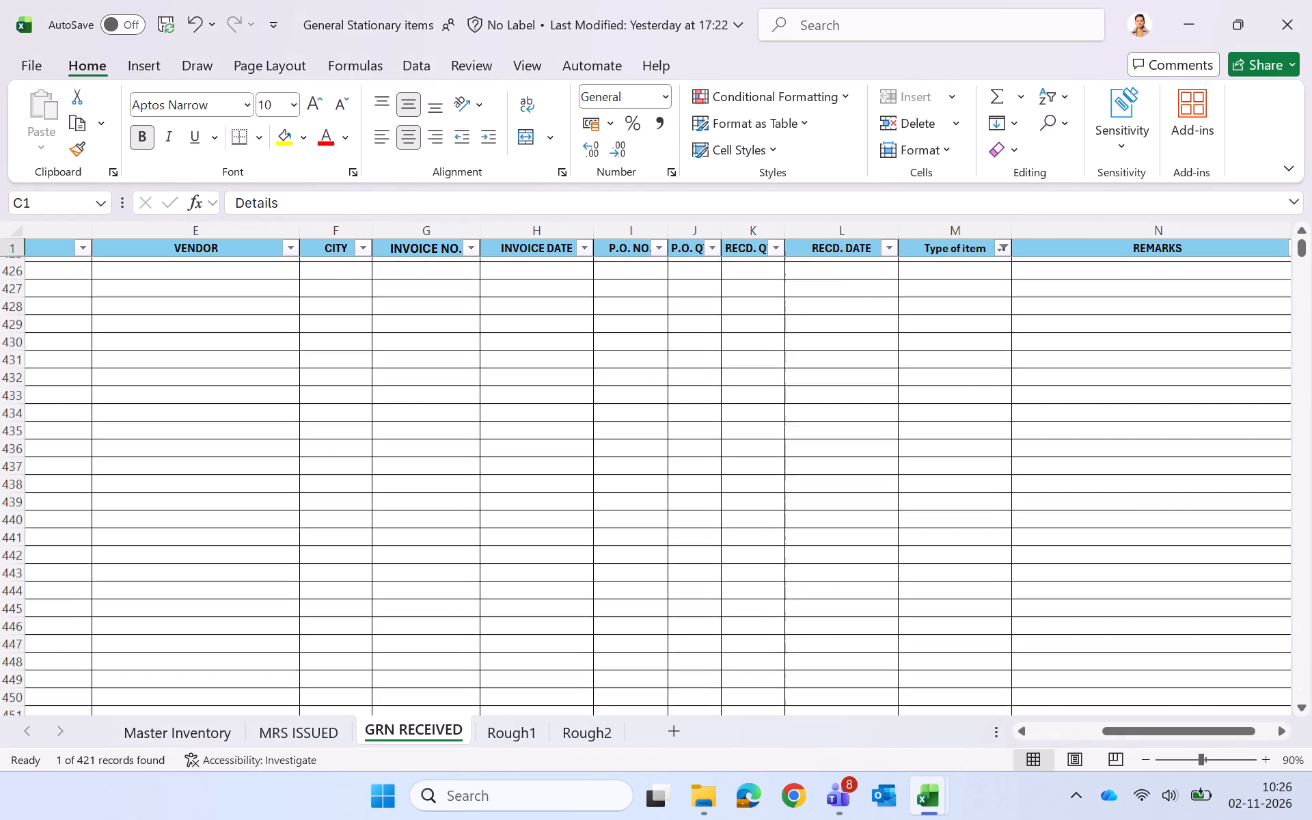
pyautogui.scroll(4, 860, 534)
pyautogui.hscroll(2, 877, 406)
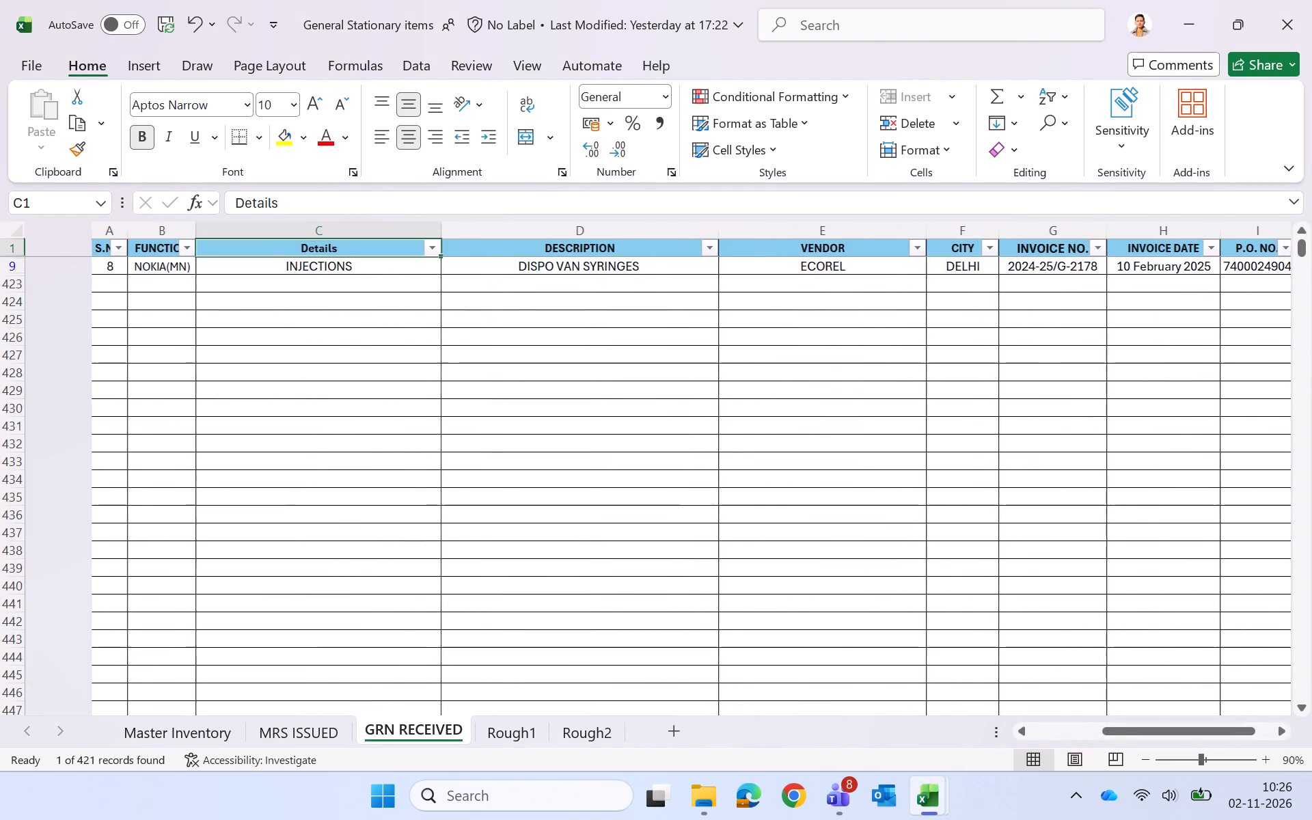
pyautogui.hscroll(-4, 877, 406)
pyautogui.click(785, 314)
pyautogui.press('Up')
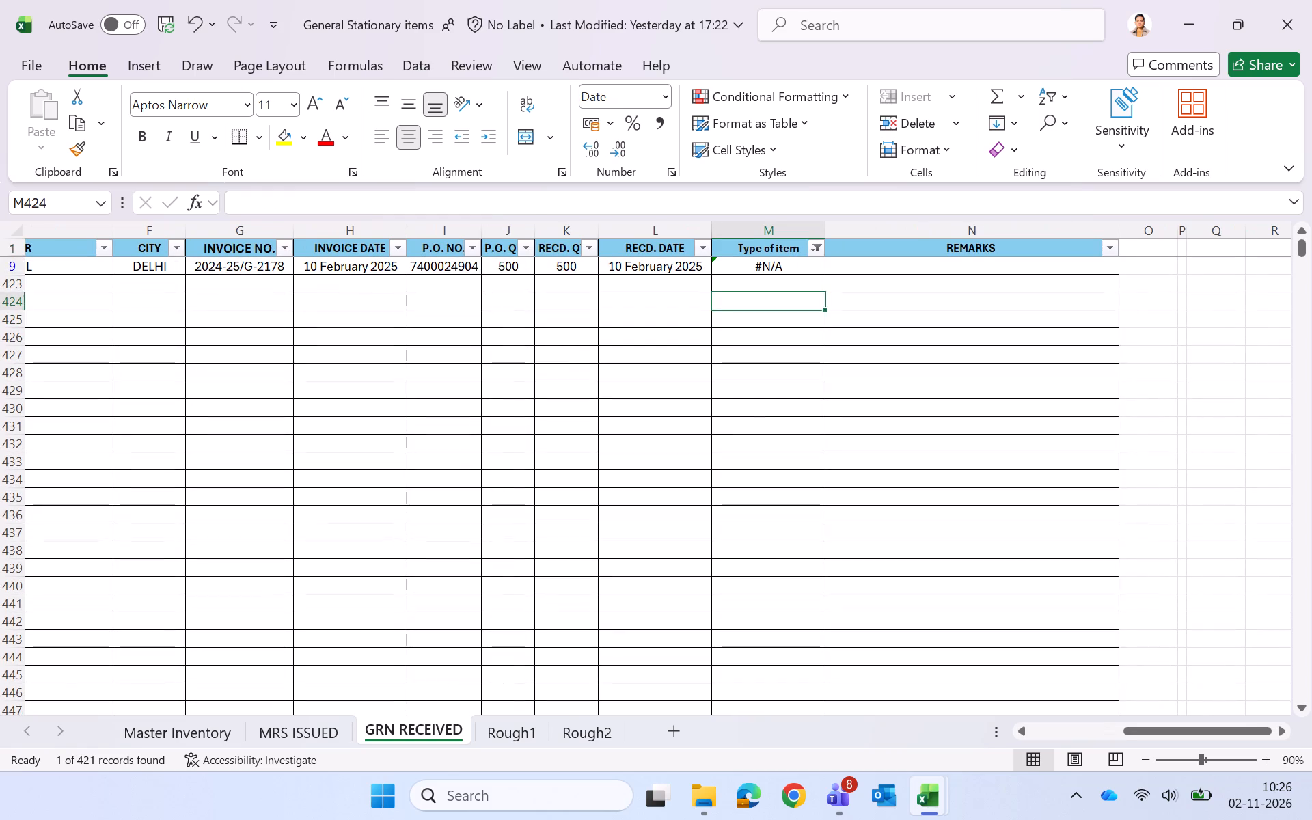
pyautogui.press('Up')
pyautogui.press('Up')
pyautogui.press('l')
pyautogui.press('Return')
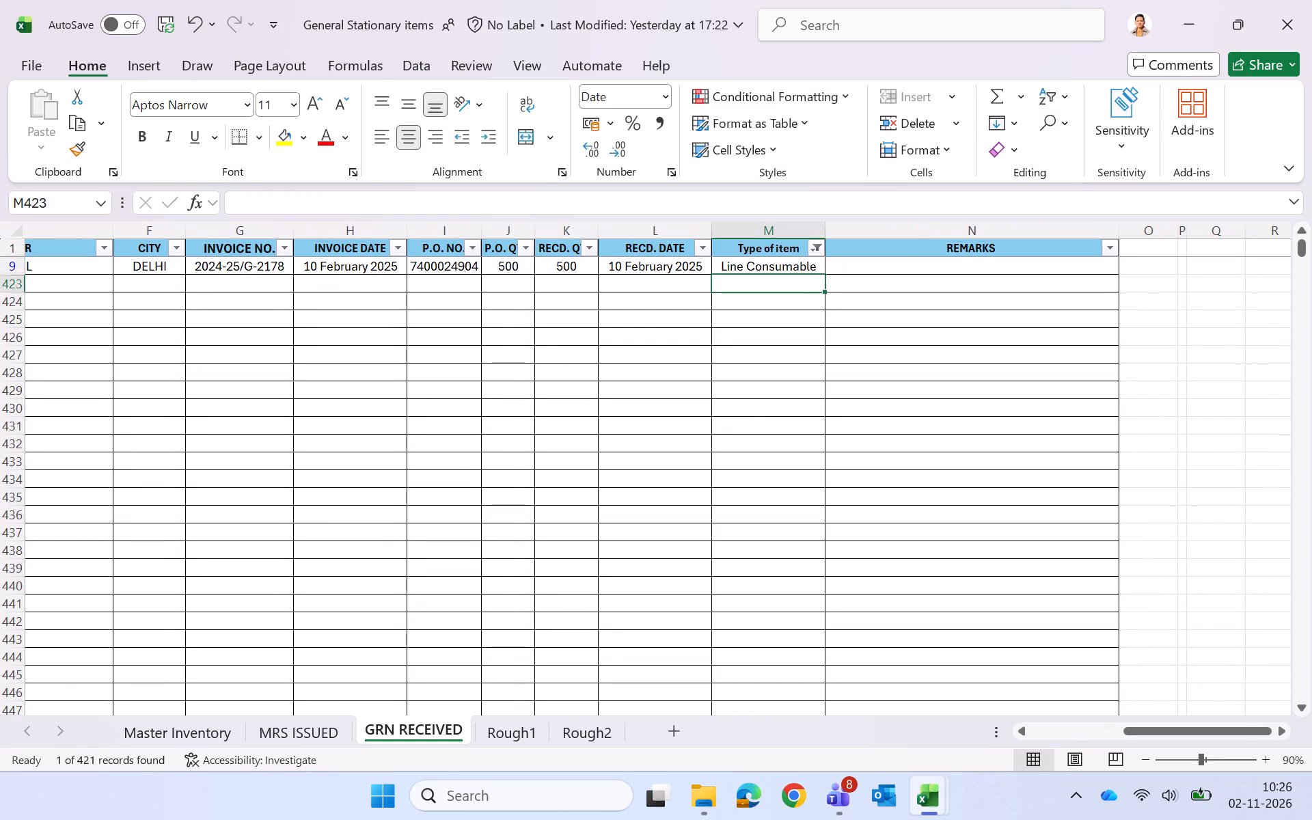
# Filter GRN RECEIVED to Stationary items with invoice dates in October 2026.
pyautogui.click(816, 243)
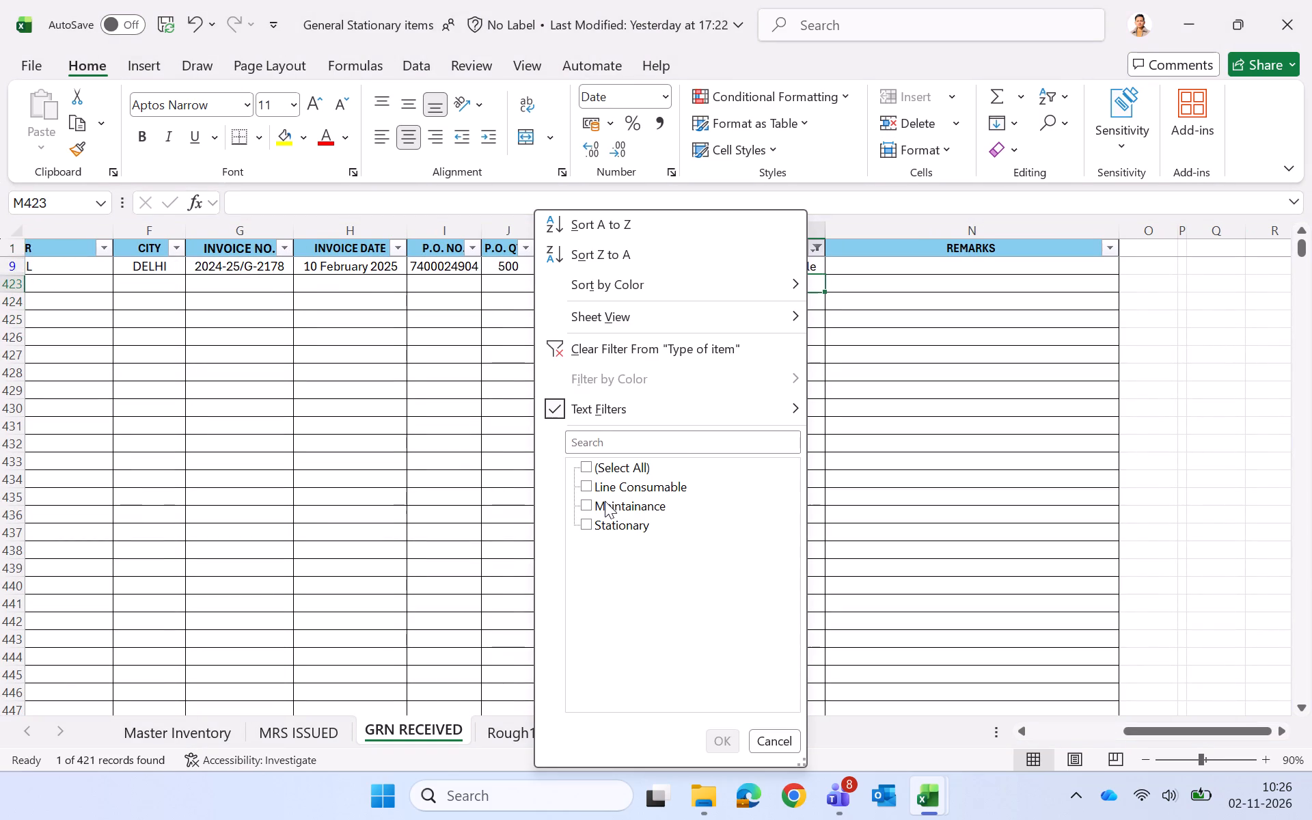
pyautogui.click(604, 517)
pyautogui.click(726, 739)
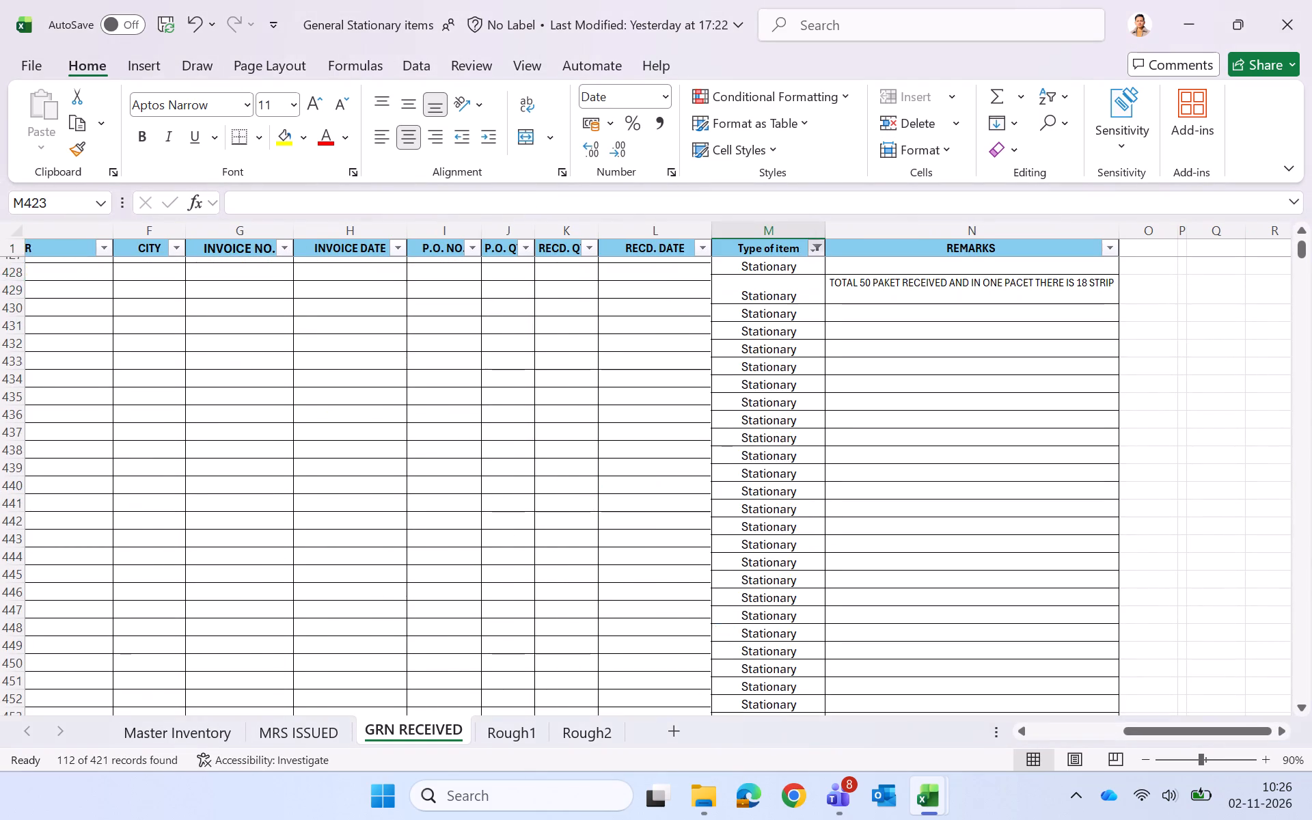
pyautogui.hscroll(8, 733, 522)
pyautogui.hscroll(-2, 705, 343)
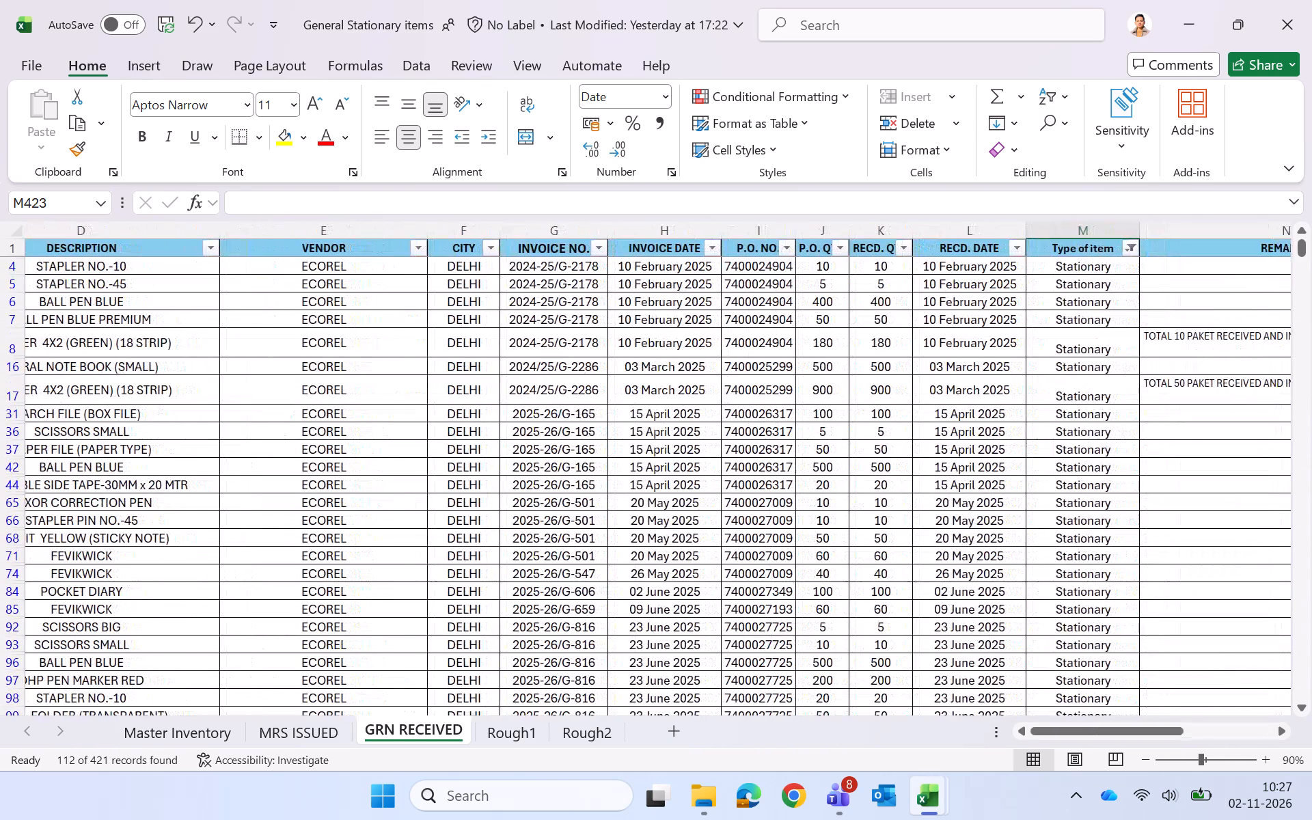
pyautogui.hscroll(-1, 705, 343)
pyautogui.click(705, 249)
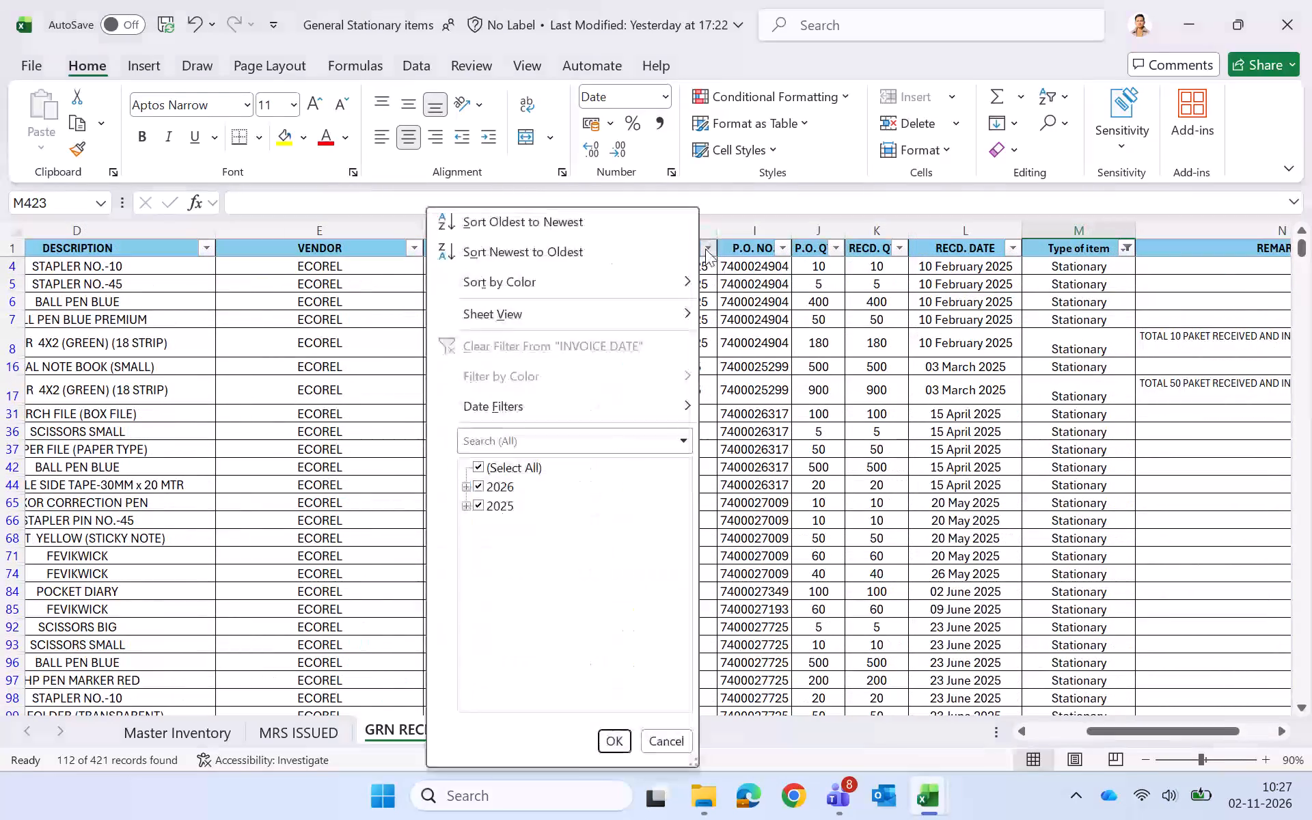
pyautogui.doubleClick(495, 463)
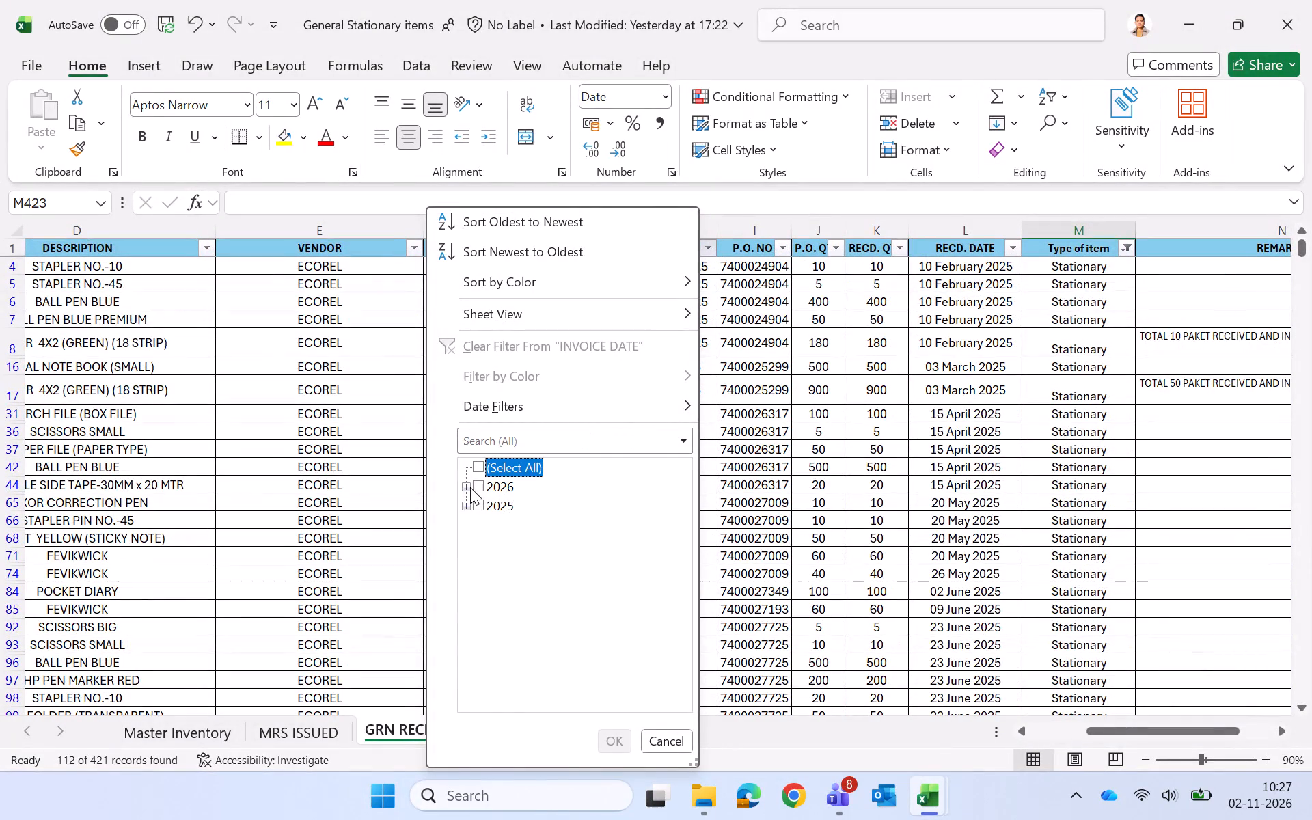
pyautogui.click(467, 487)
pyautogui.click(489, 678)
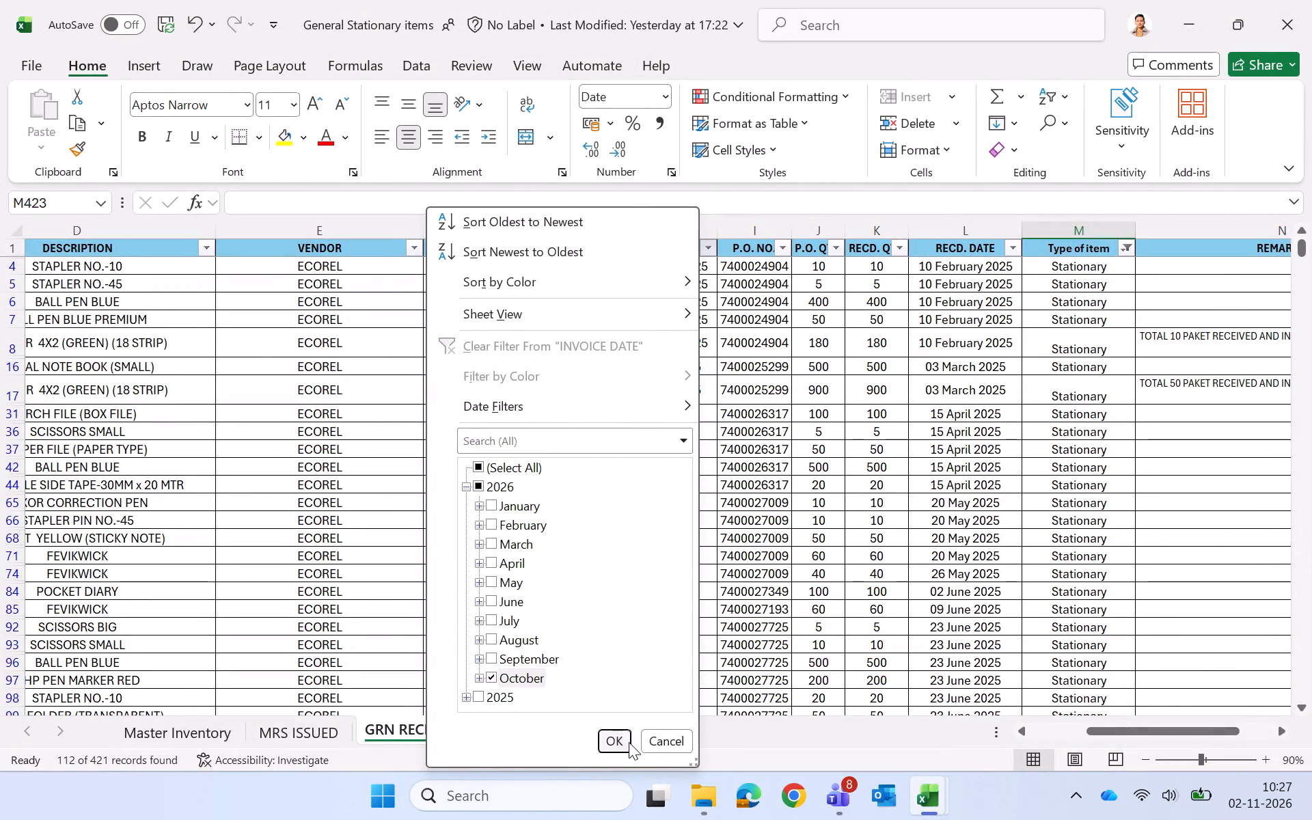
pyautogui.click(624, 746)
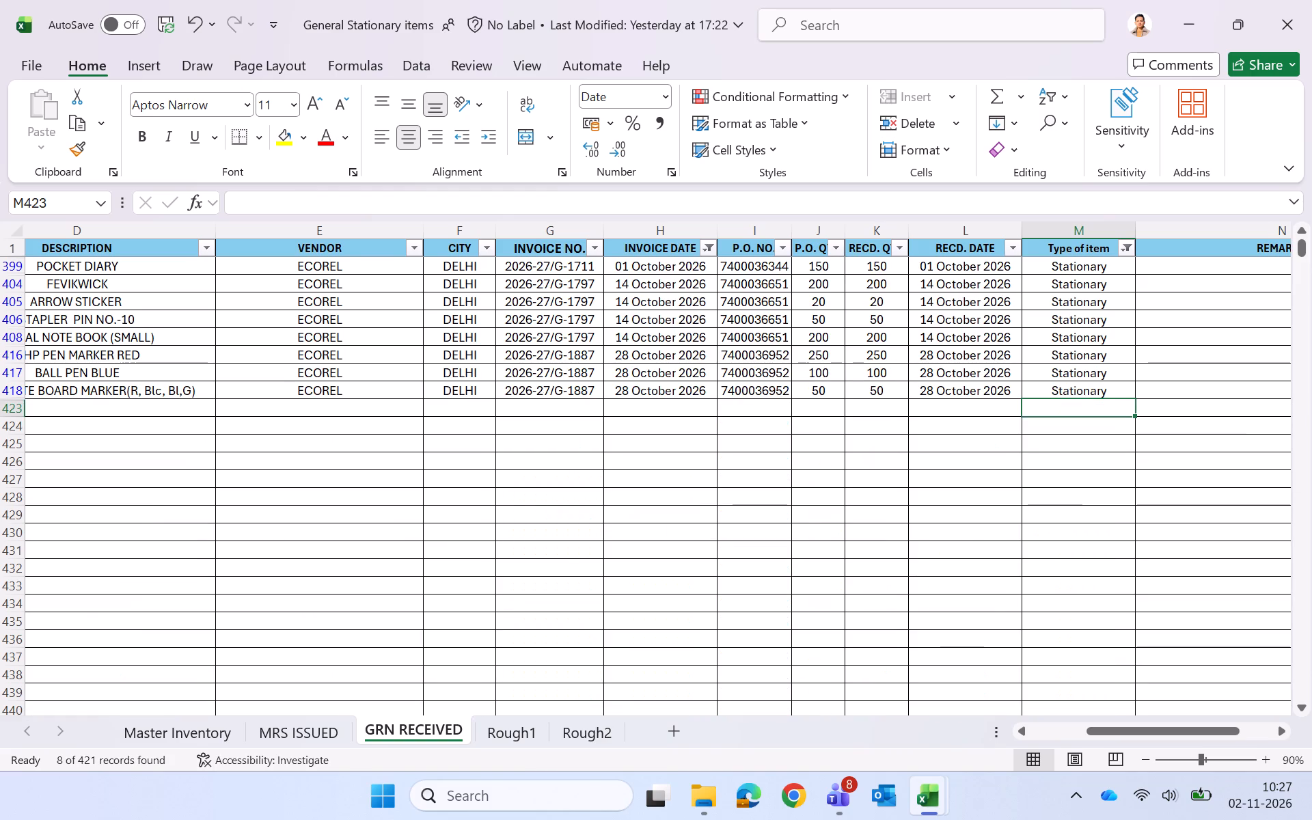
# Examine the filtered October 2026 Stationary receipts and the sum of their P.O. quantities.
pyautogui.hscroll(-2, 767, 479)
pyautogui.scroll(10, 767, 479)
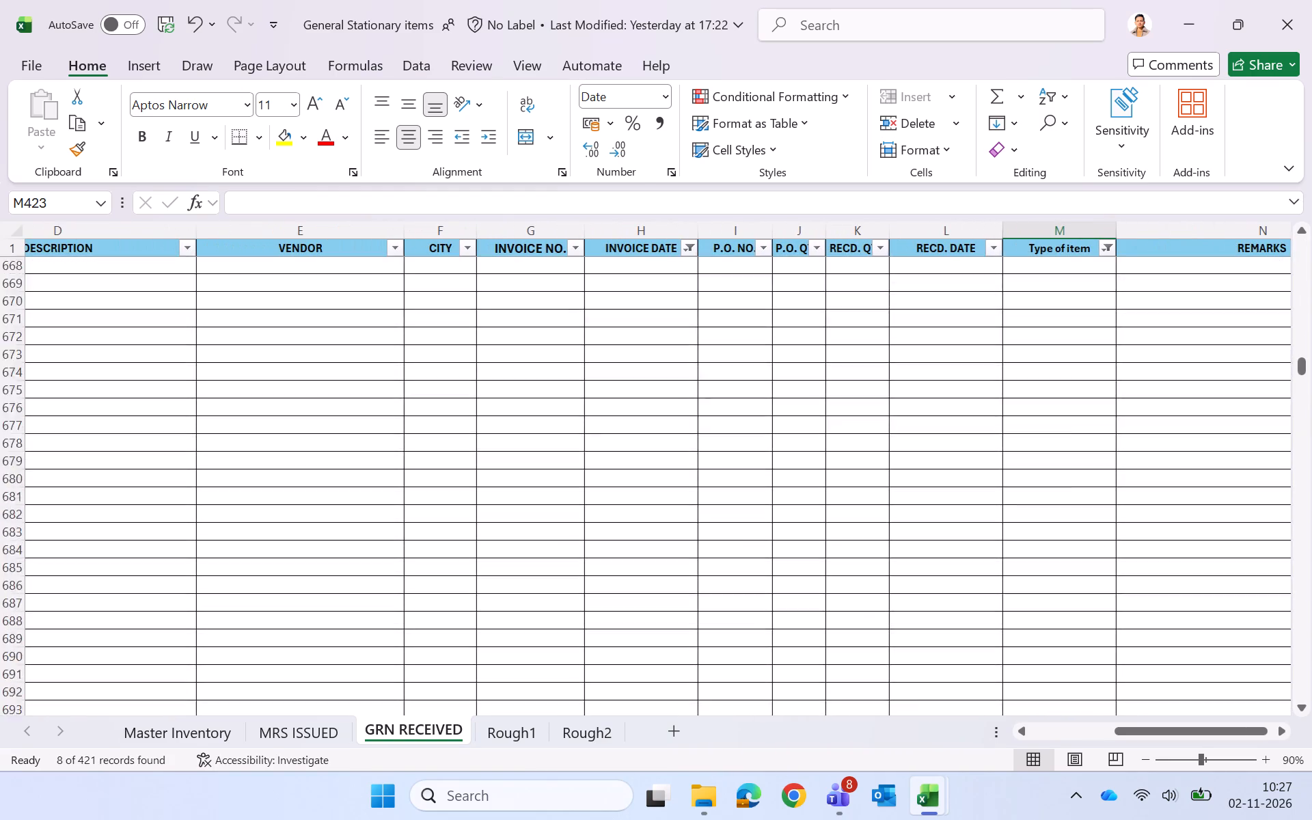
pyautogui.scroll(19, 767, 479)
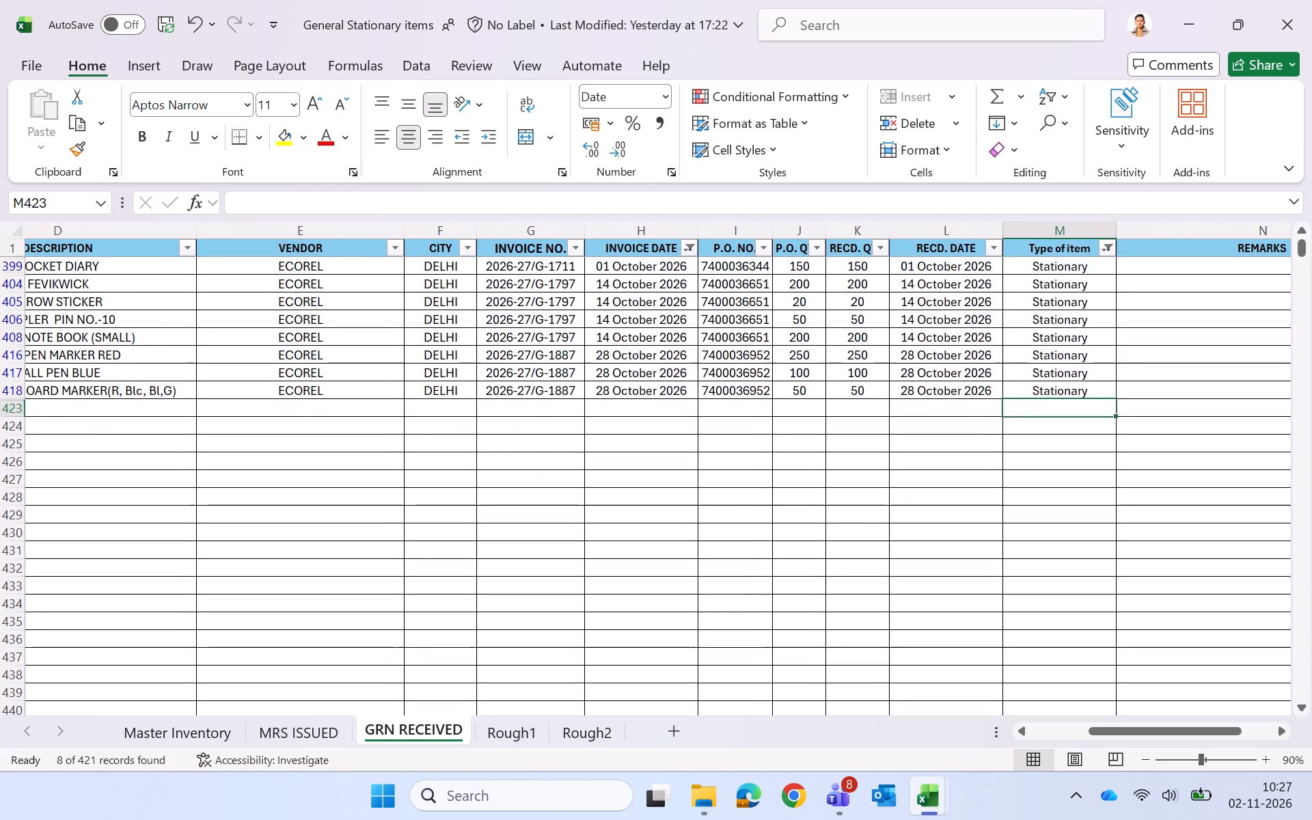
pyautogui.hscroll(1, 767, 479)
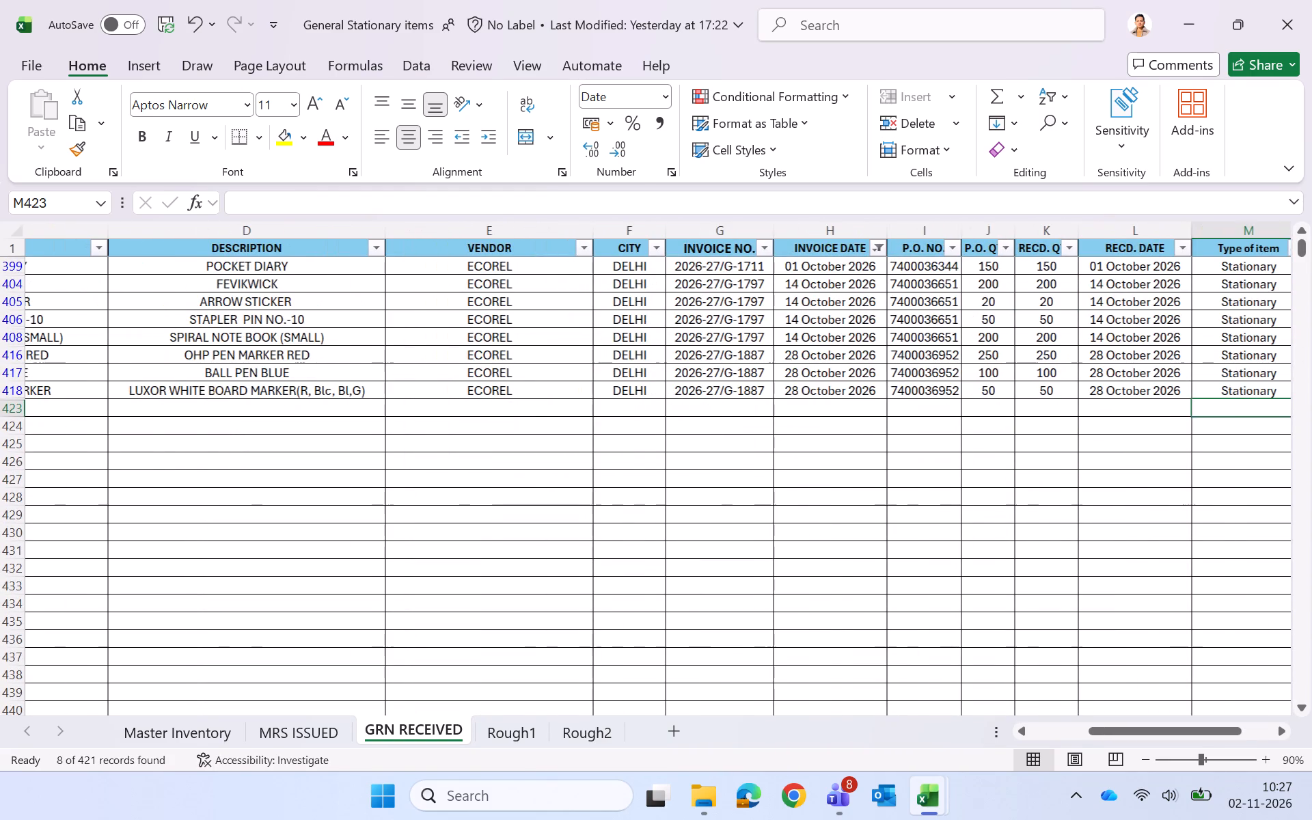
pyautogui.hscroll(1, 767, 479)
pyautogui.click(994, 228)
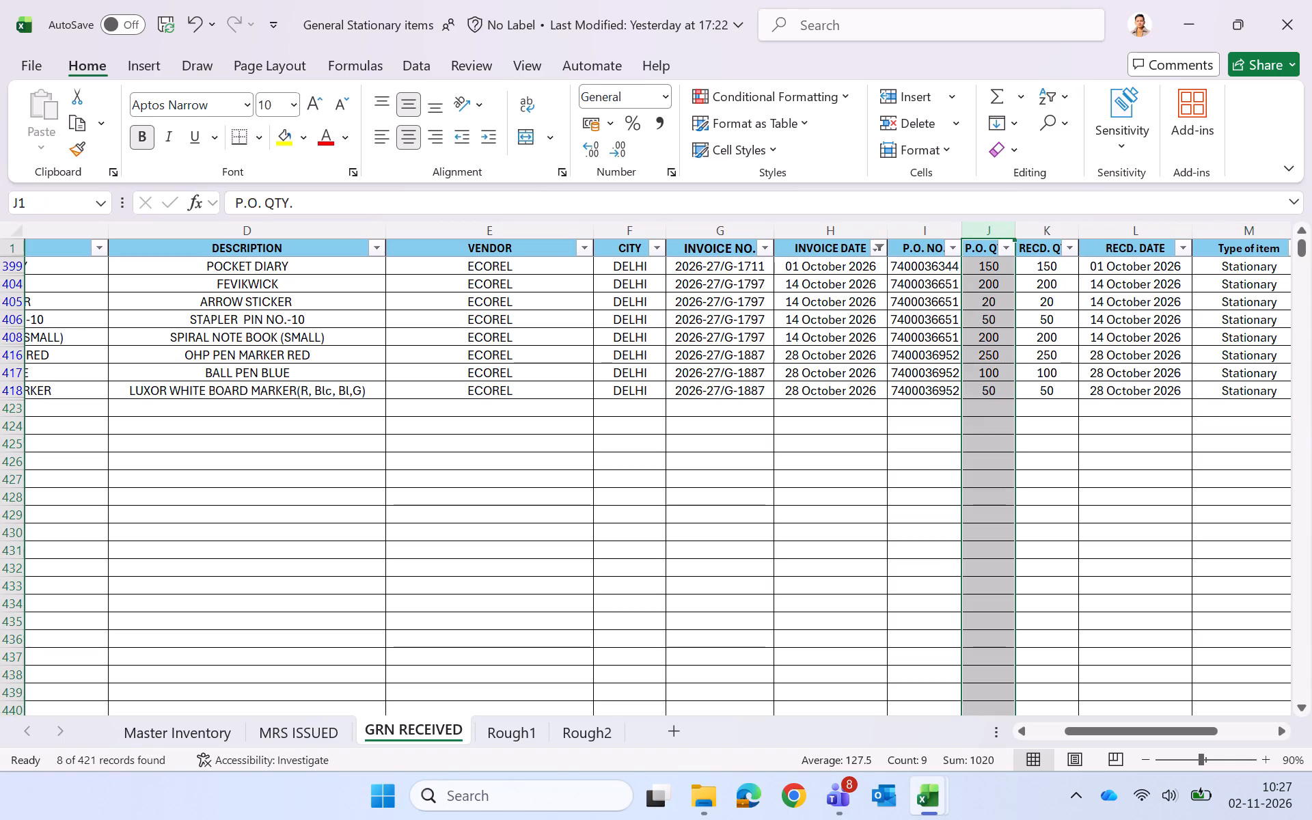
pyautogui.click(838, 452)
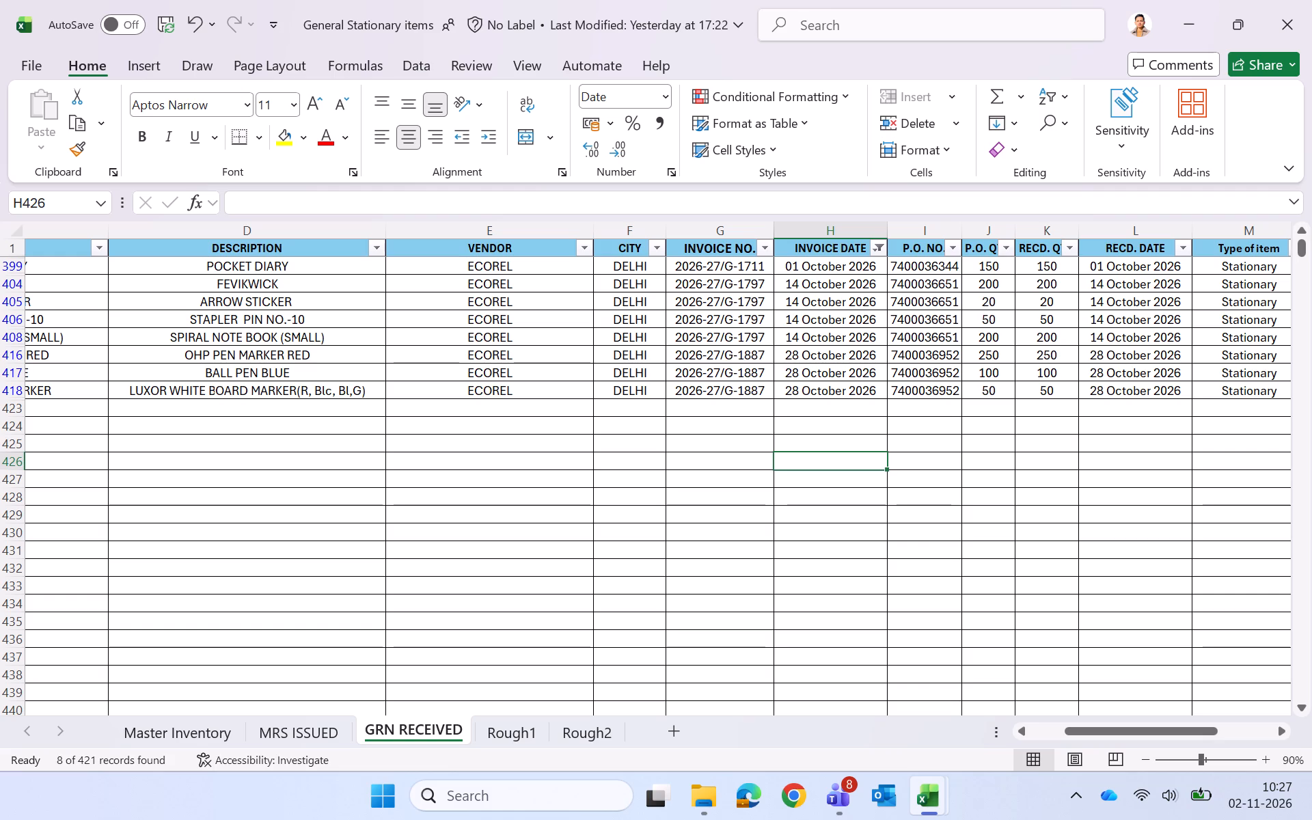
pyautogui.hscroll(2, 838, 452)
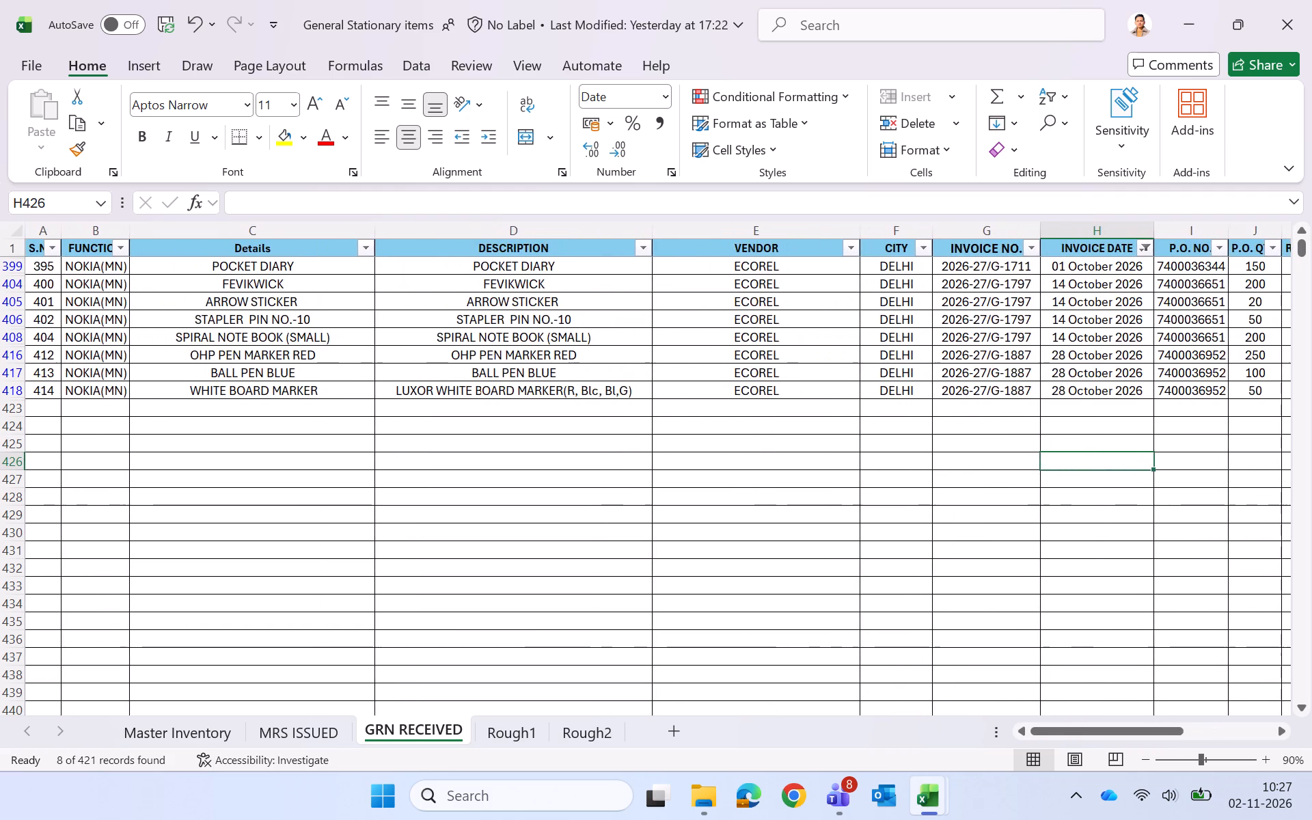
pyautogui.hscroll(-1, 838, 452)
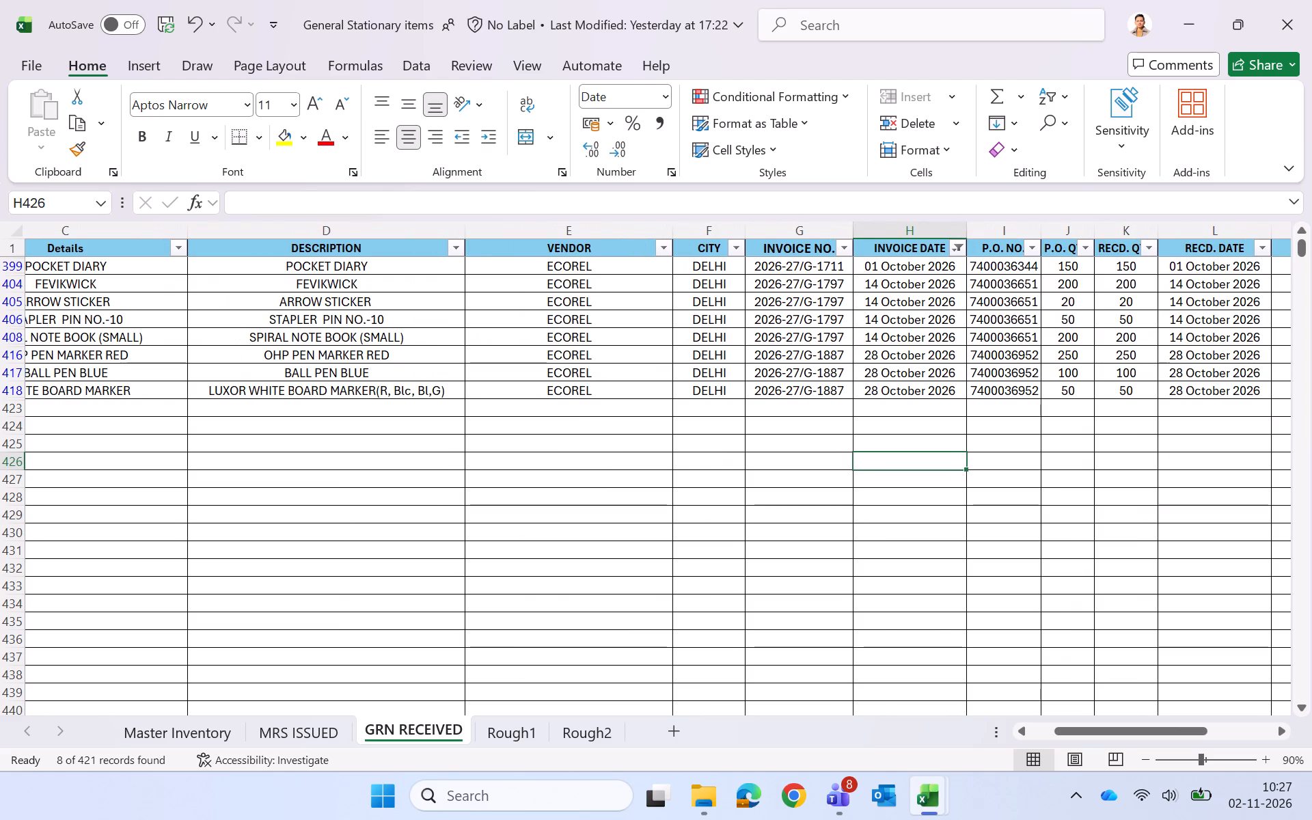
# Compare the filtered October Stationary receipts with the Stationary received item count on Summary-1 of the SUMMARY OCT 26 workbook.
pyautogui.hotkey('alt', 'Tab')
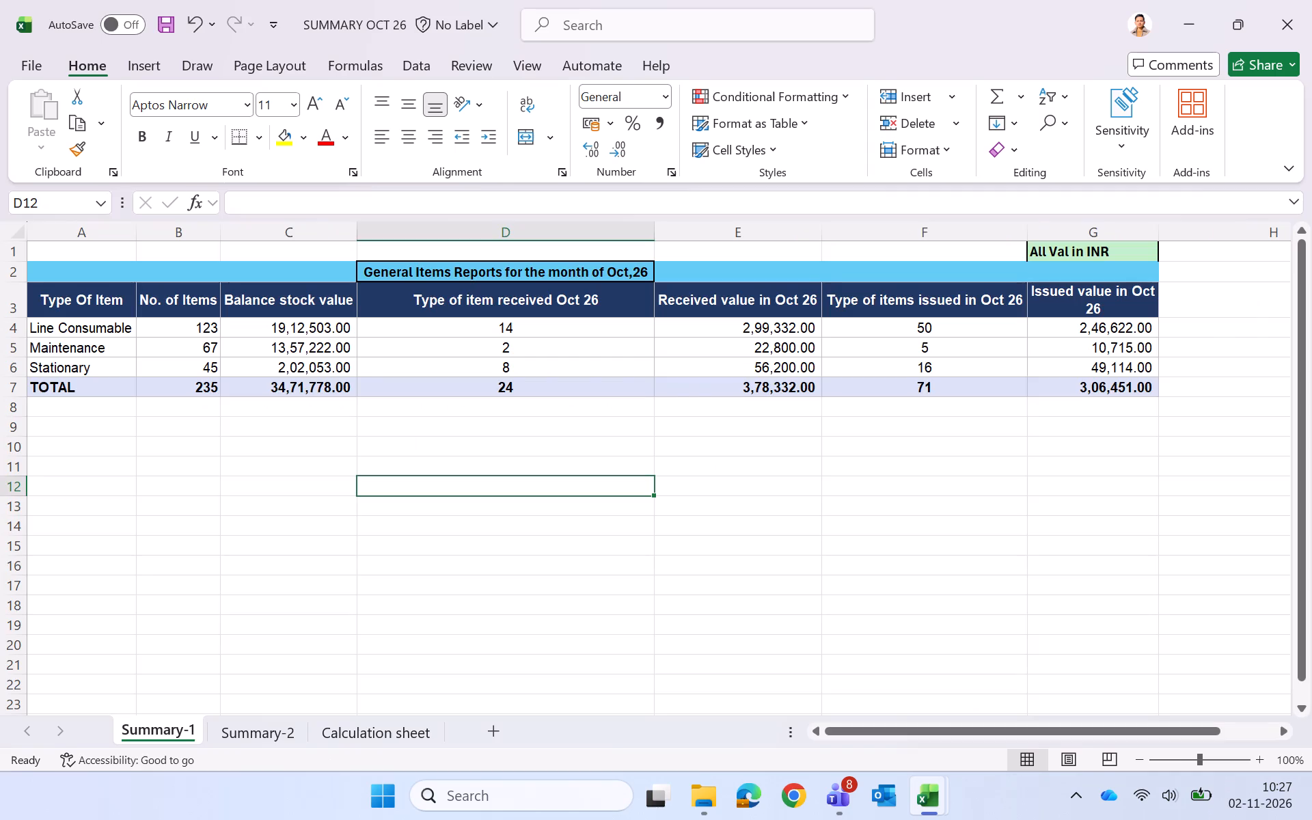
pyautogui.hotkey('alt', 'Tab')
pyautogui.click(940, 230)
pyautogui.click(757, 498)
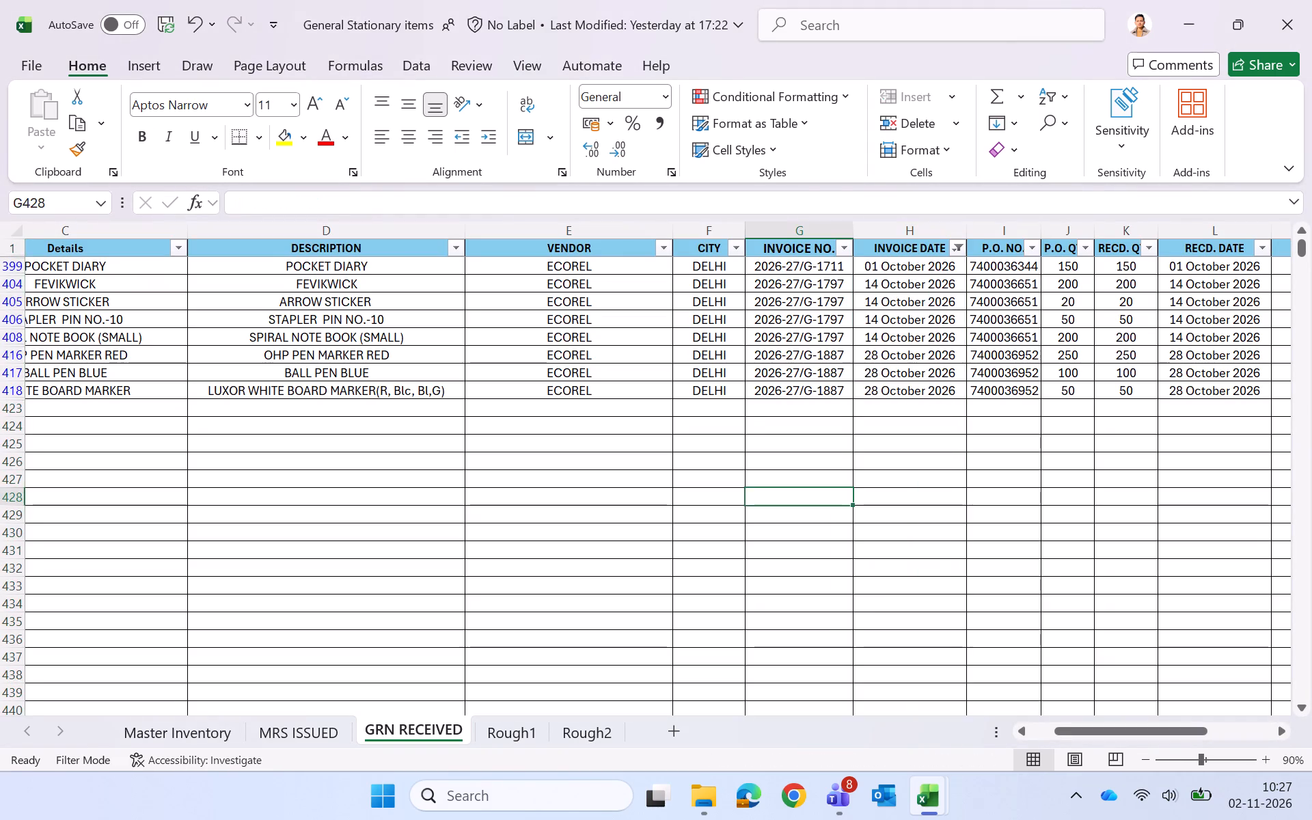
pyautogui.scroll(5, 875, 498)
pyautogui.hscroll(-3, 875, 498)
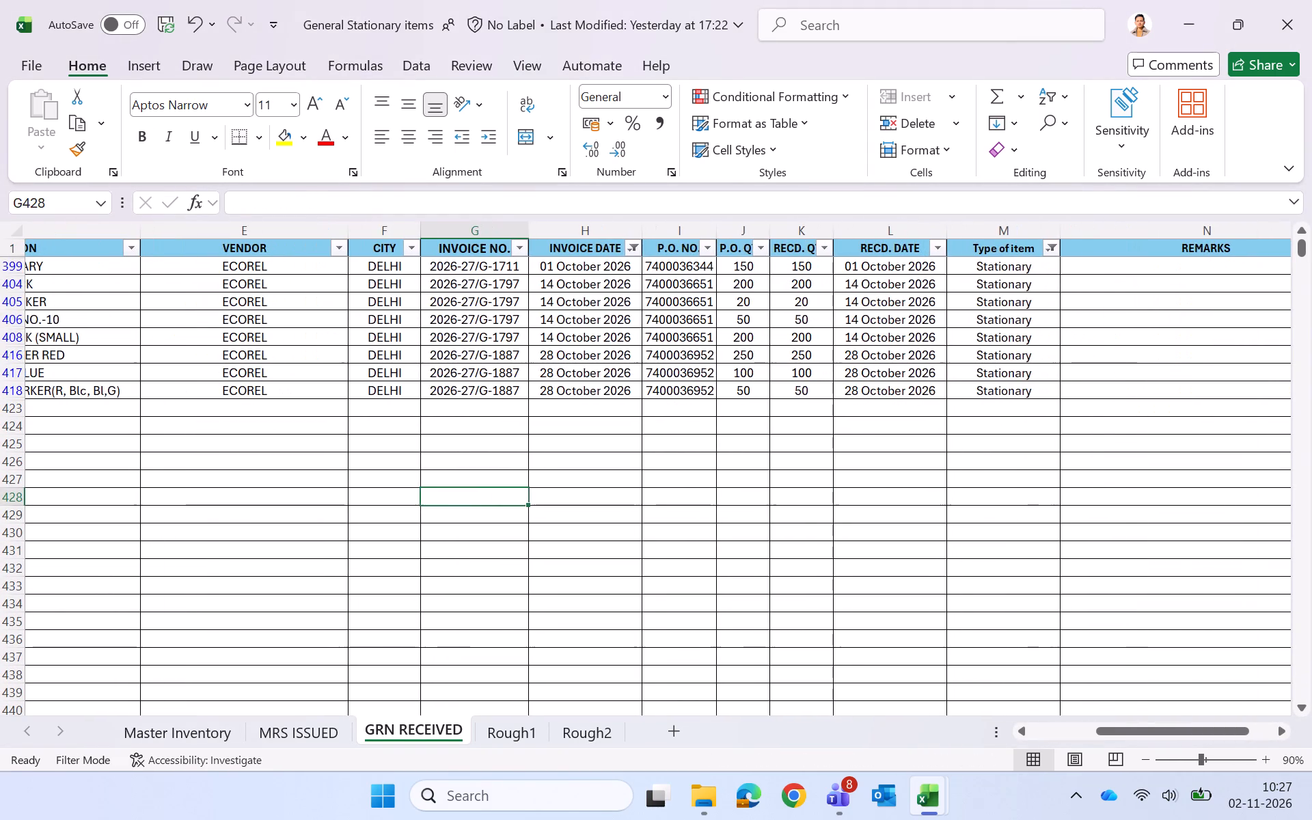
pyautogui.hotkey('alt', 'Tab')
pyautogui.click(931, 483)
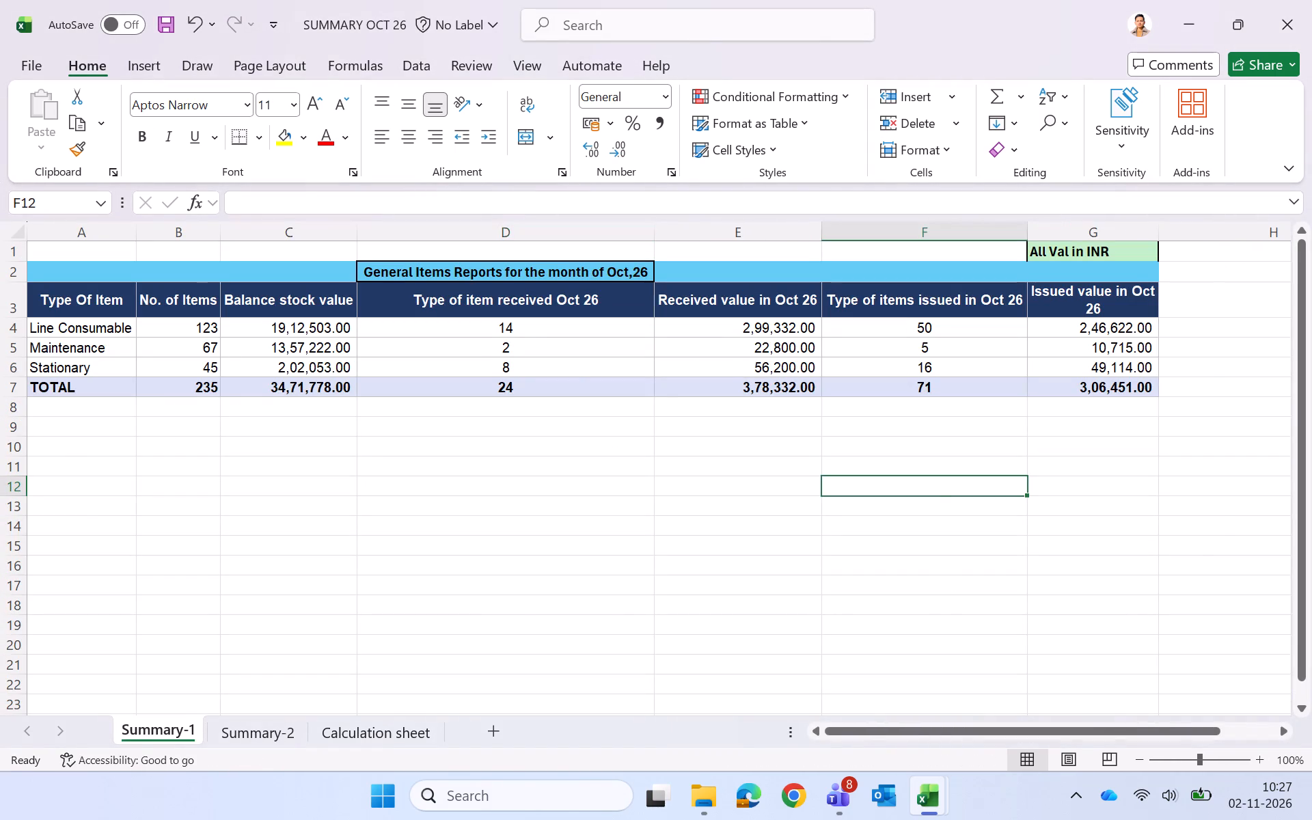
pyautogui.hotkey('alt', 'Tab')
pyautogui.click(886, 226)
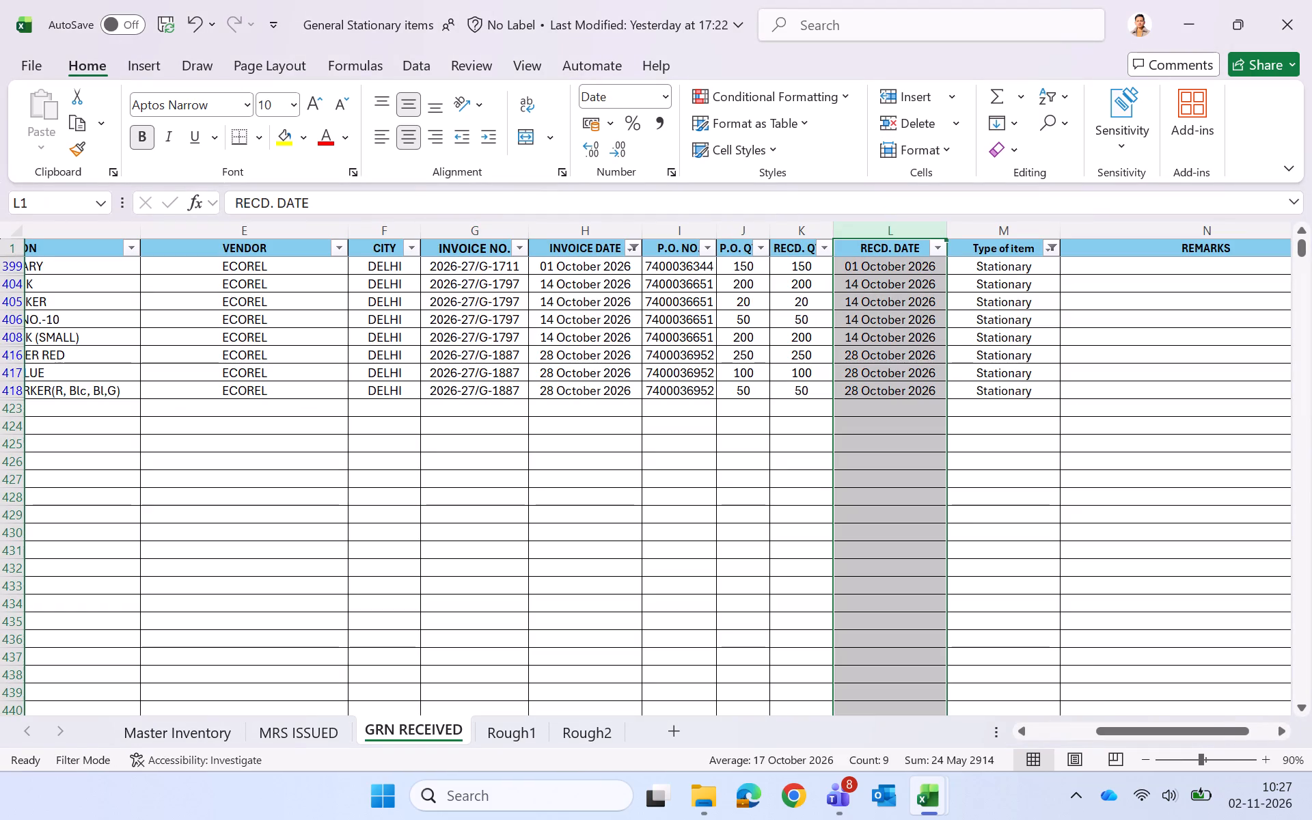
pyautogui.click(705, 463)
pyautogui.hotkey('alt', 'Tab')
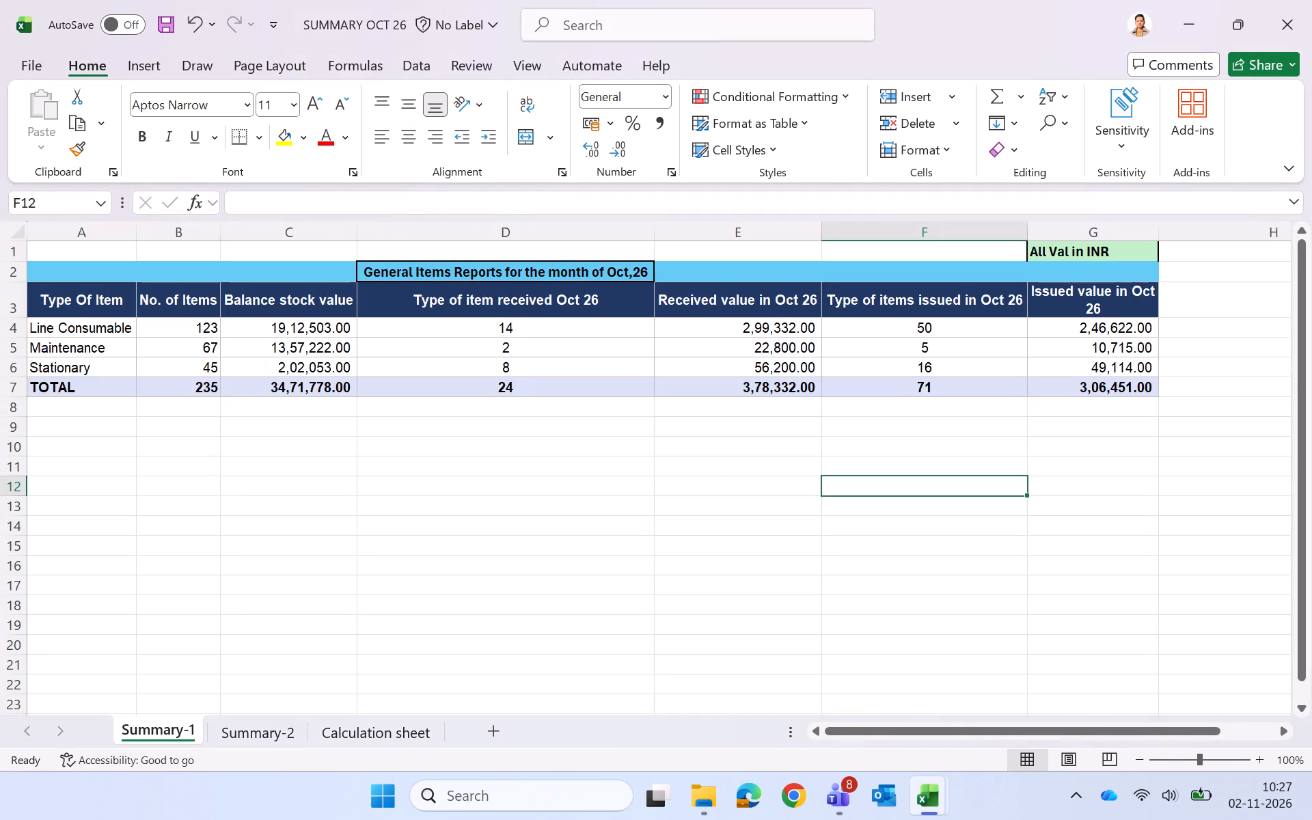
pyautogui.hotkey('alt', 'Tab')
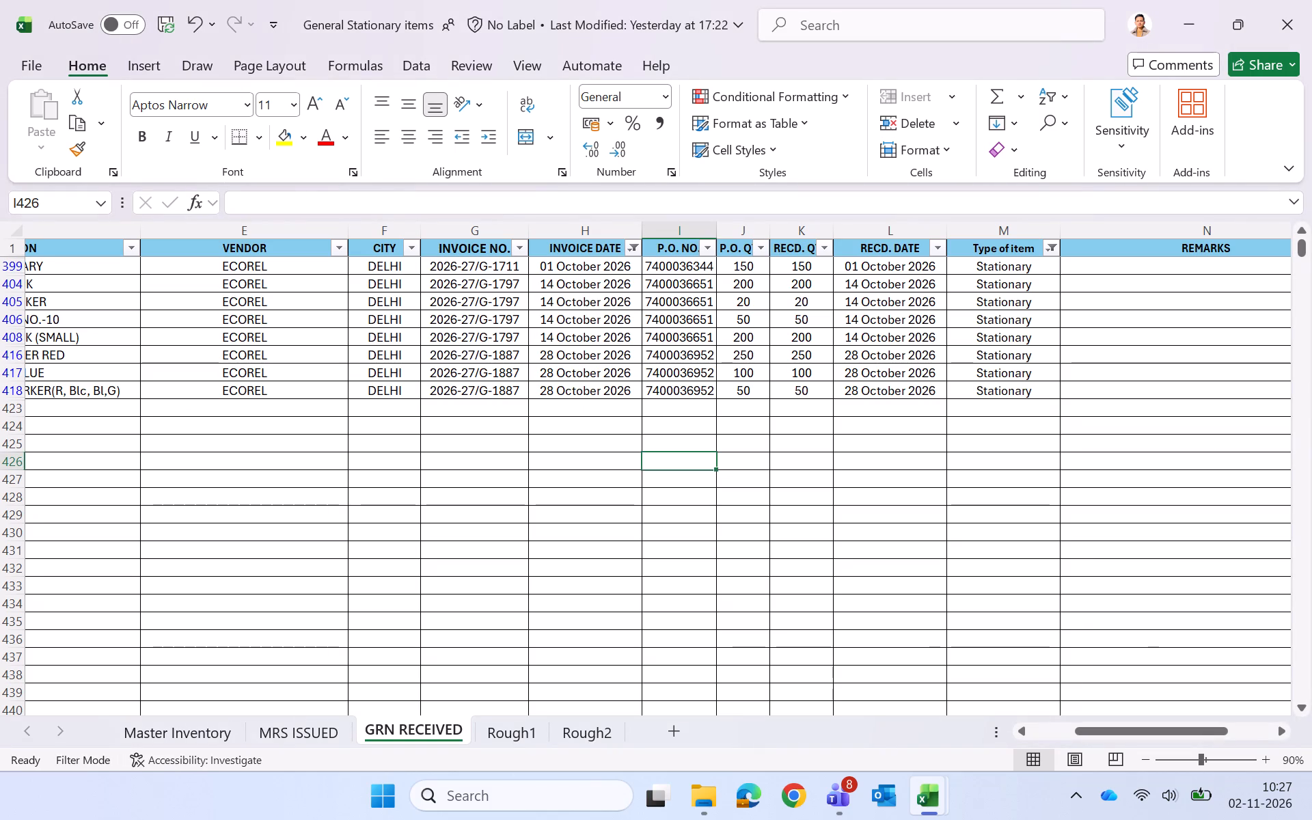
# Reset filtering on the GRN RECEIVED header row, removing the Stationary and October 2026 criteria.
pyautogui.click(602, 459)
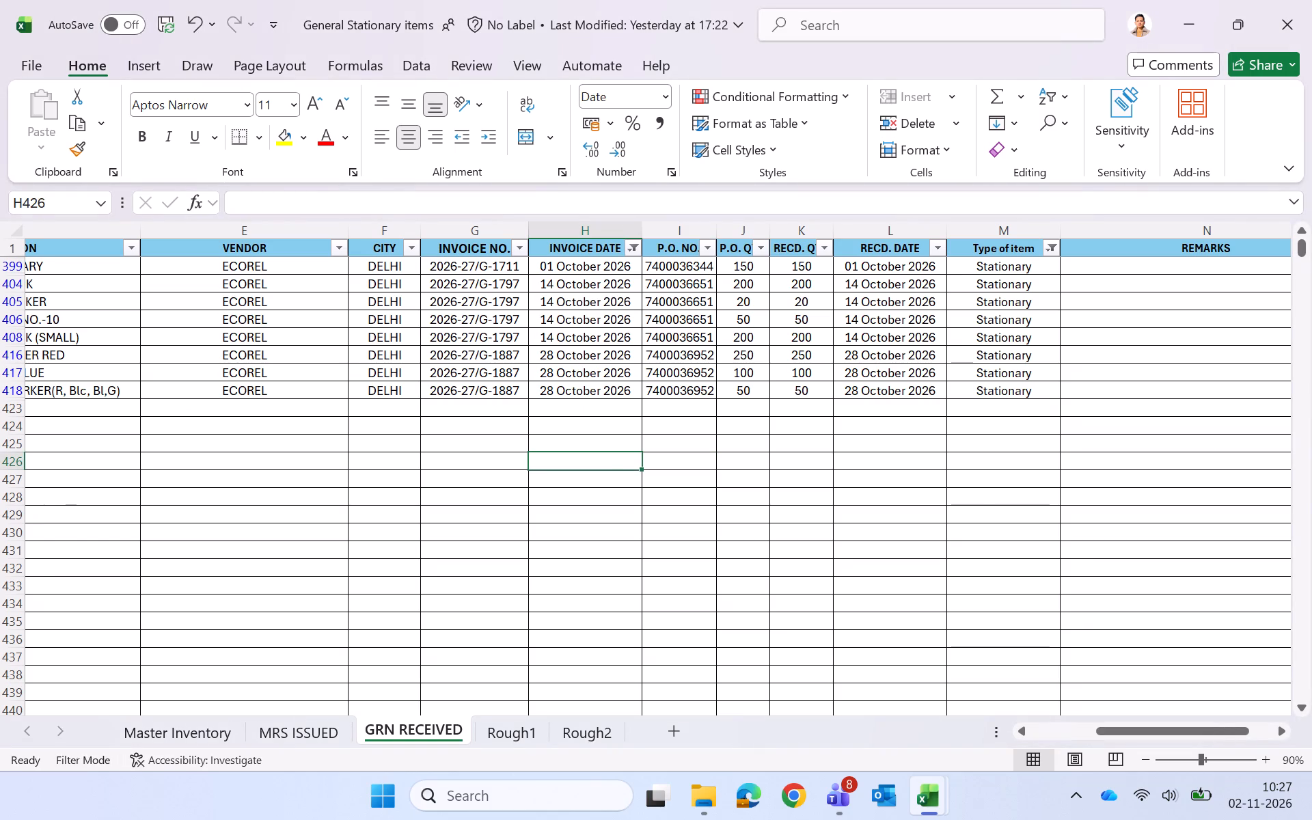
pyautogui.hotkey('ctrl', 'shift', 'l')
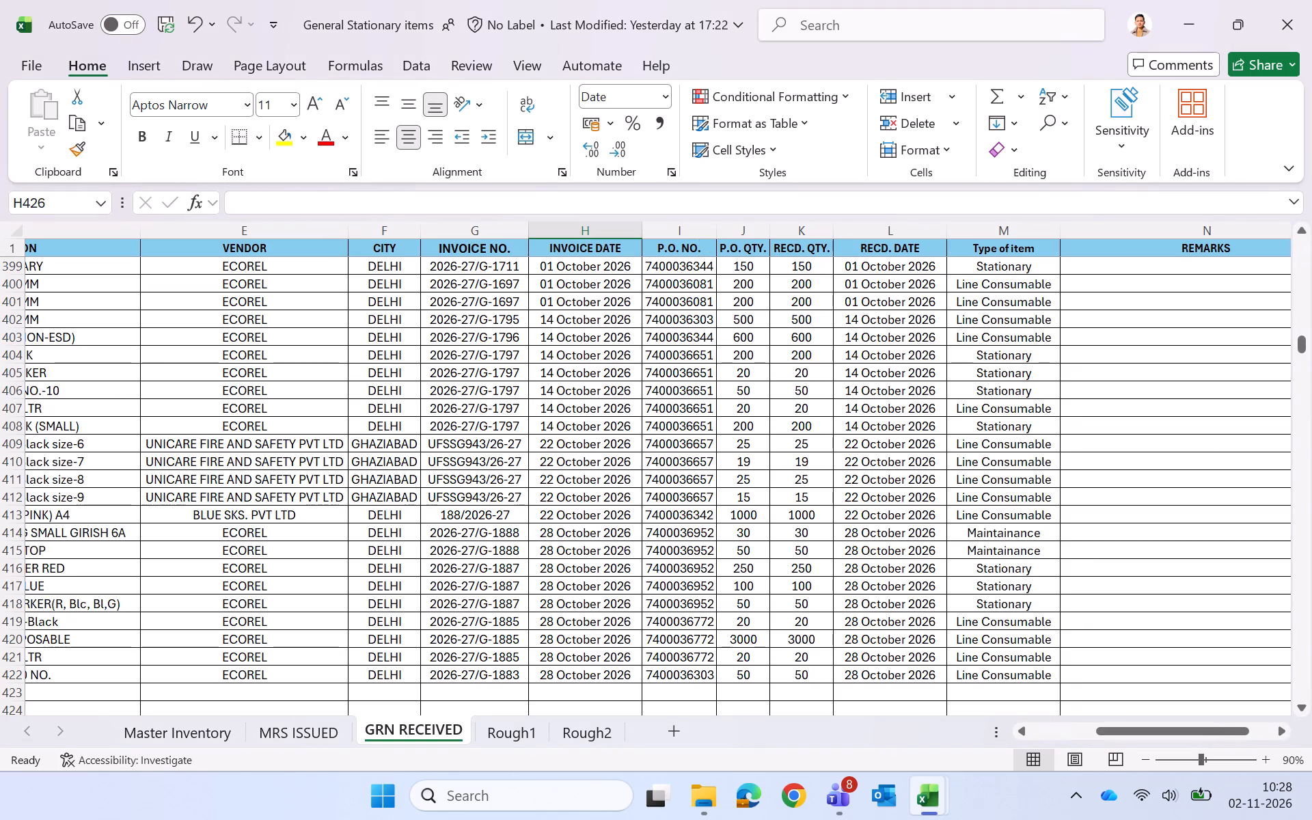
pyautogui.scroll(-1, 602, 459)
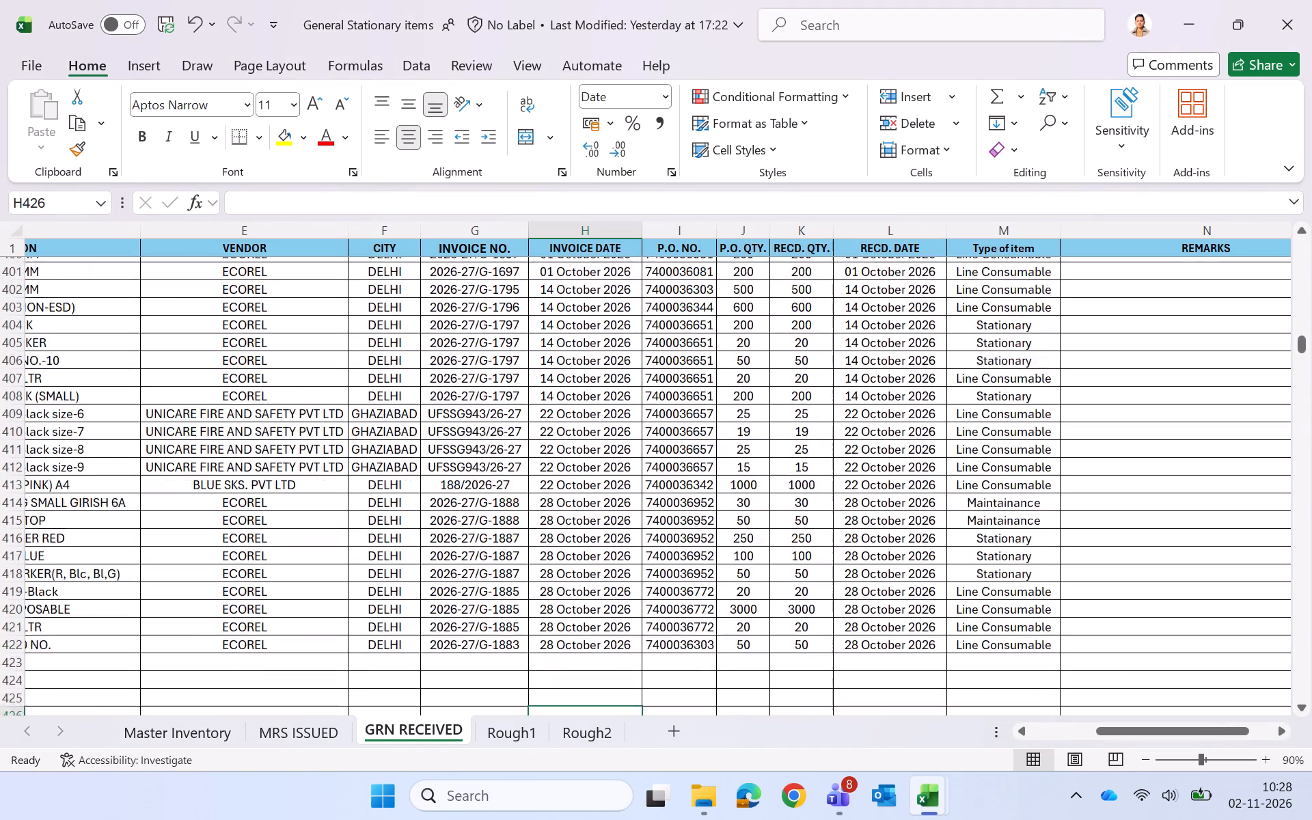
pyautogui.scroll(-1, 602, 459)
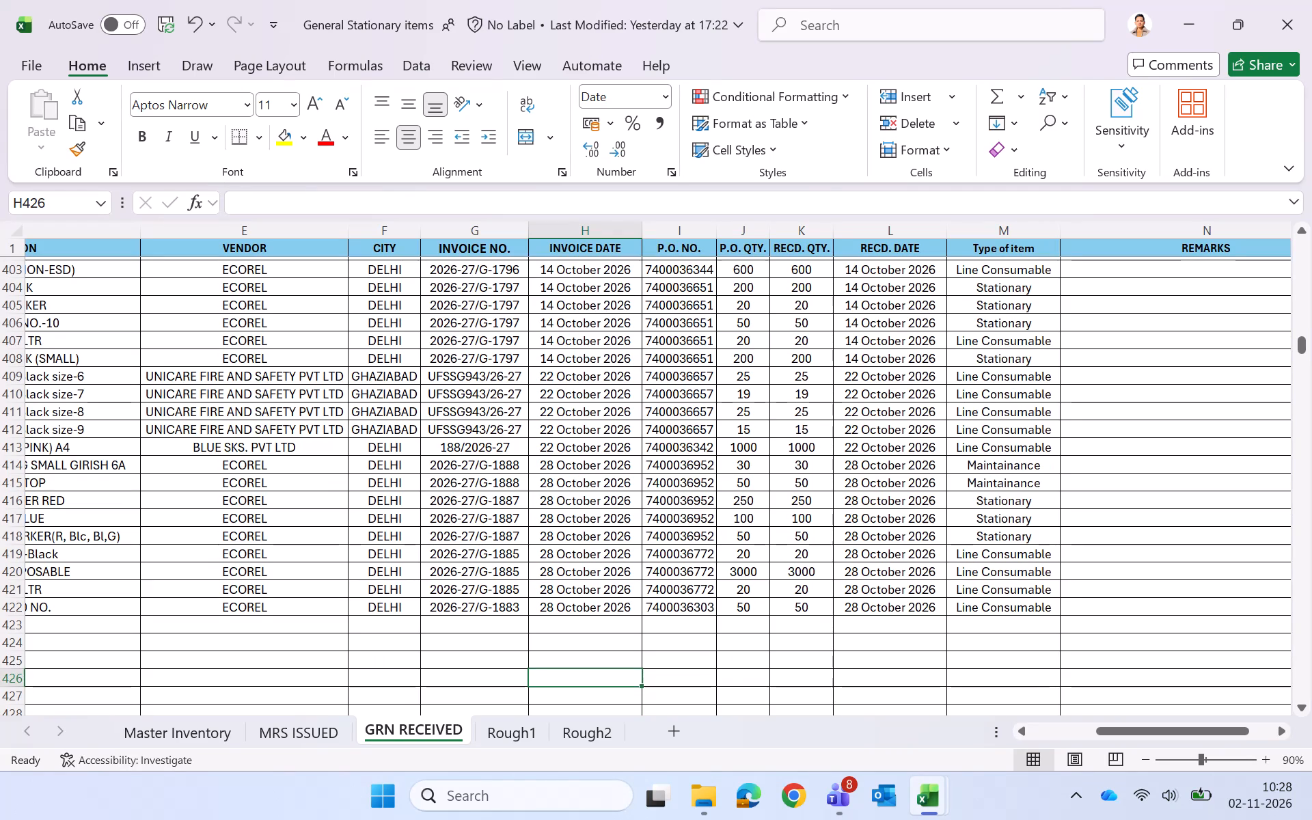
pyautogui.click(808, 251)
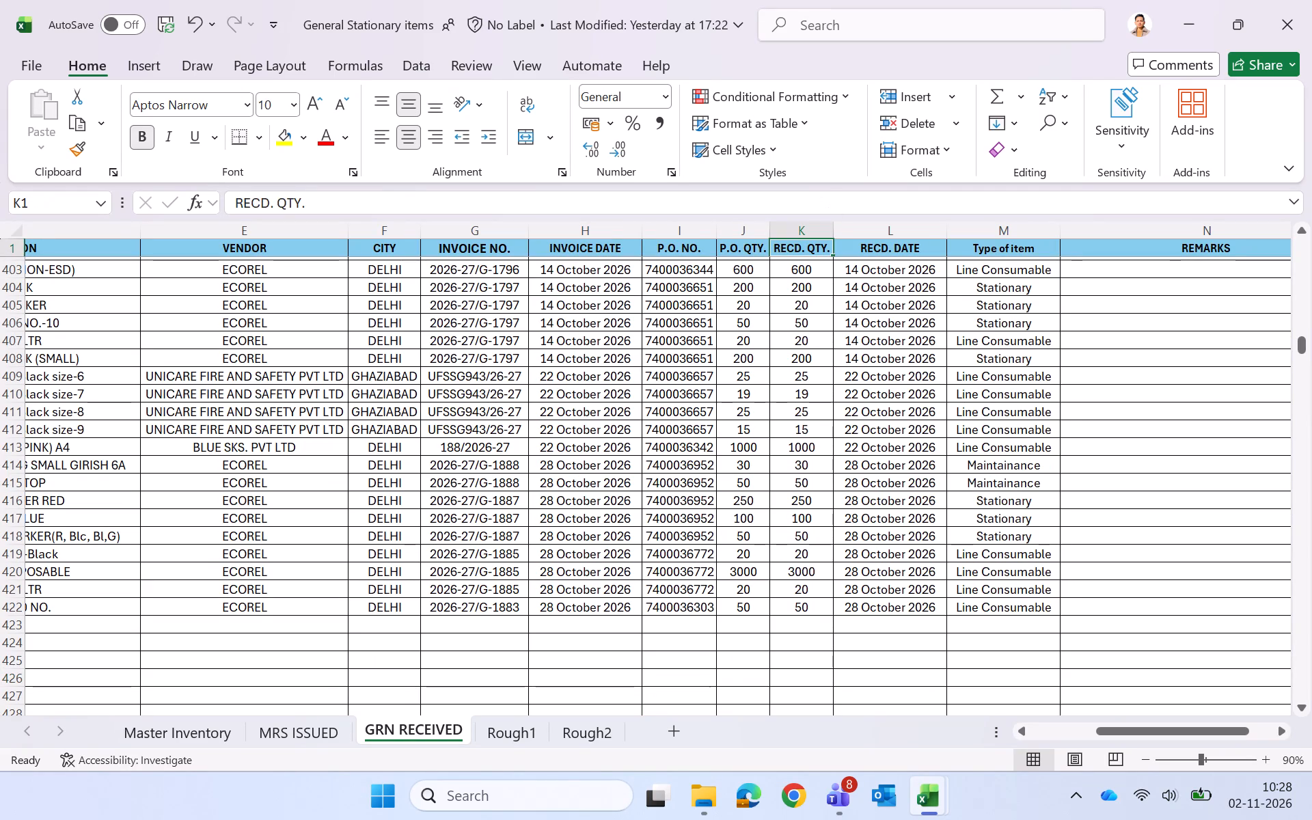
pyautogui.hotkey('ctrl', 'shift', 'l')
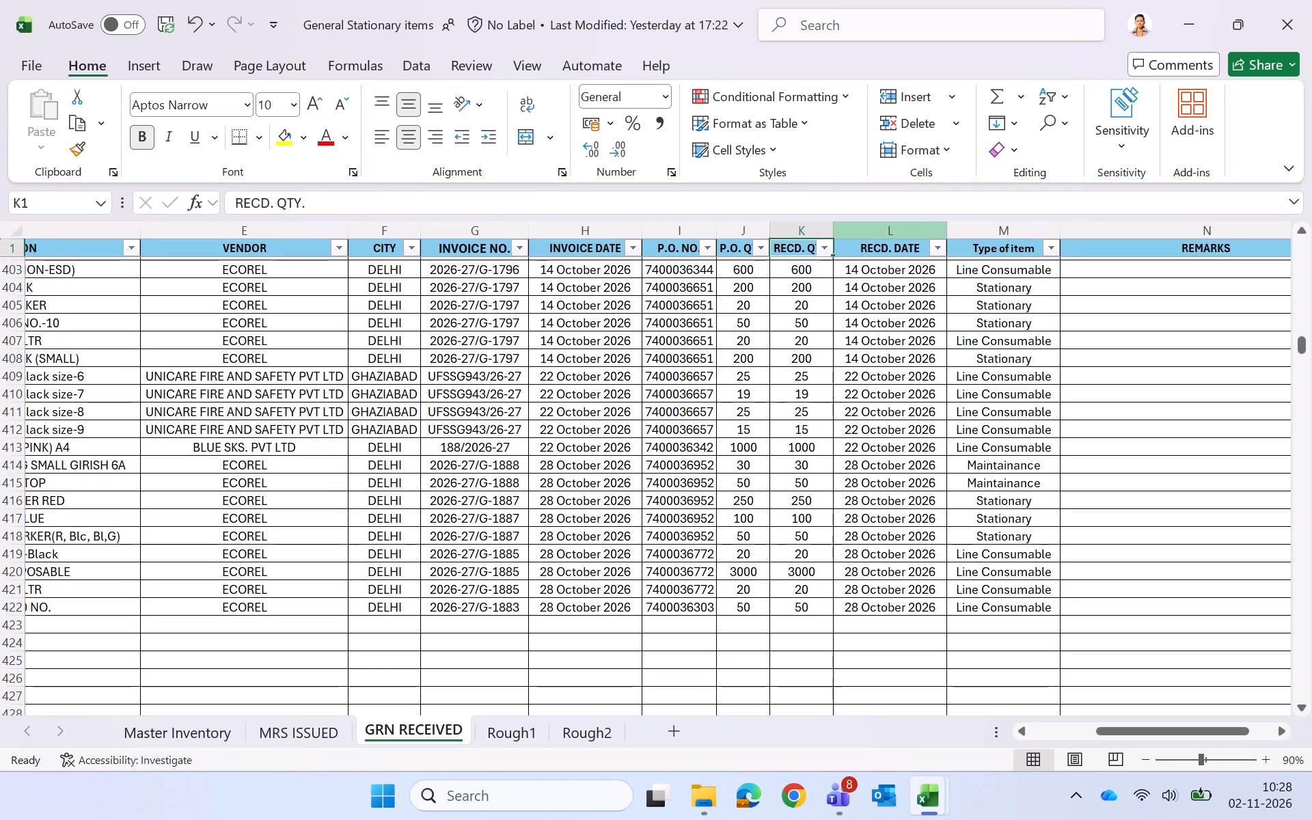
# Filter GRN RECEIVED to Stationary items with invoice dates in October 2026.
pyautogui.click(1056, 243)
pyautogui.click(845, 467)
pyautogui.click(836, 520)
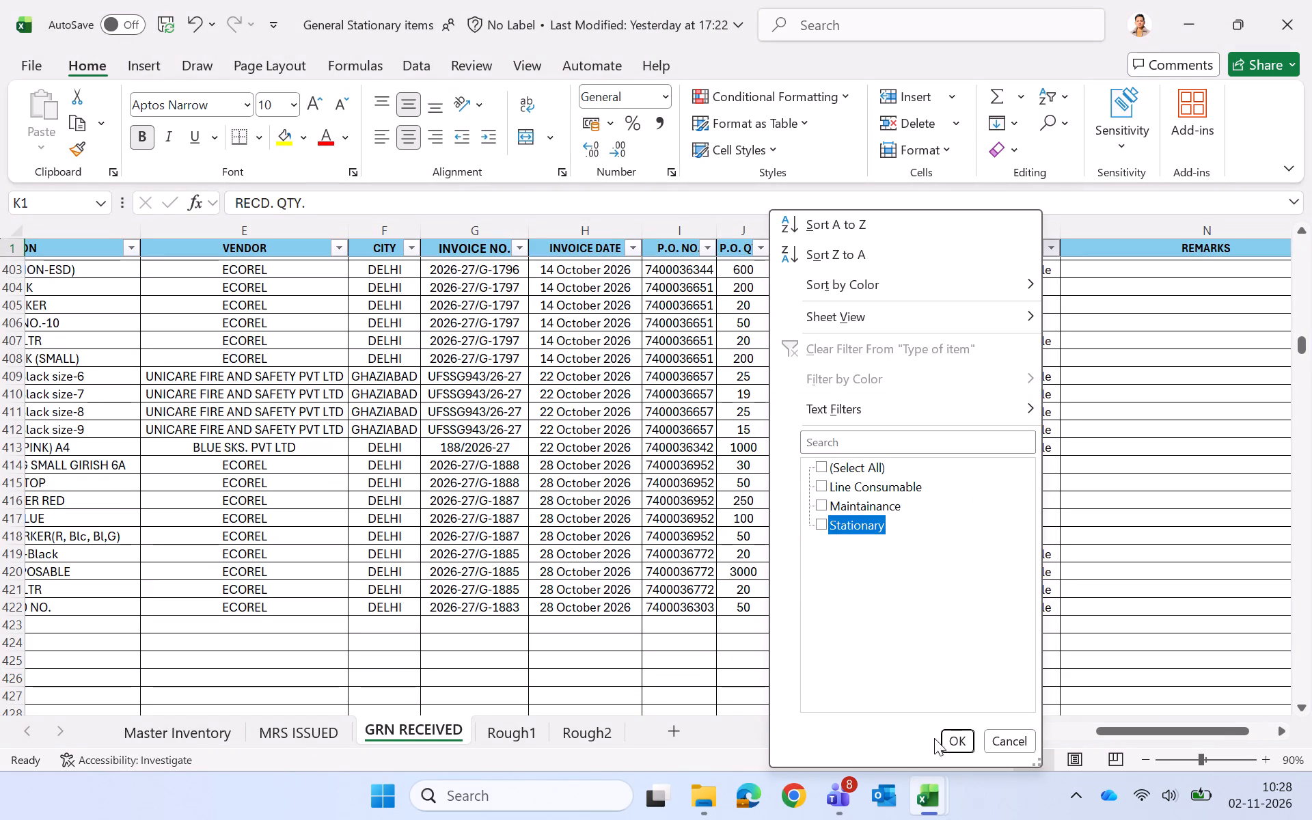
pyautogui.click(946, 738)
pyautogui.scroll(5, 472, 443)
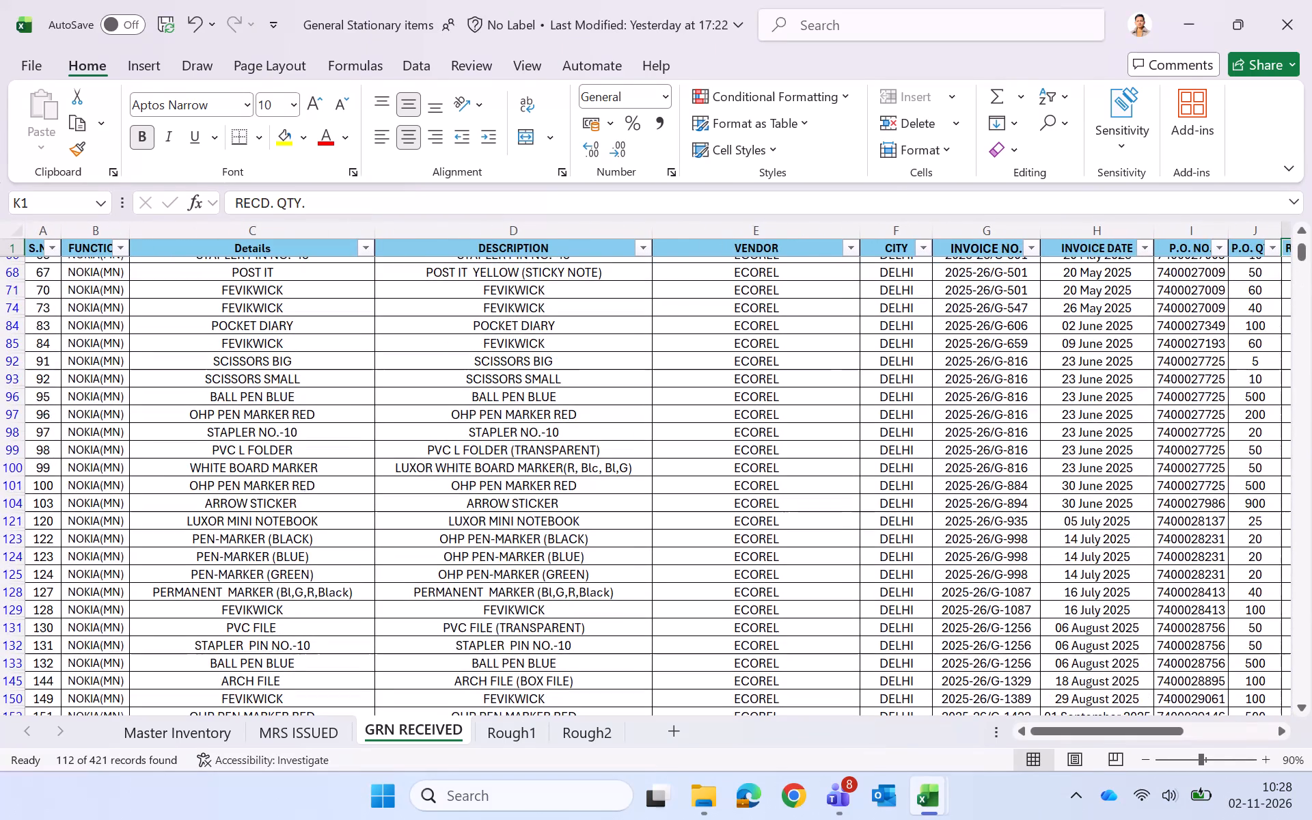
pyautogui.click(1147, 258)
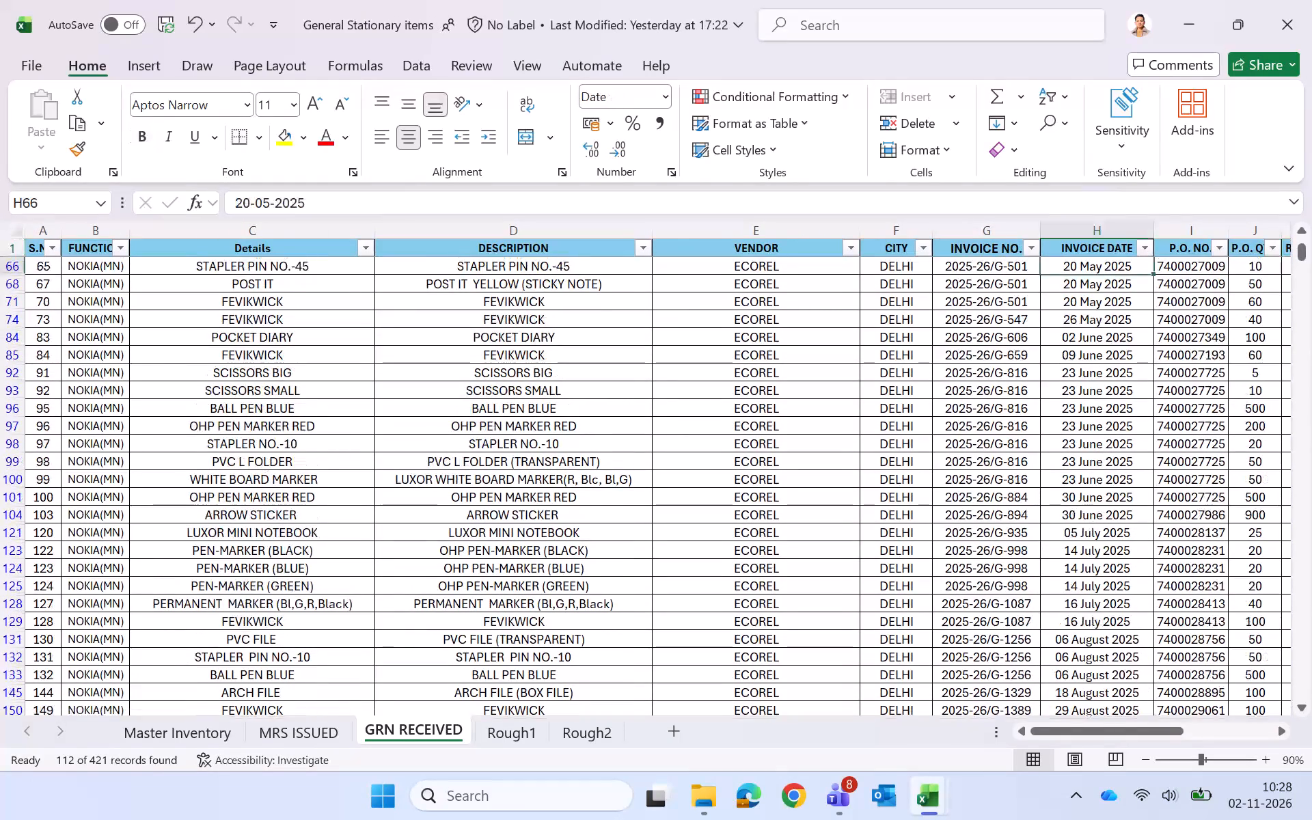
pyautogui.click(1145, 237)
pyautogui.click(1145, 245)
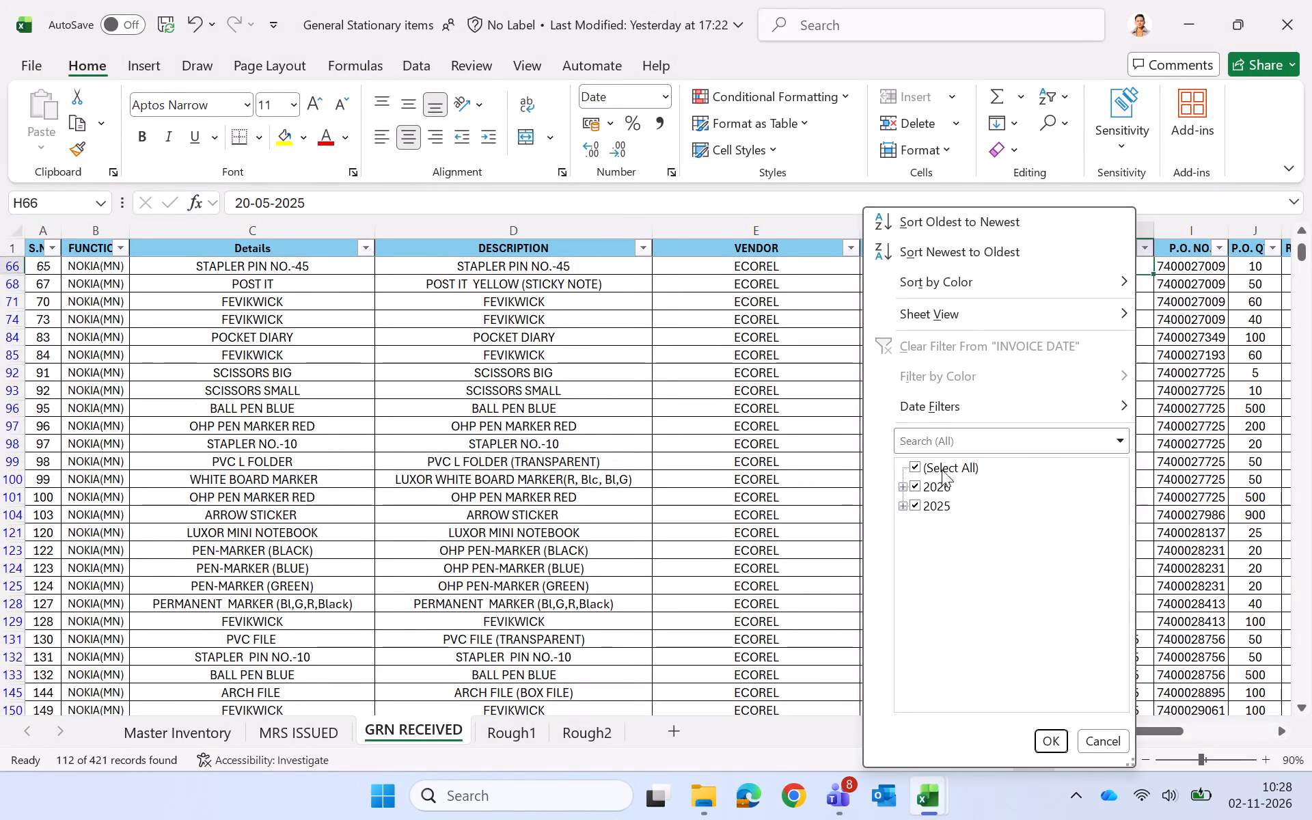
pyautogui.click(942, 469)
pyautogui.click(904, 485)
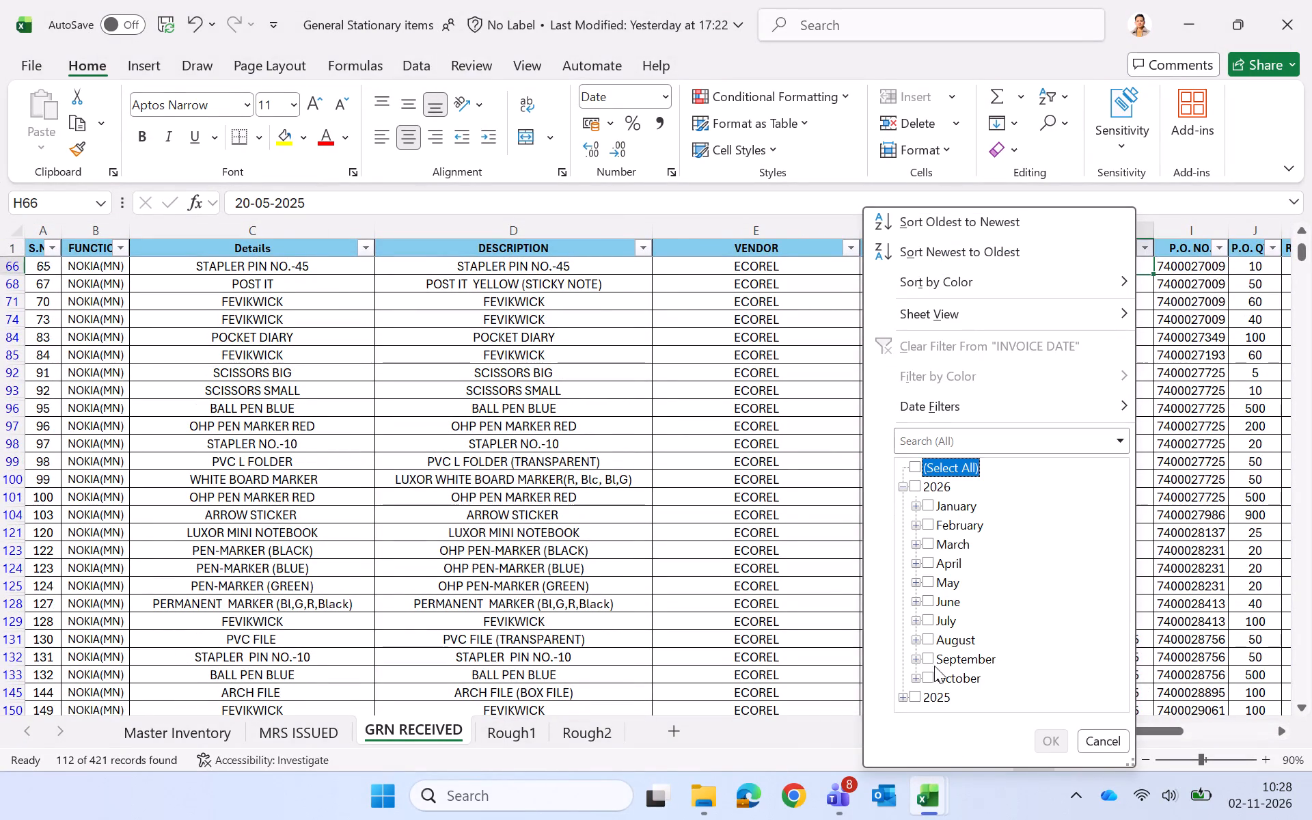
pyautogui.click(933, 671)
pyautogui.click(1047, 744)
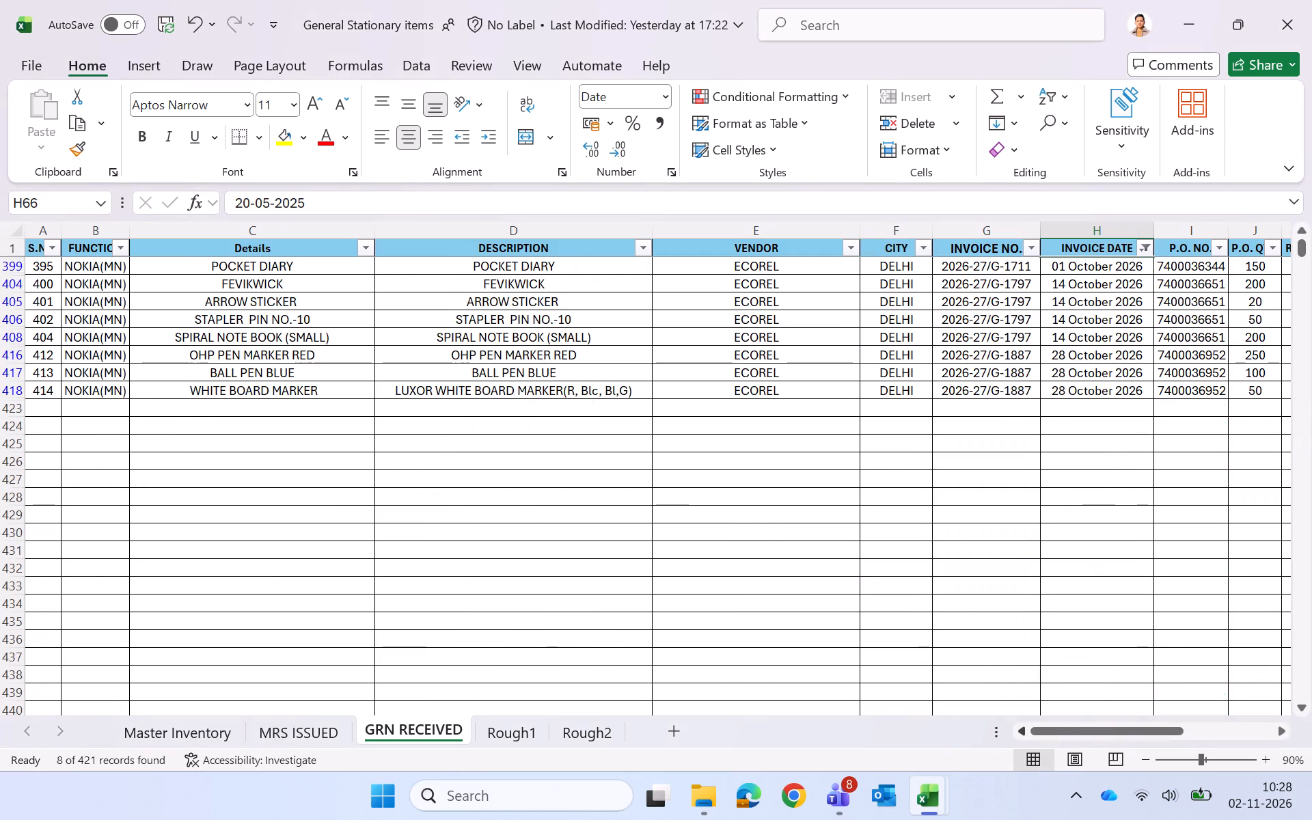
# Copy the filtered October Stationary receipts, including the header row, into a new worksheet.
pyautogui.click(509, 392)
pyautogui.hotkey('ctrl', 'a')
pyautogui.hotkey('ctrl', 'c')
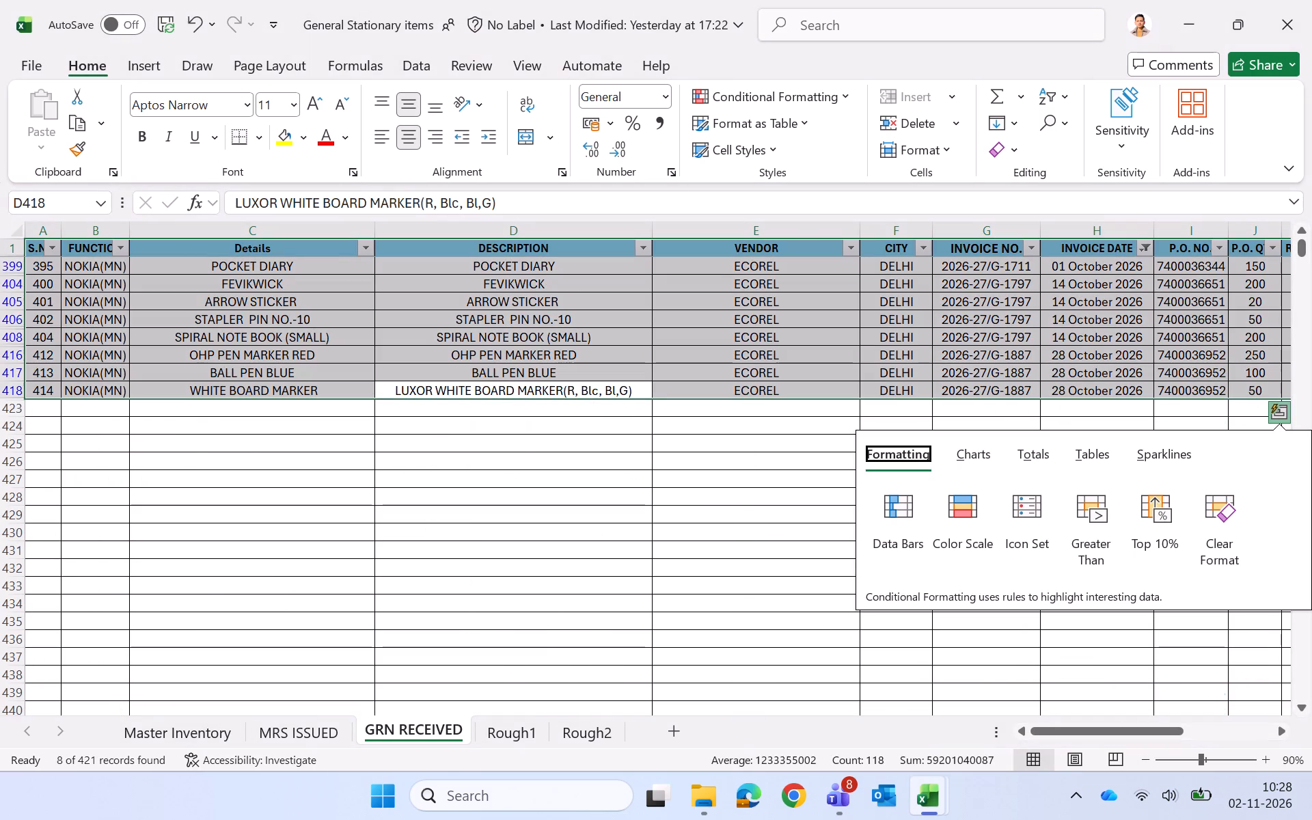
pyautogui.press('Escape')
pyautogui.hotkey('ctrl', 'c')
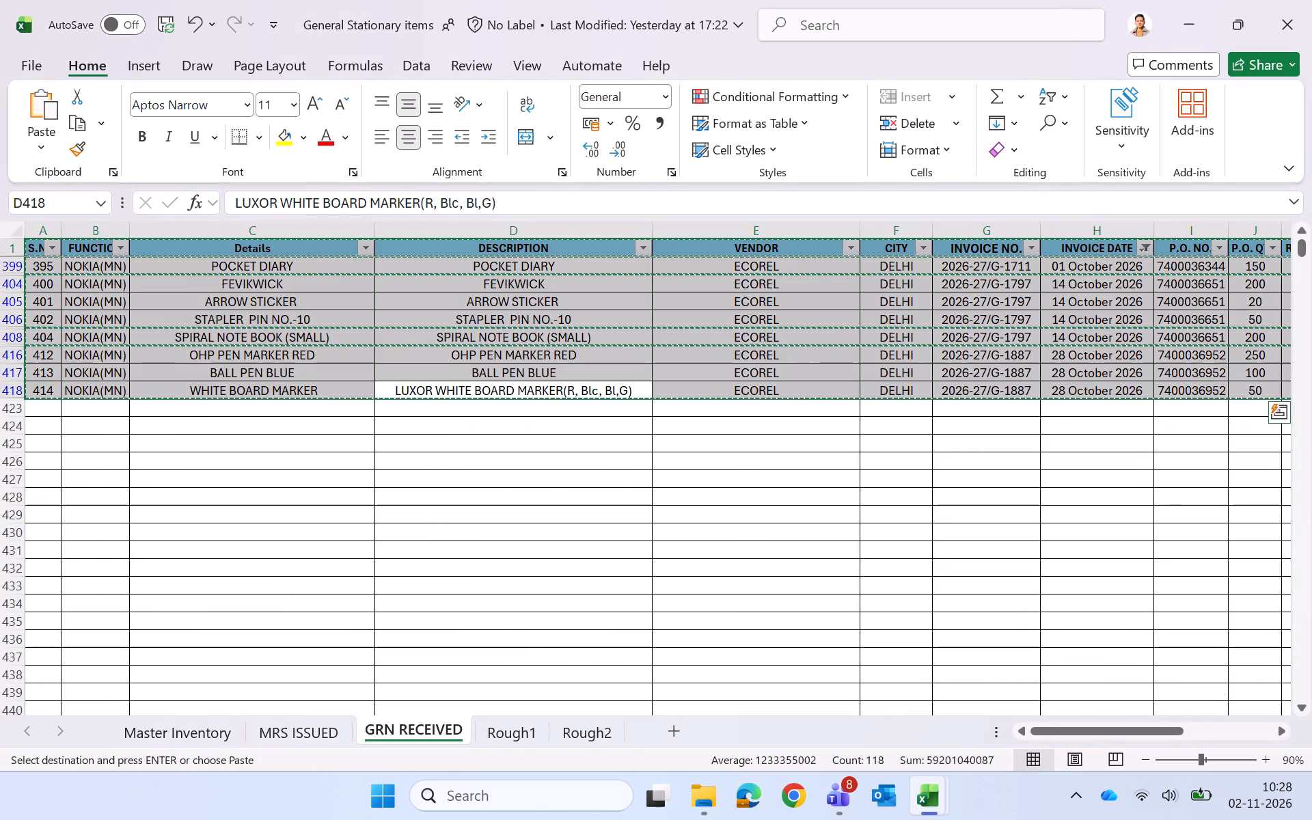
pyautogui.click(584, 715)
pyautogui.click(583, 733)
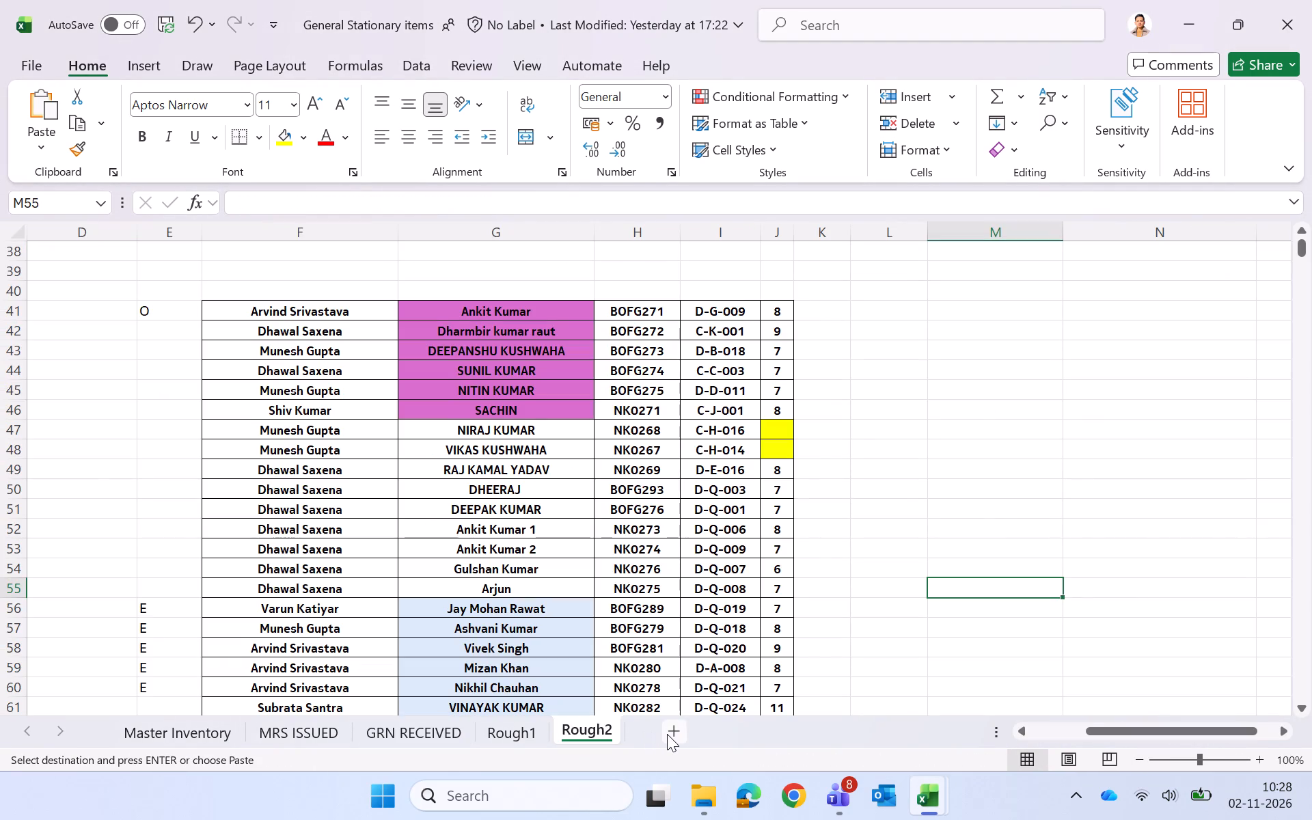
pyautogui.click(669, 734)
pyautogui.hotkey('ctrl', 'v')
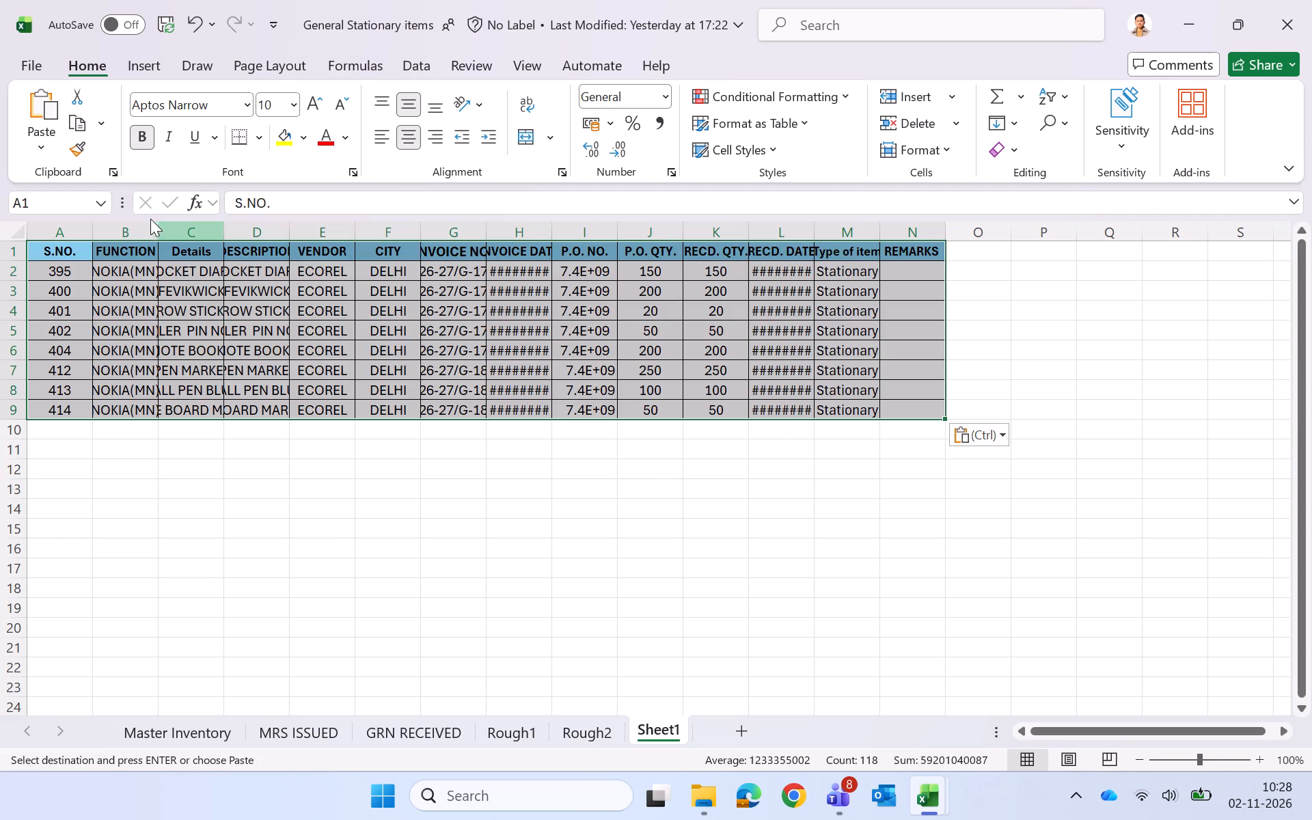
# Autofit the INVOICE DATE, P.O. NO. and RECD. DATE columns of the pasted table.
pyautogui.click(448, 456)
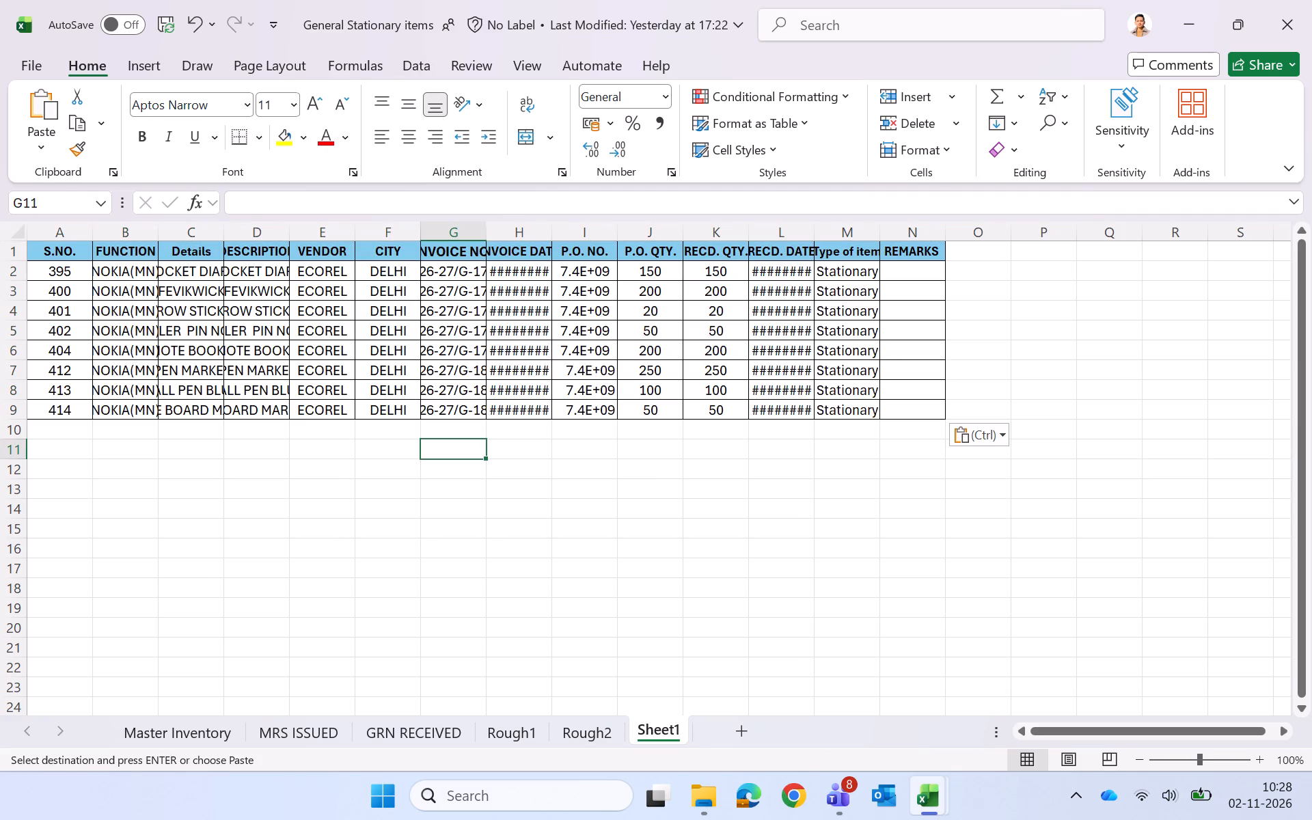
pyautogui.doubleClick(556, 228)
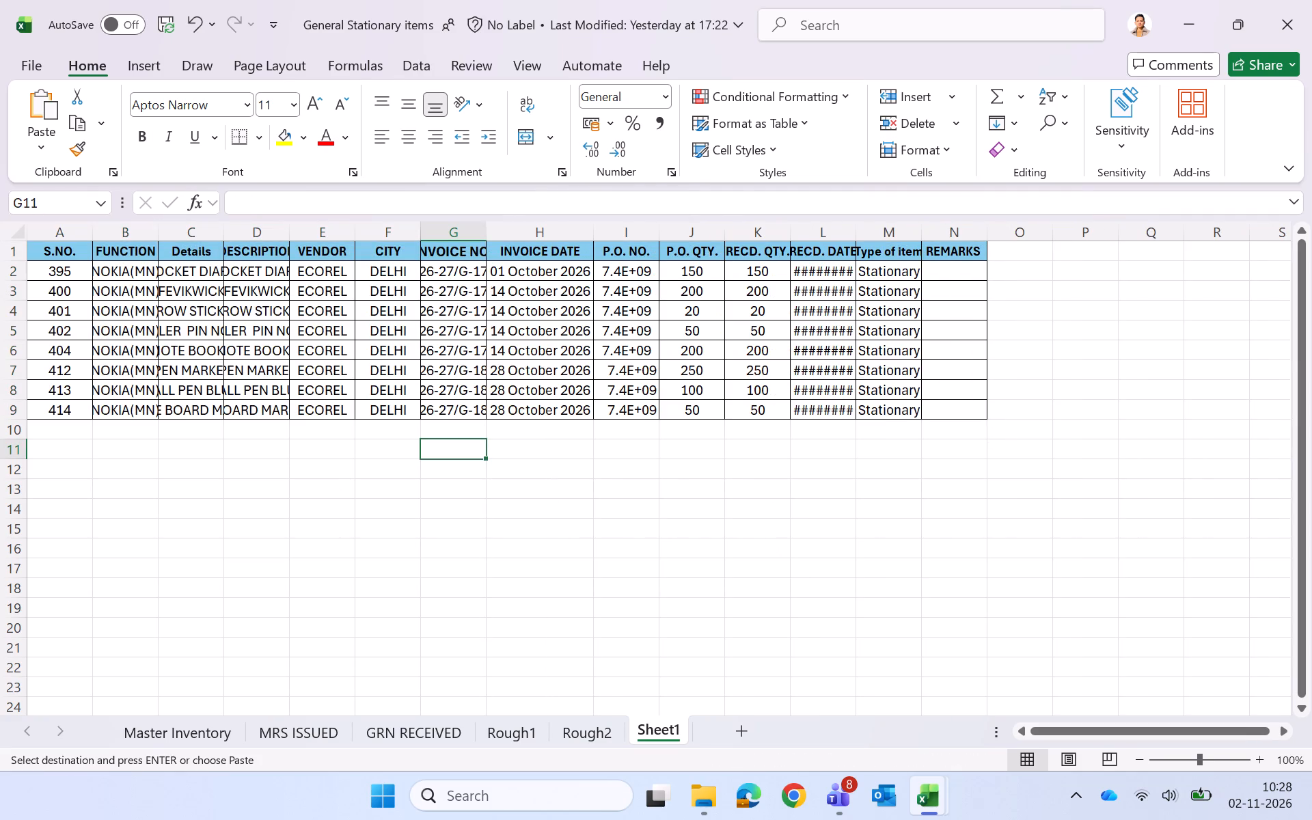
pyautogui.tripleClick(657, 234)
pyautogui.doubleClick(871, 233)
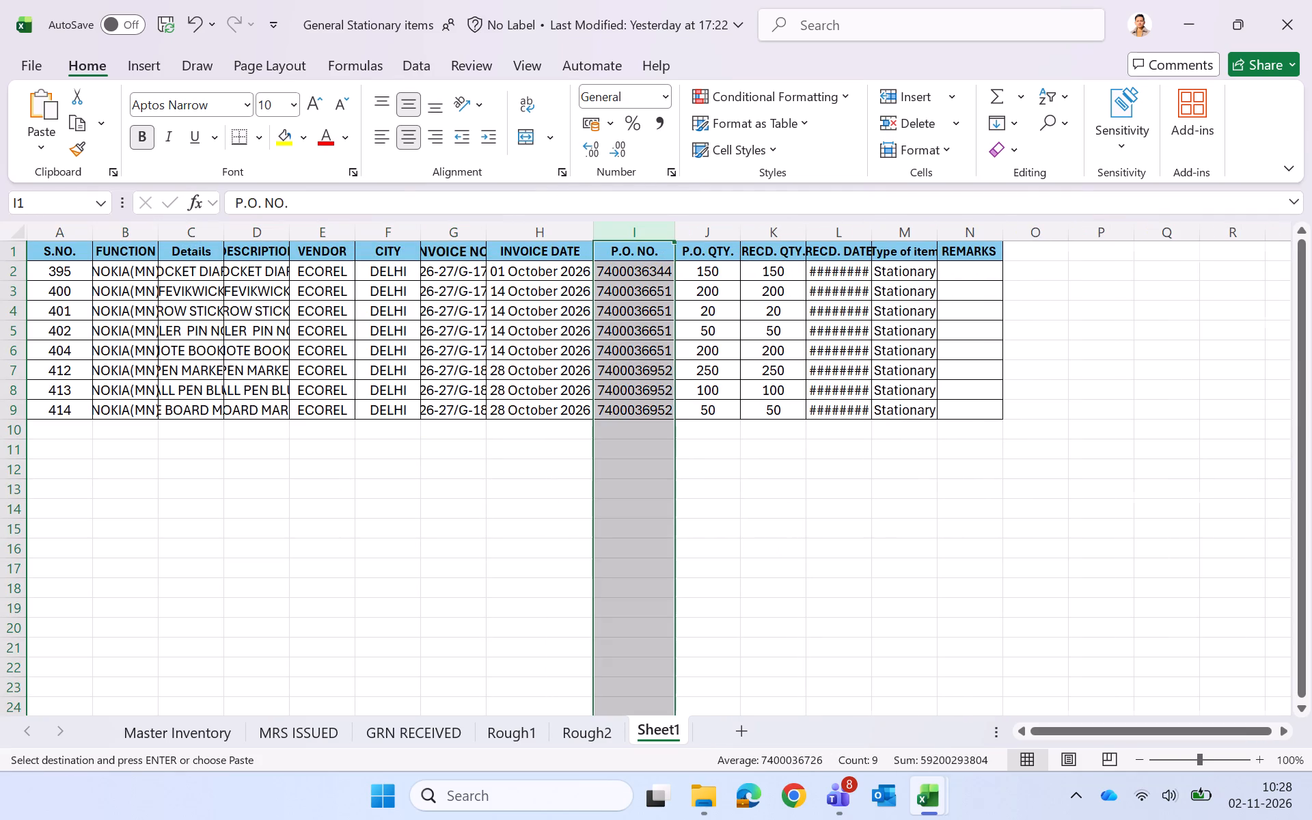
pyautogui.click(870, 516)
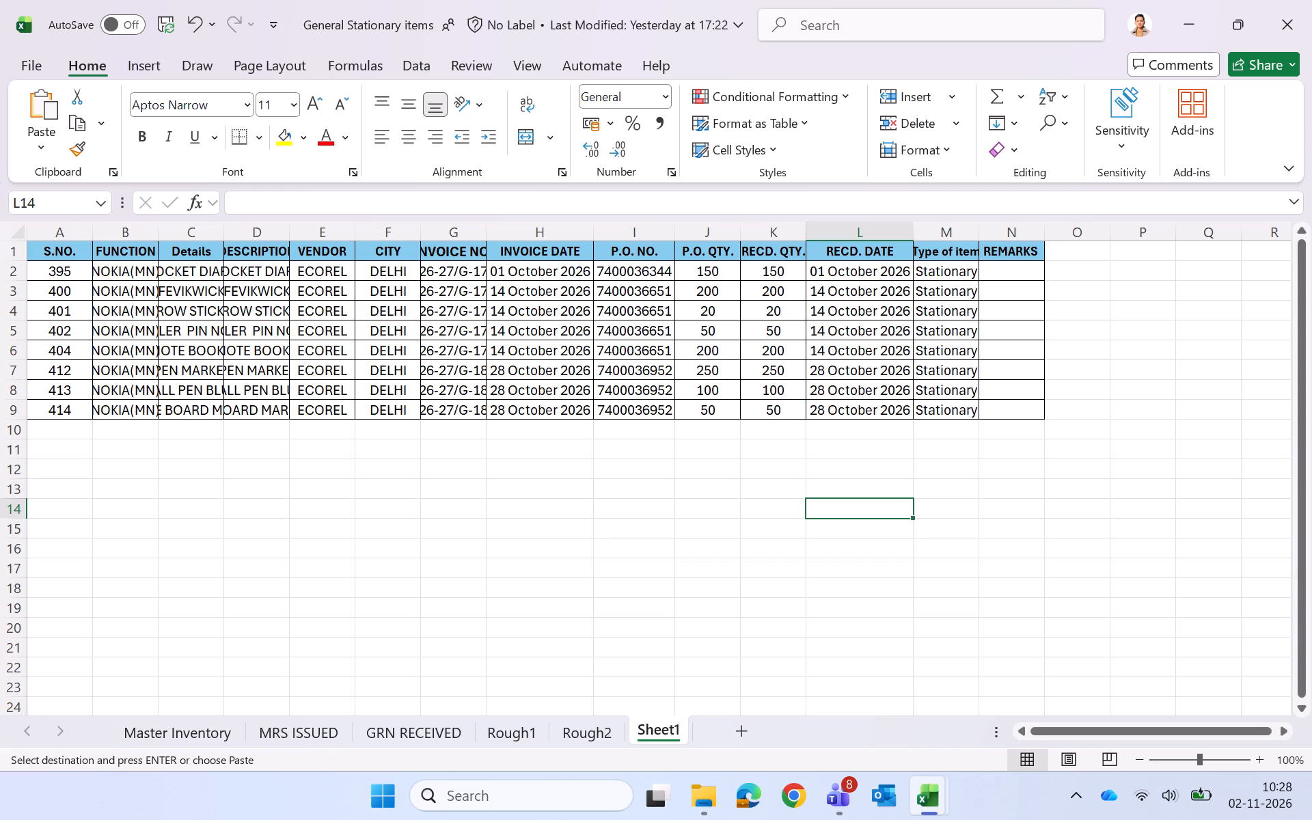
# Insert a column before RECD. DATE and head it "price".
pyautogui.rightClick(845, 240)
pyautogui.click(906, 441)
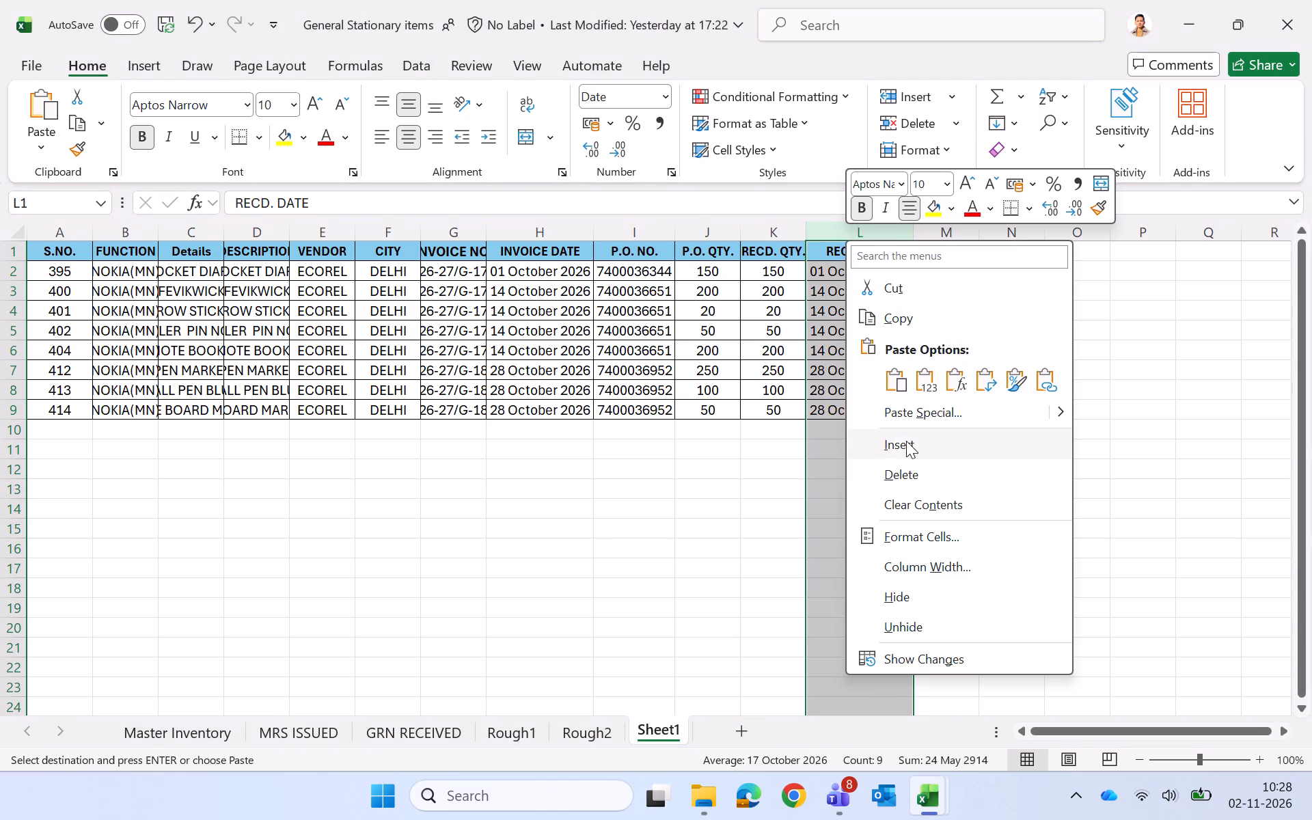
pyautogui.doubleClick(754, 441)
pyautogui.click(834, 245)
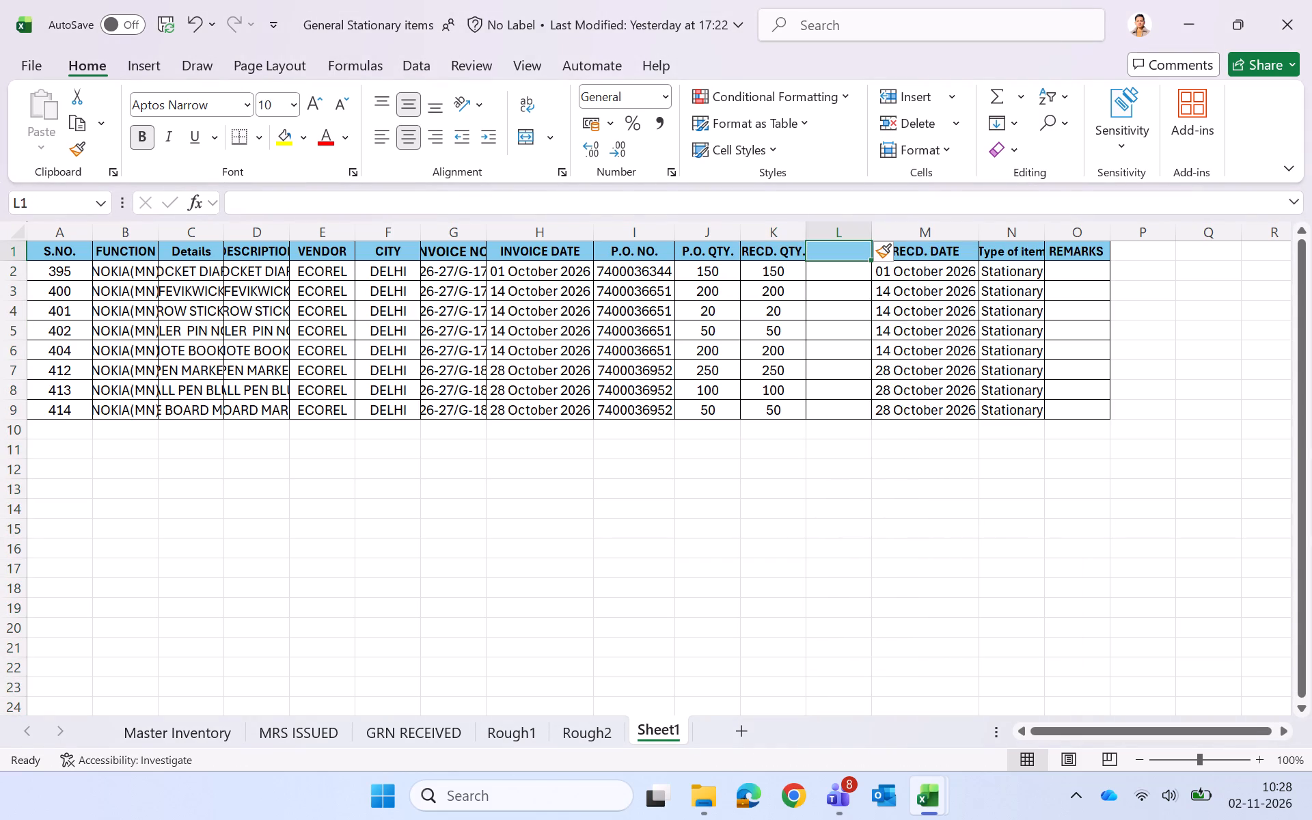
pyautogui.write('price')
pyautogui.press('Return')
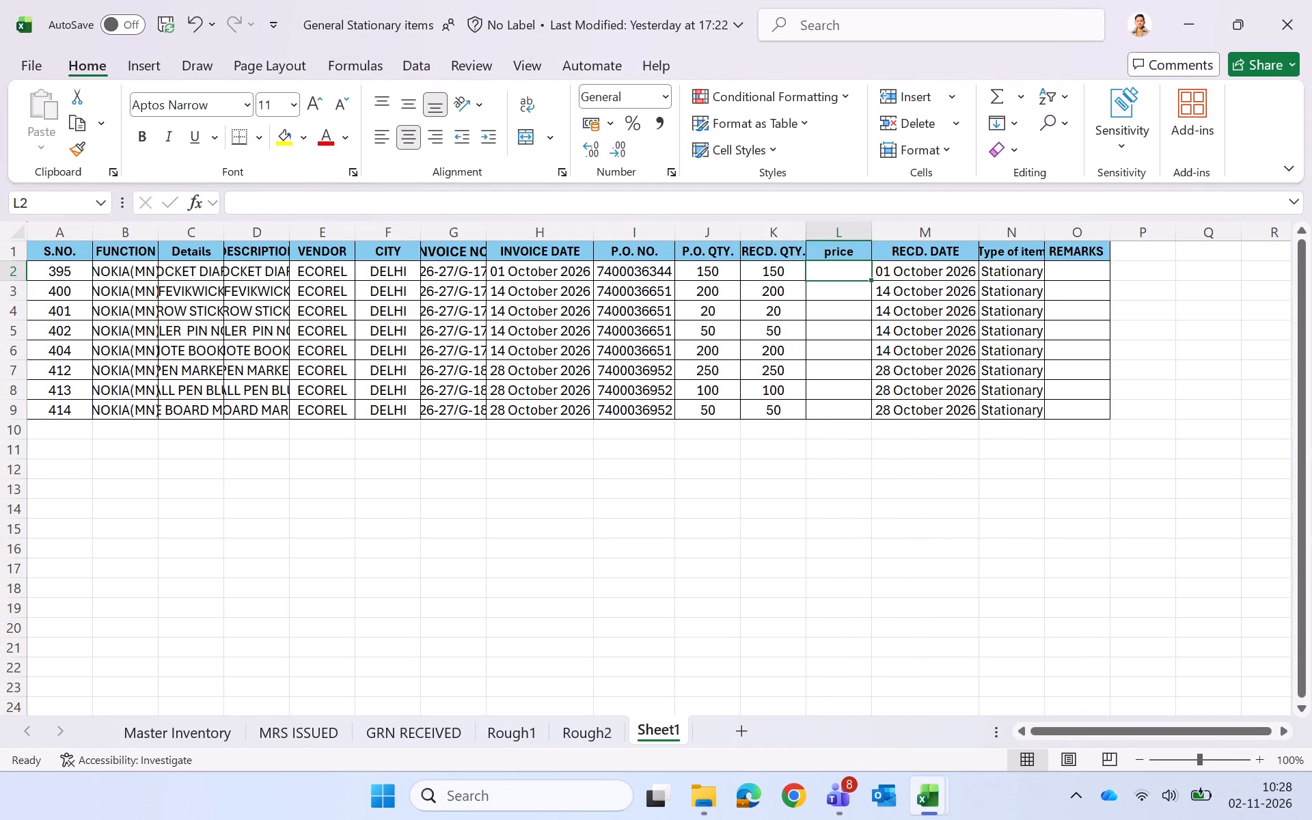
# Fill the price column through row 9 with =VLOOKUP(@C:C,'Master Inventory'!C:G,5,0) to fetch each item's unit rate by its Details.
pyautogui.press('=')
pyautogui.write('vl')
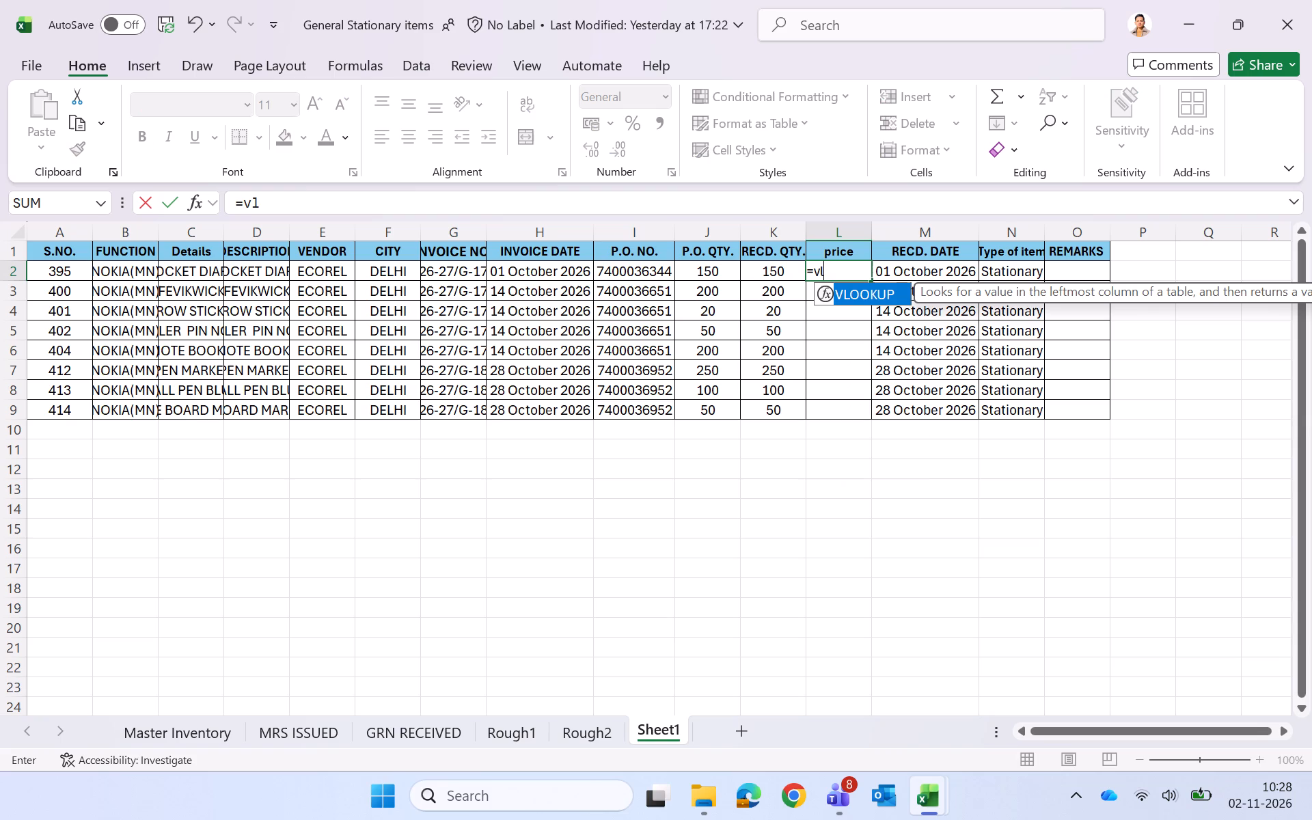
pyautogui.press('Tab')
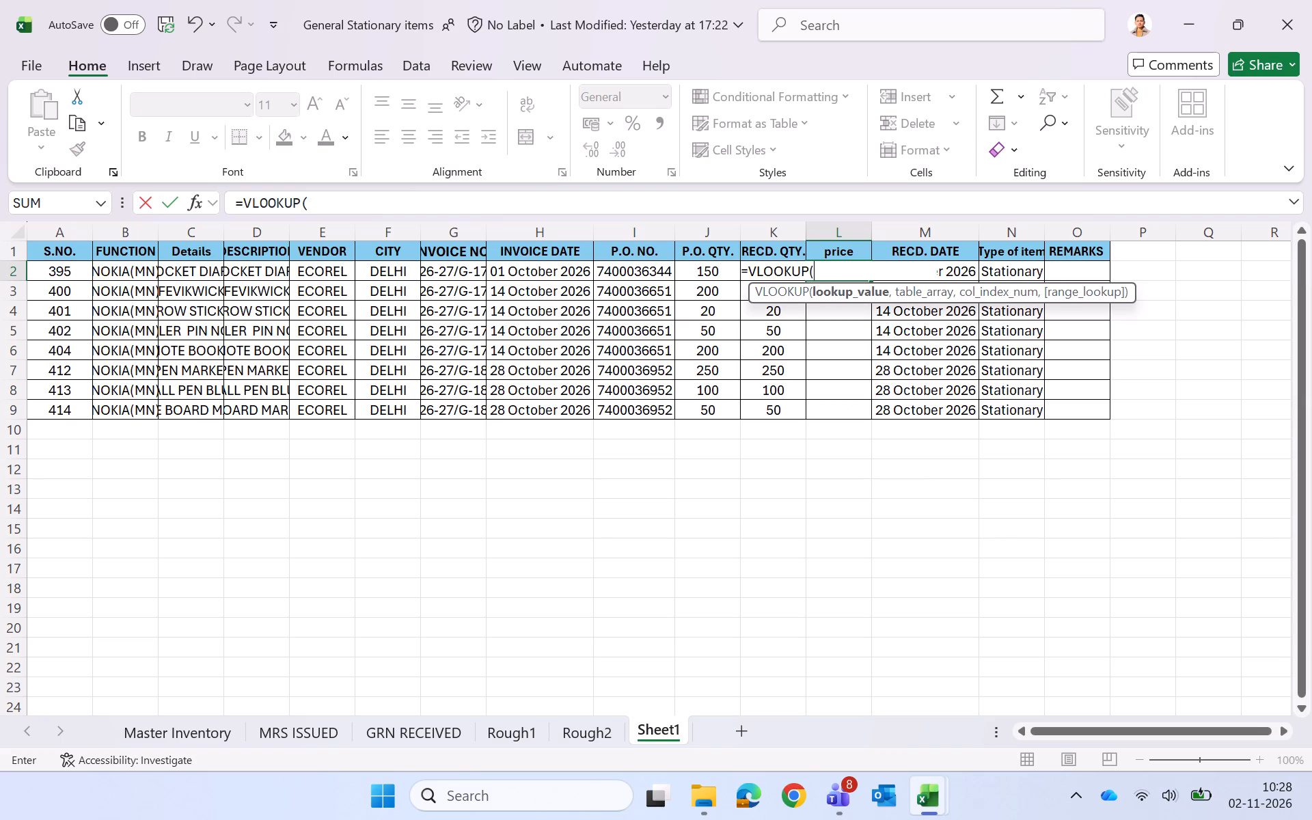
pyautogui.click(199, 232)
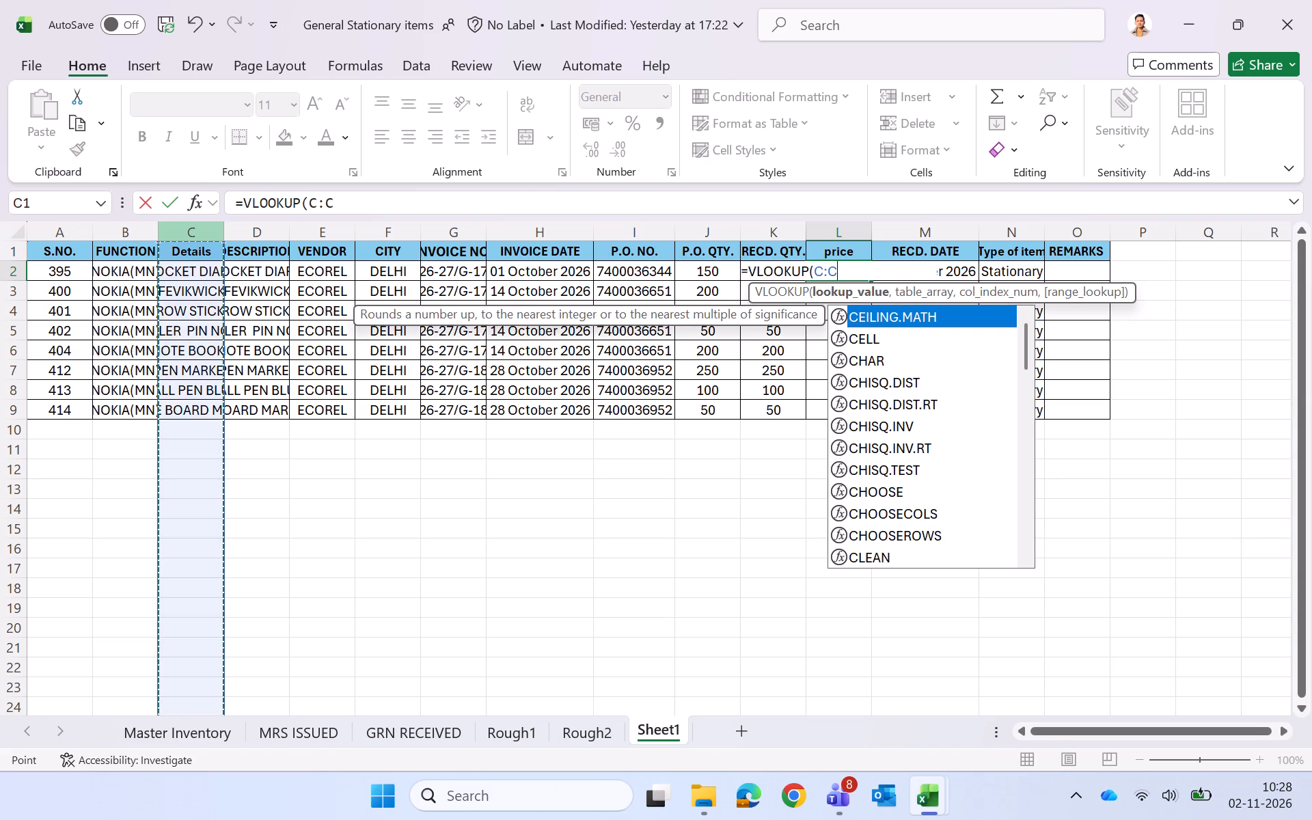
pyautogui.press(',')
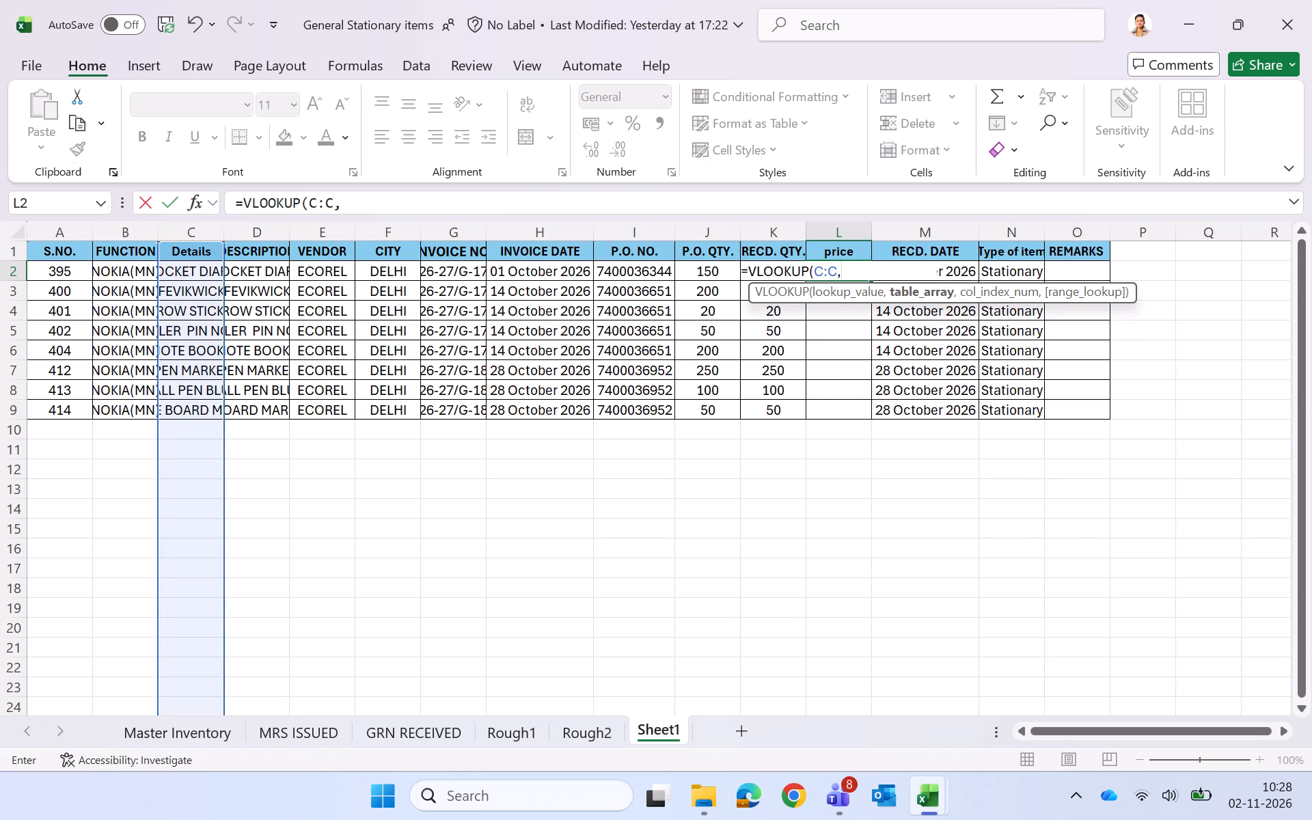
pyautogui.click(202, 720)
pyautogui.hscroll(7, 280, 392)
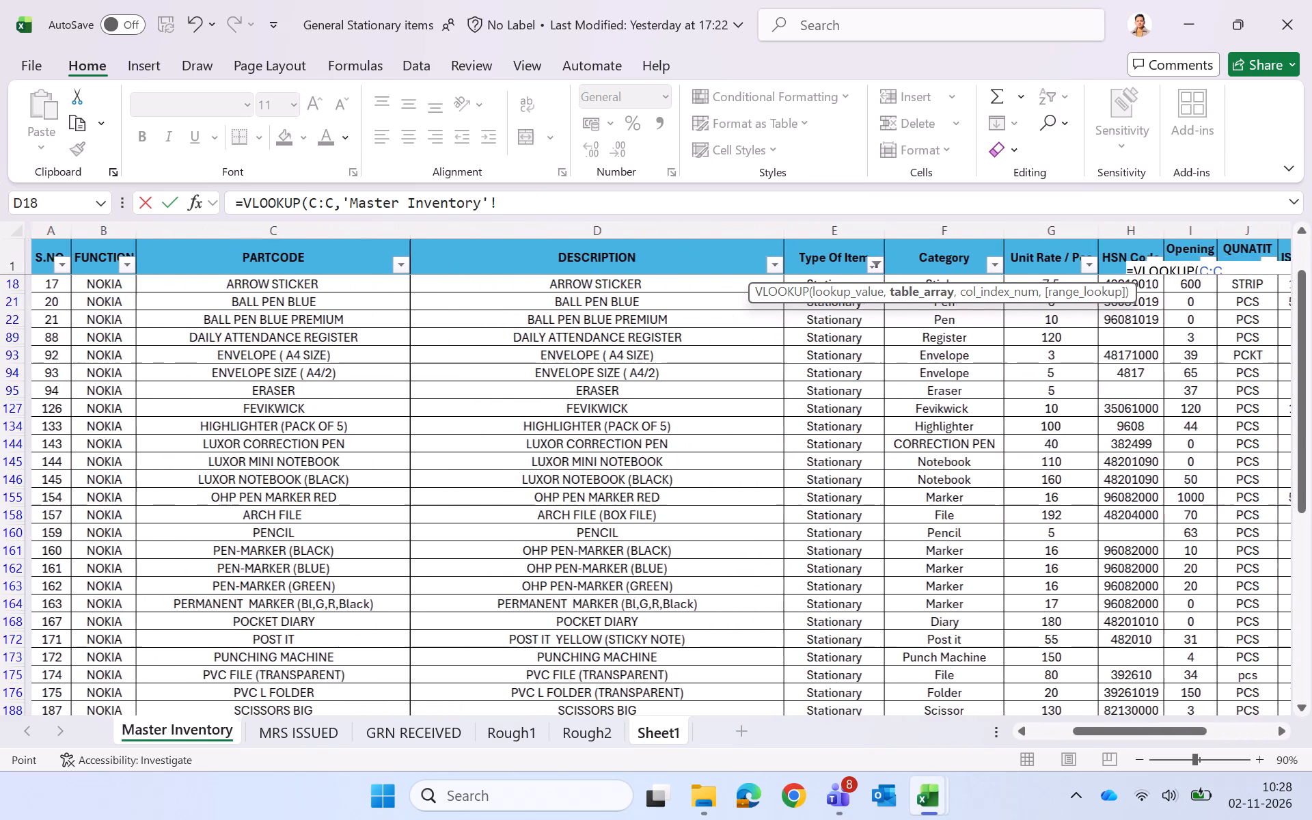
pyautogui.click(281, 232)
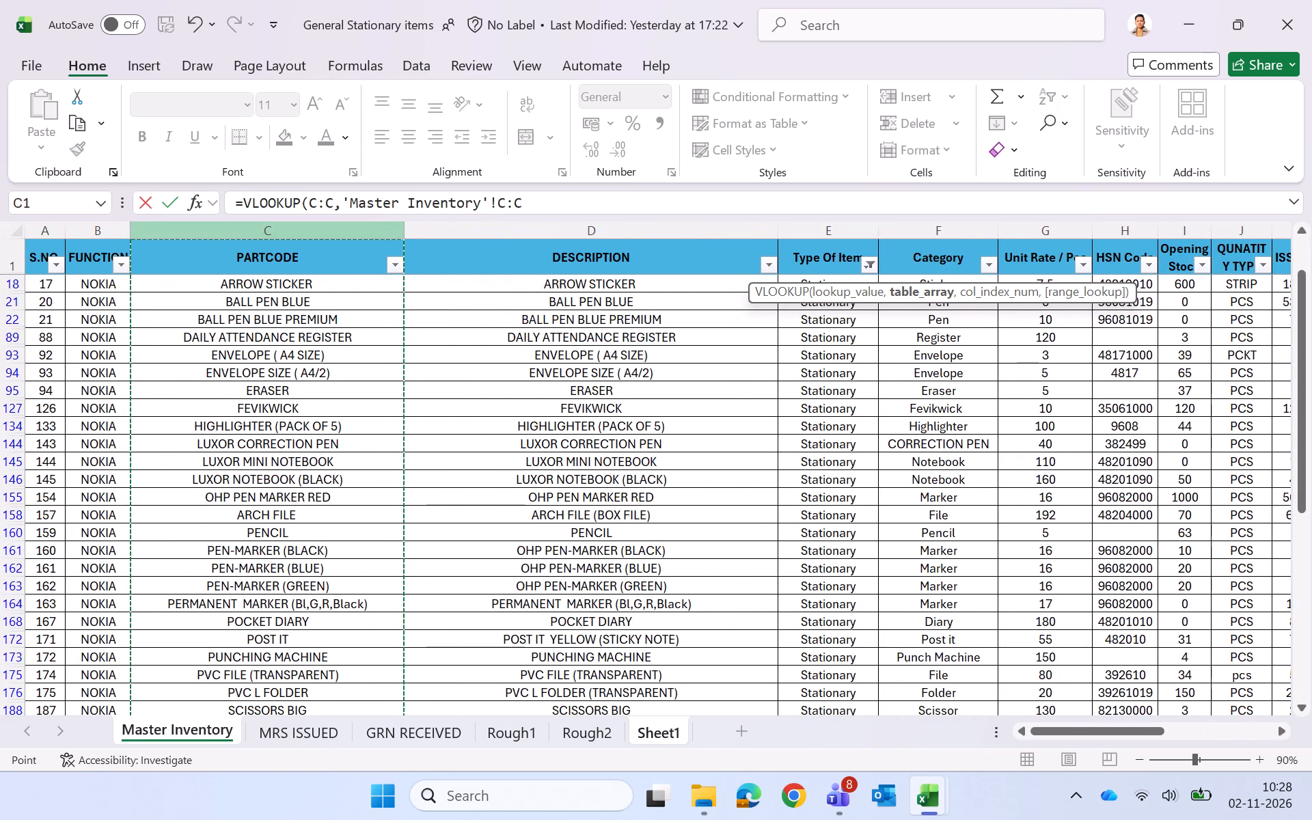
pyautogui.hotkey('shift', 'Right')
pyautogui.hotkey('shift', 'Right')
pyautogui.hotkey('shift', 'Right')
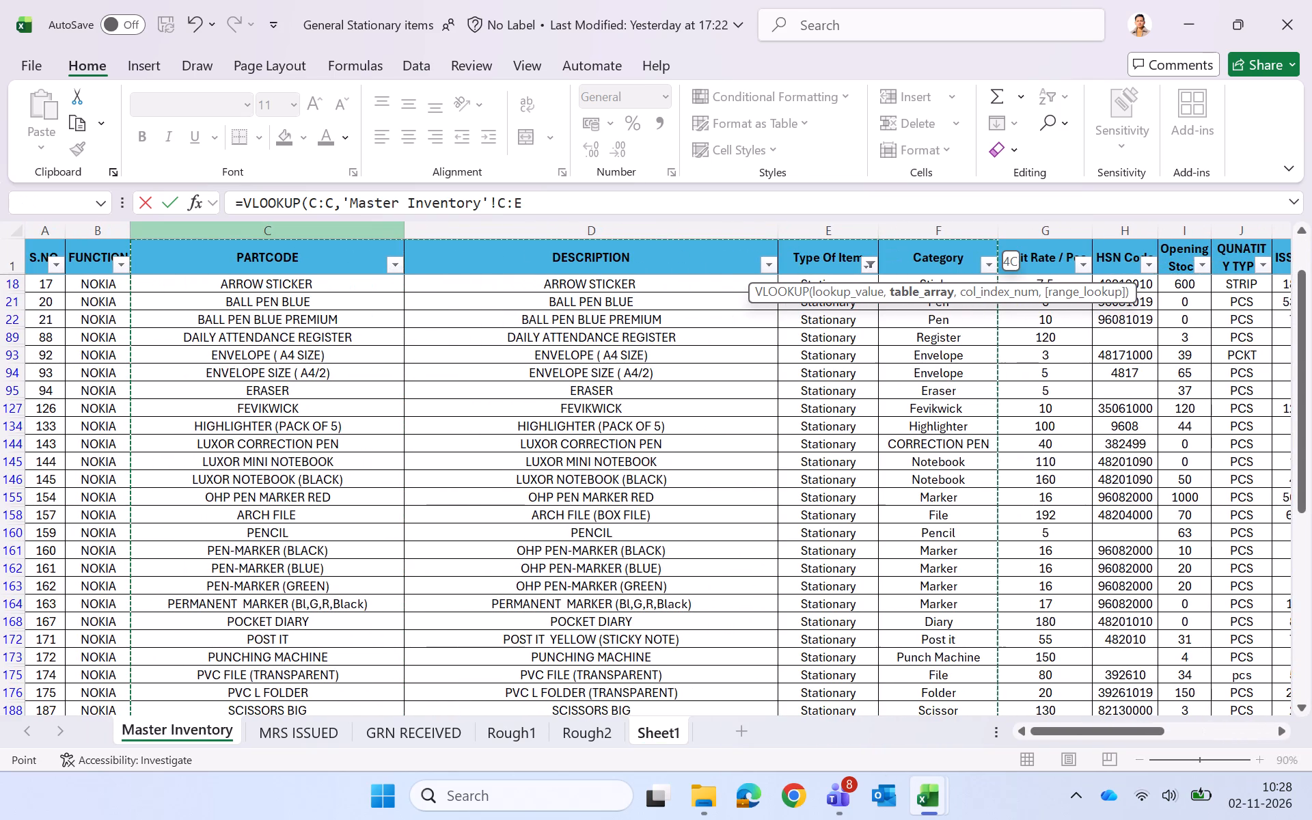
pyautogui.hotkey('shift', 'Right')
pyautogui.write(',5,0)')
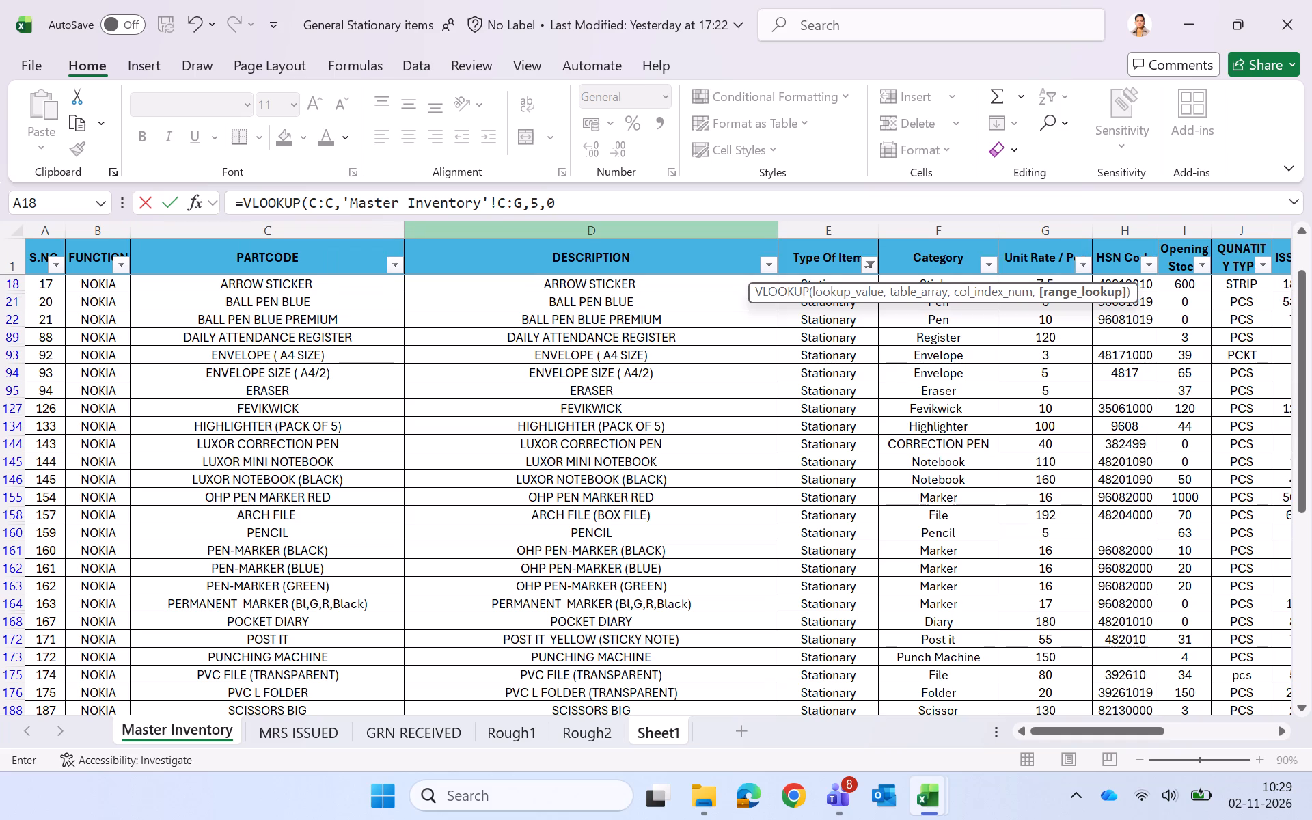
pyautogui.press('Return')
pyautogui.click(700, 480)
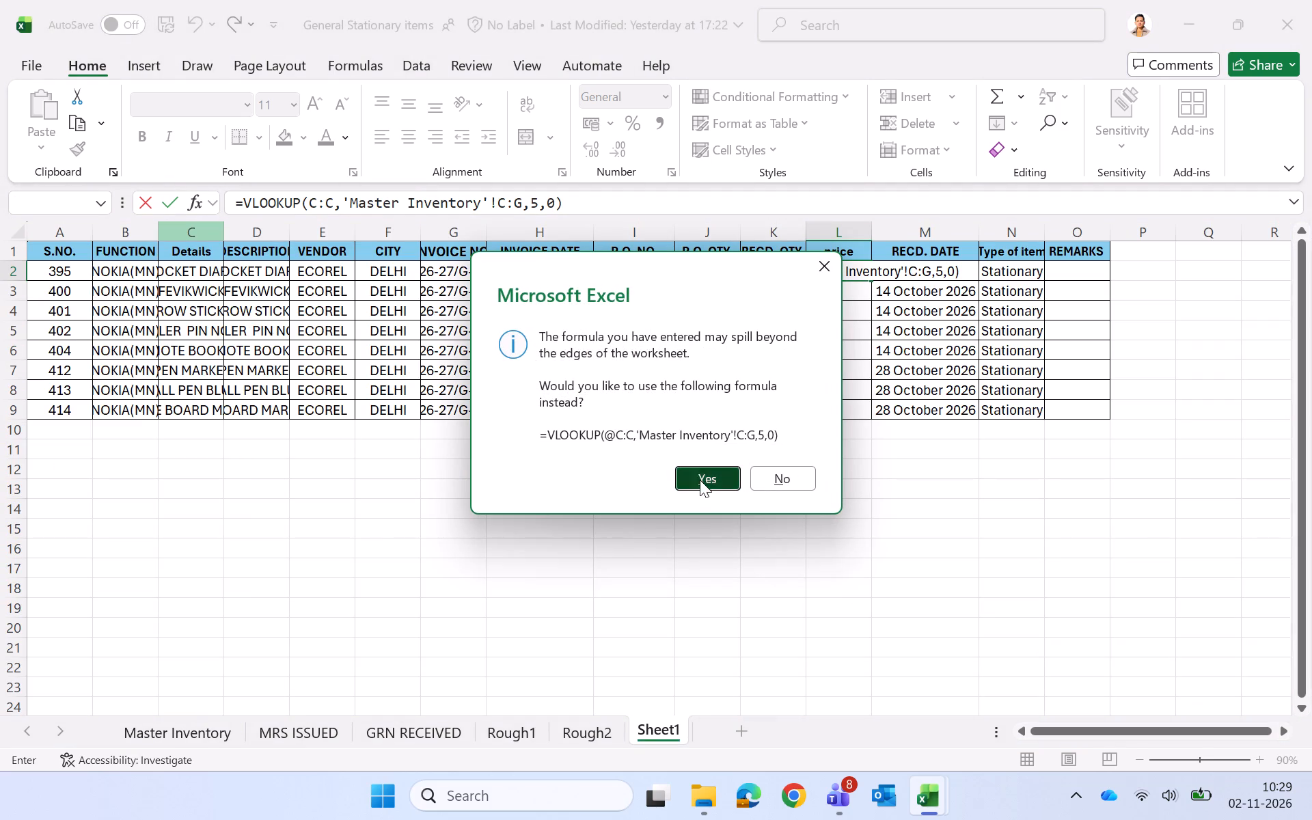
pyautogui.click(845, 275)
pyautogui.doubleClick(873, 281)
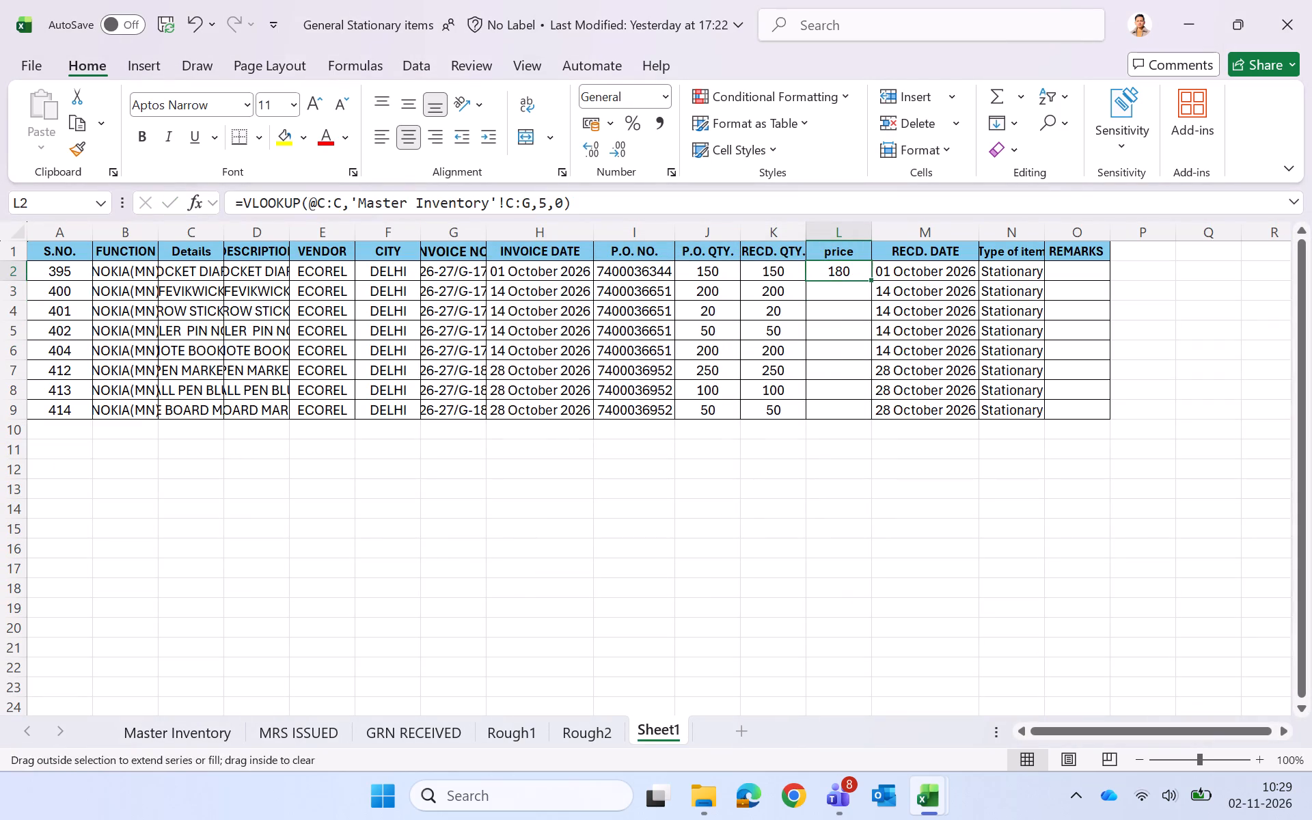
# Insert a column between price and RECD. DATE and fill it through row 9 with price times P.O. quantity, =L2*J2.
pyautogui.rightClick(962, 231)
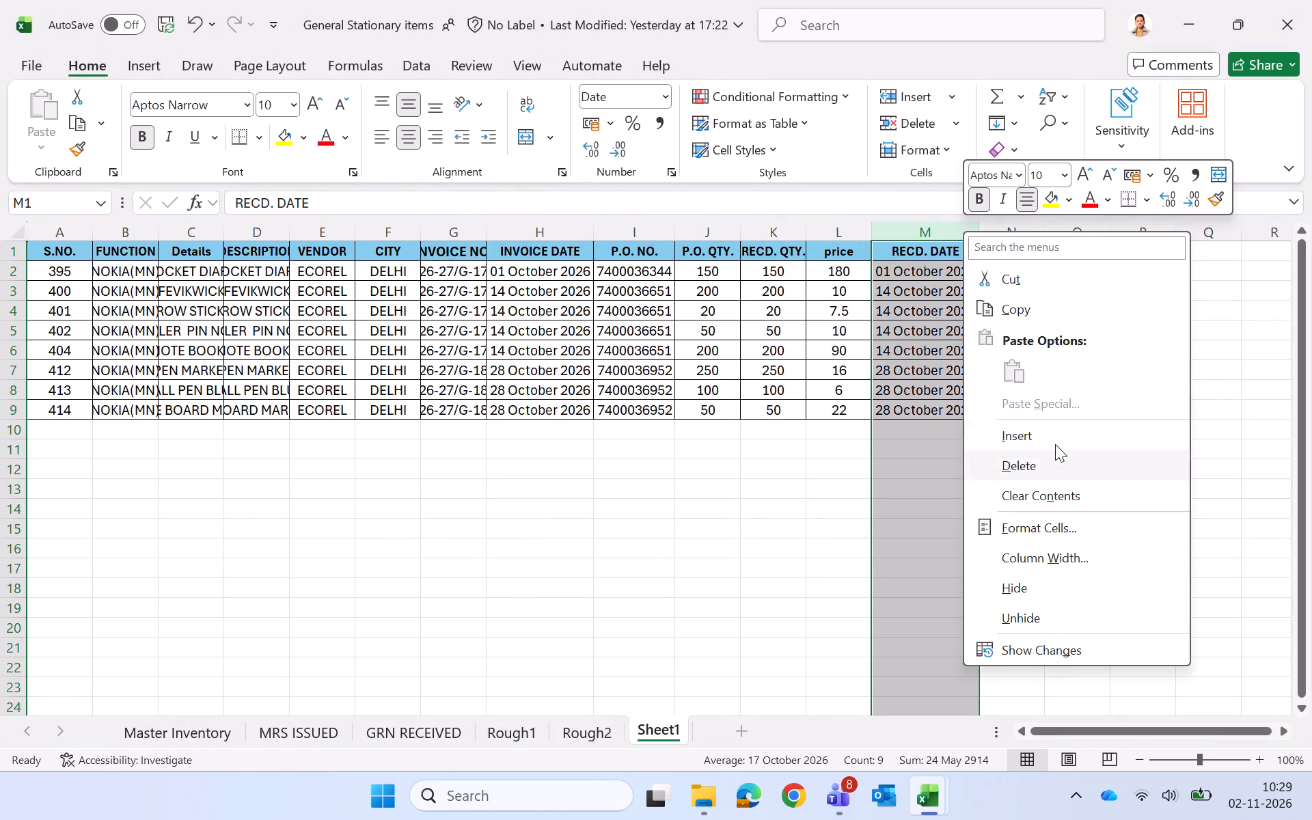
pyautogui.click(1054, 437)
pyautogui.click(908, 471)
pyautogui.click(894, 273)
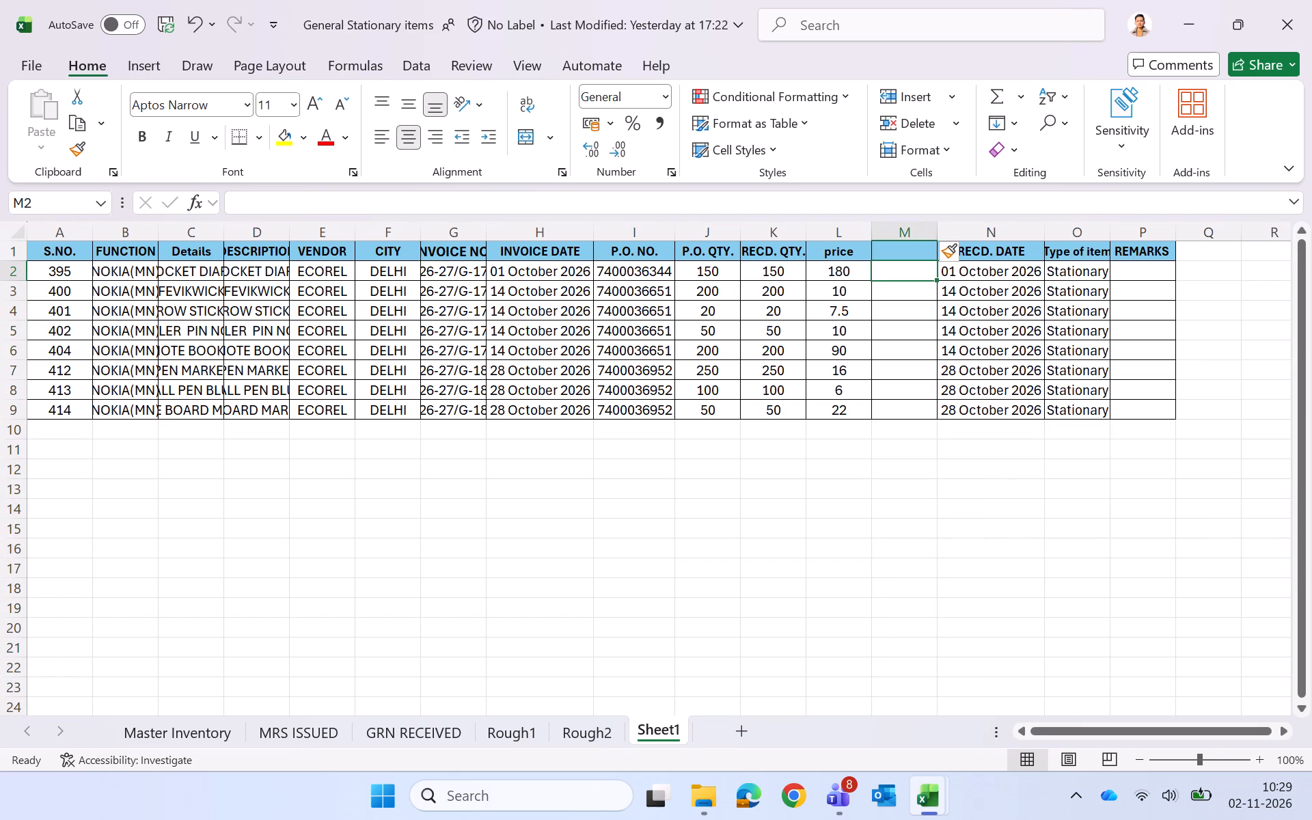
pyautogui.press('=')
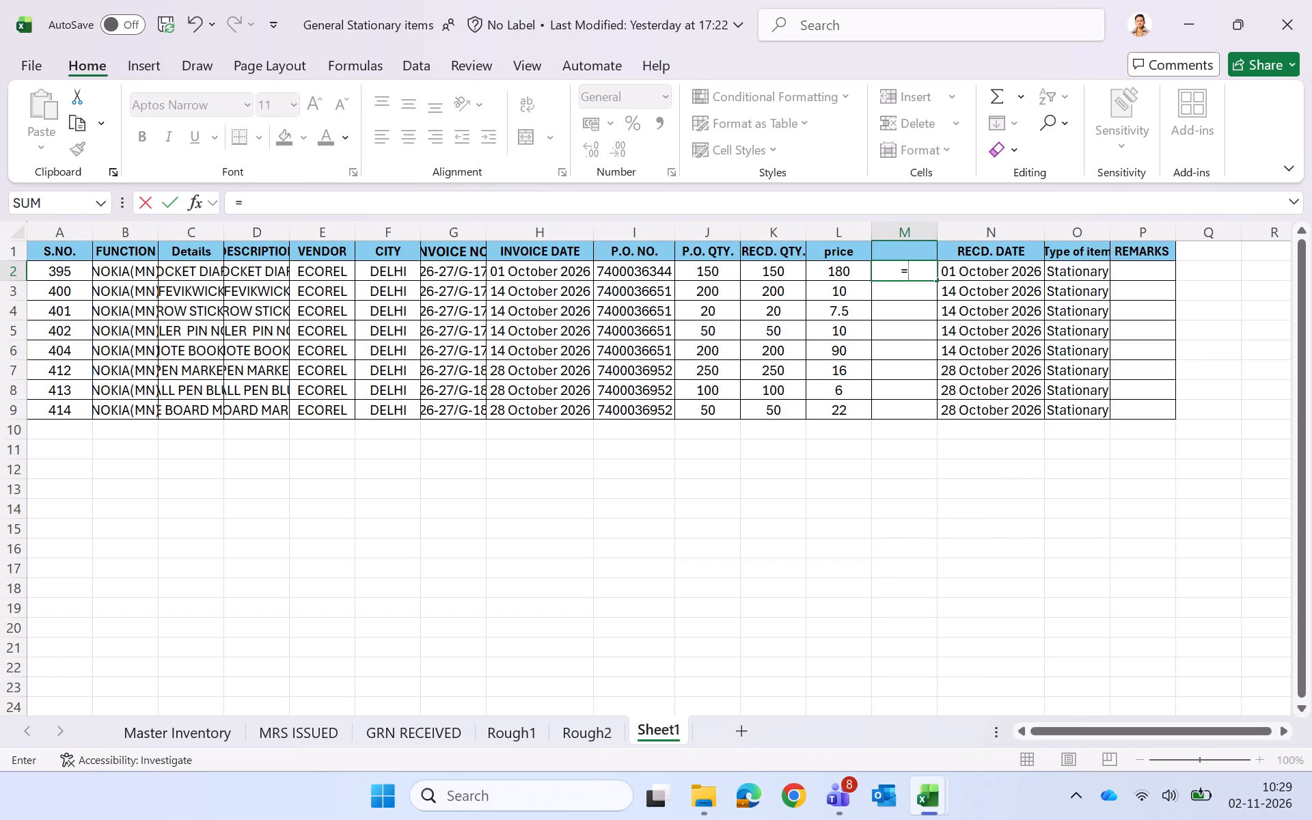
pyautogui.click(857, 269)
pyautogui.hotkey('shift', '*')
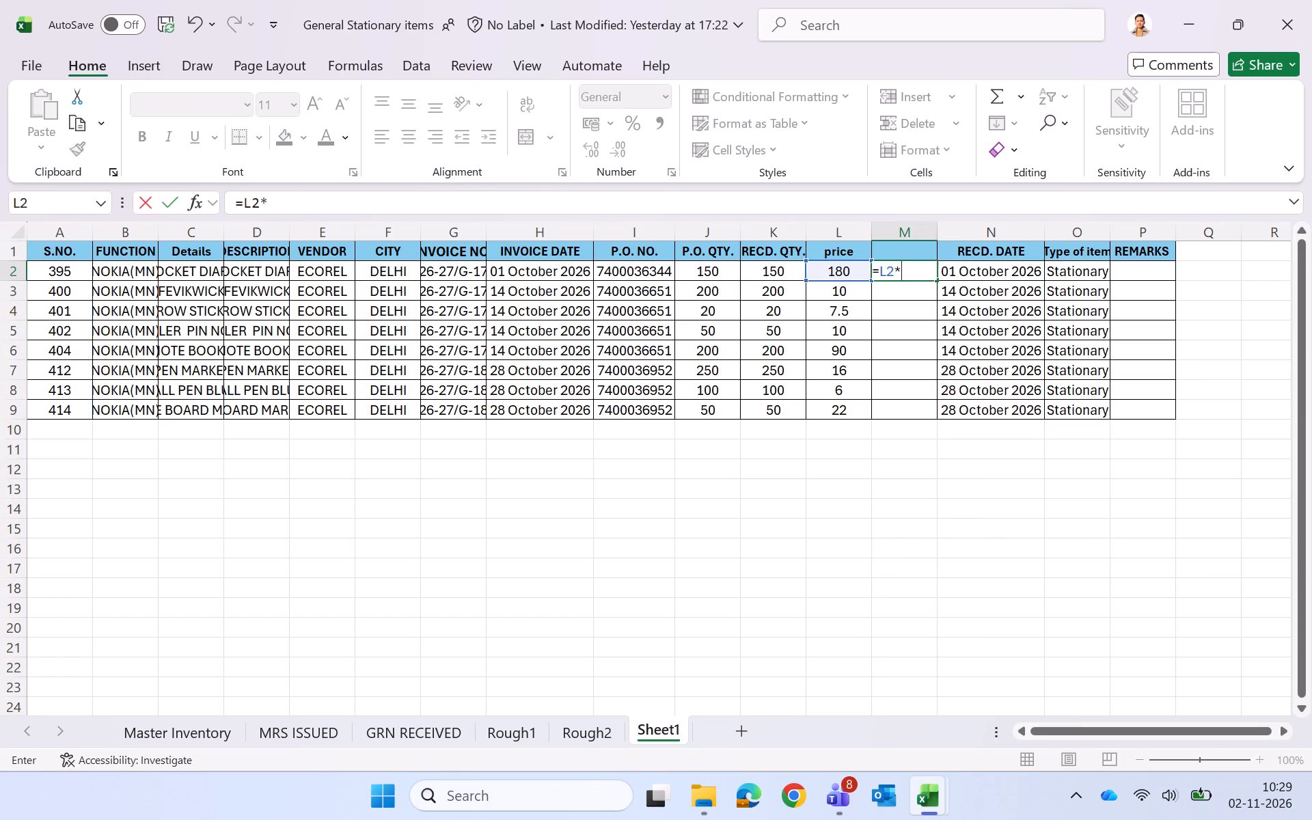
pyautogui.click(725, 270)
pyautogui.press('Return')
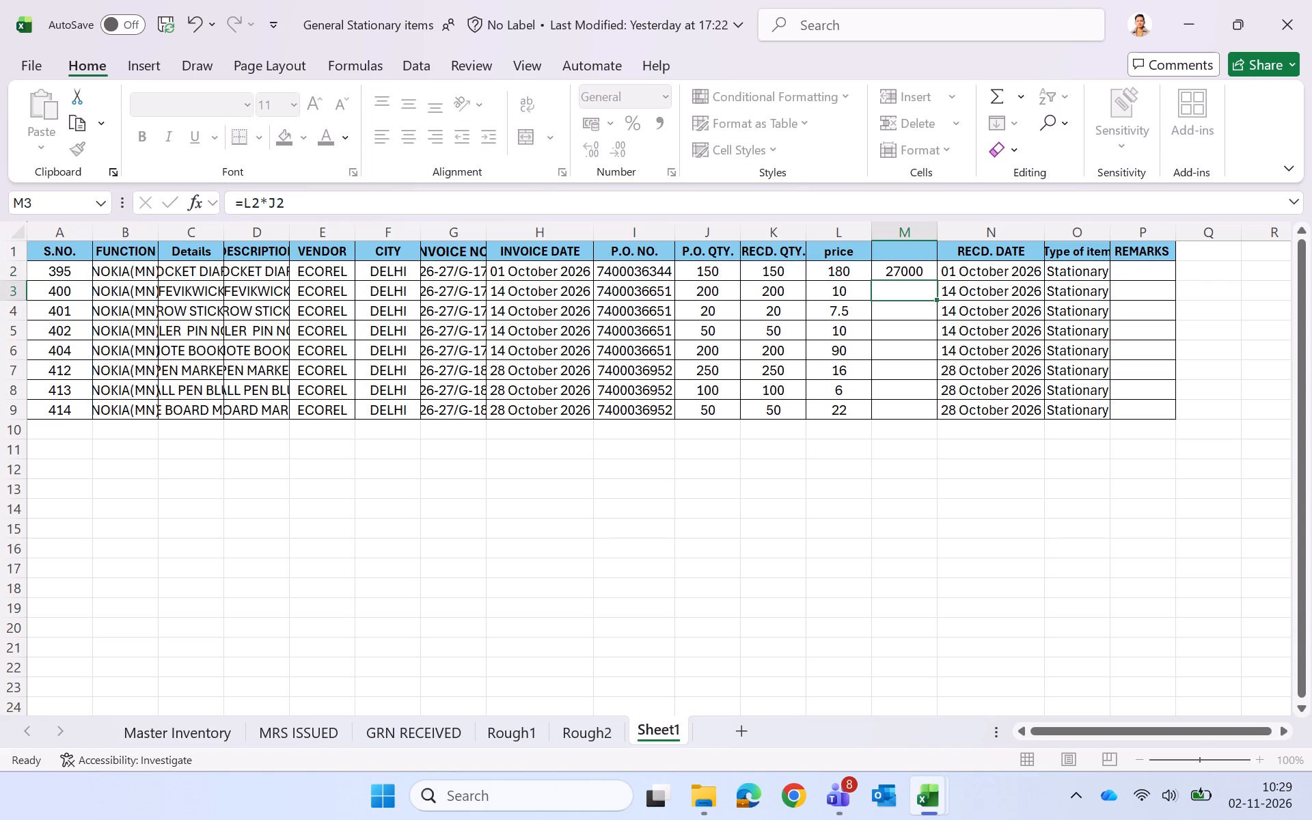
pyautogui.click(912, 270)
pyautogui.doubleClick(935, 277)
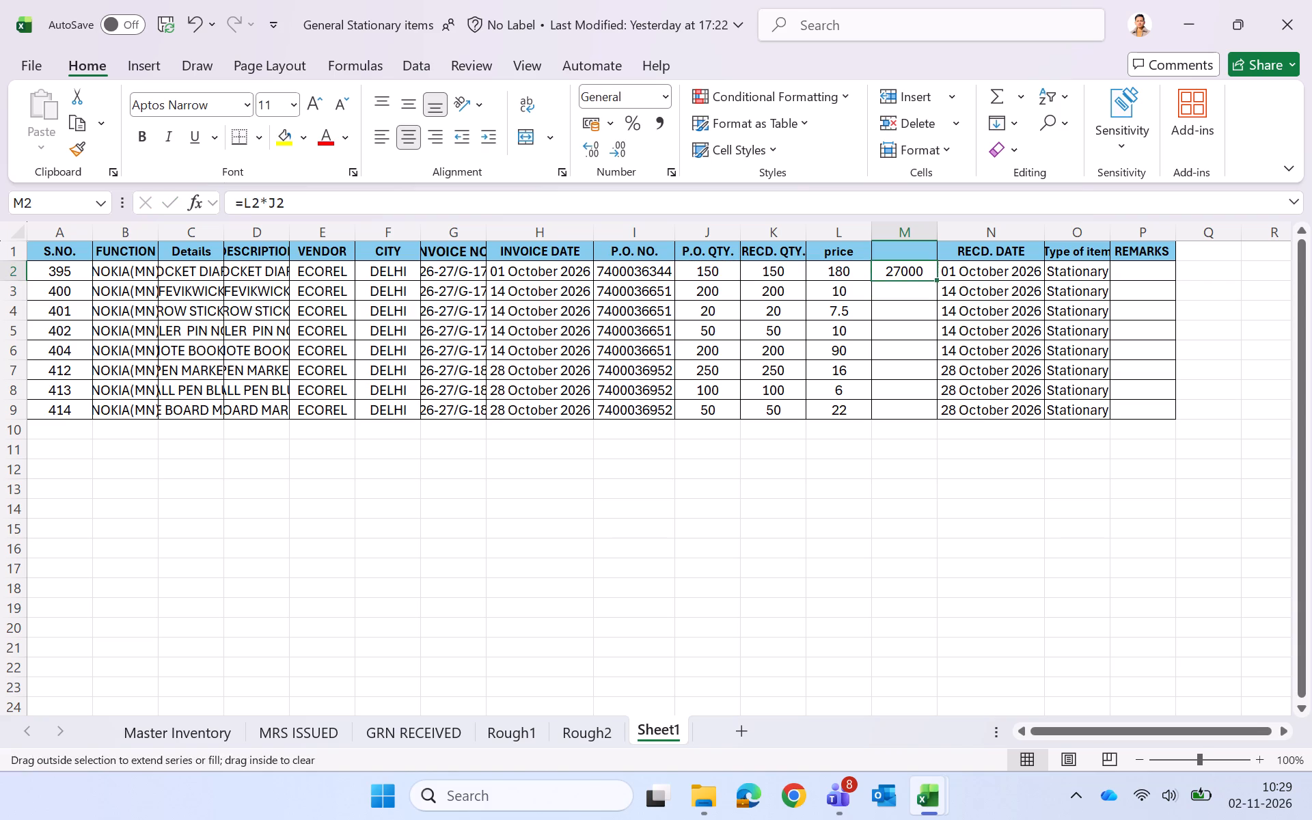
pyautogui.click(1006, 520)
# Total the line amounts beside price and enter 53350 as Stationary's Received value in Oct 26 on Summary-1 of SUMMARY OCT 26.
pyautogui.click(899, 230)
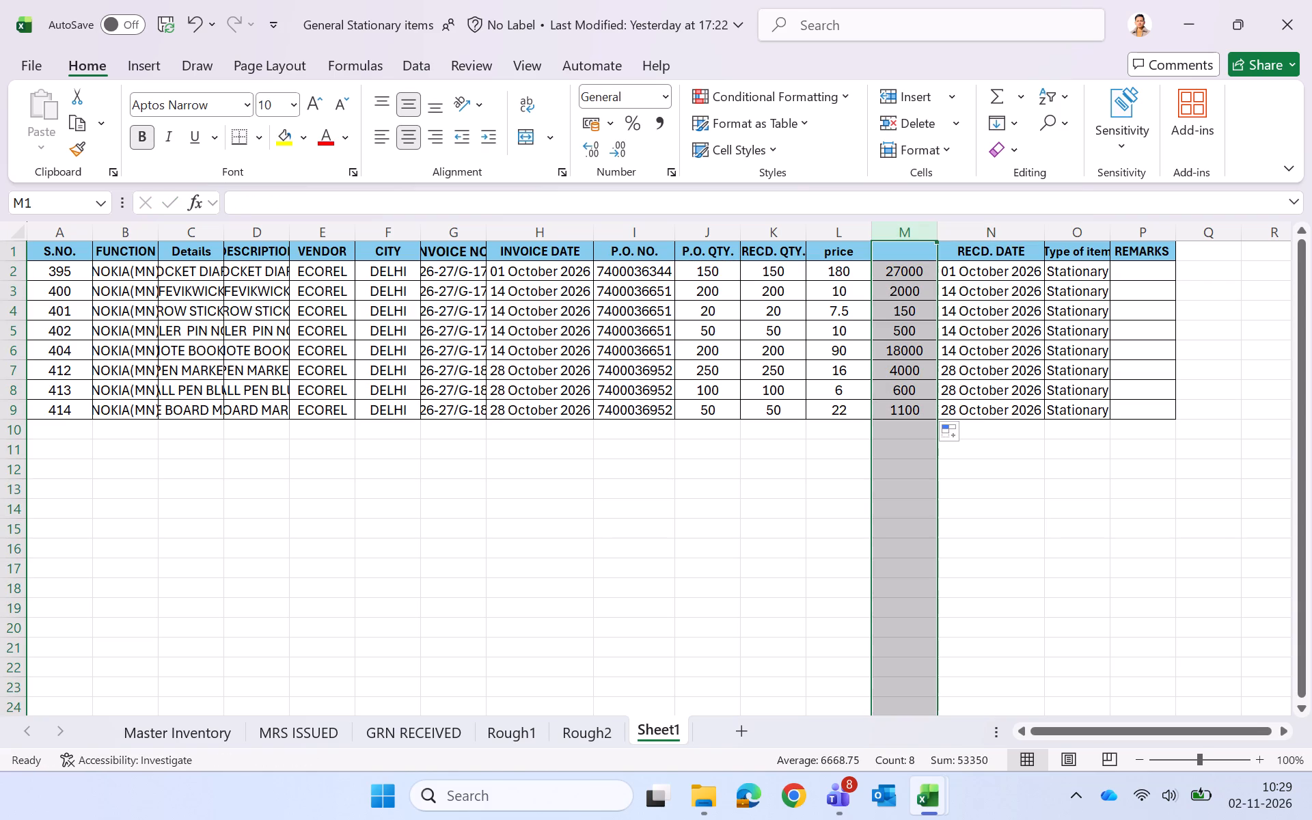
pyautogui.hotkey('alt', 'Tab')
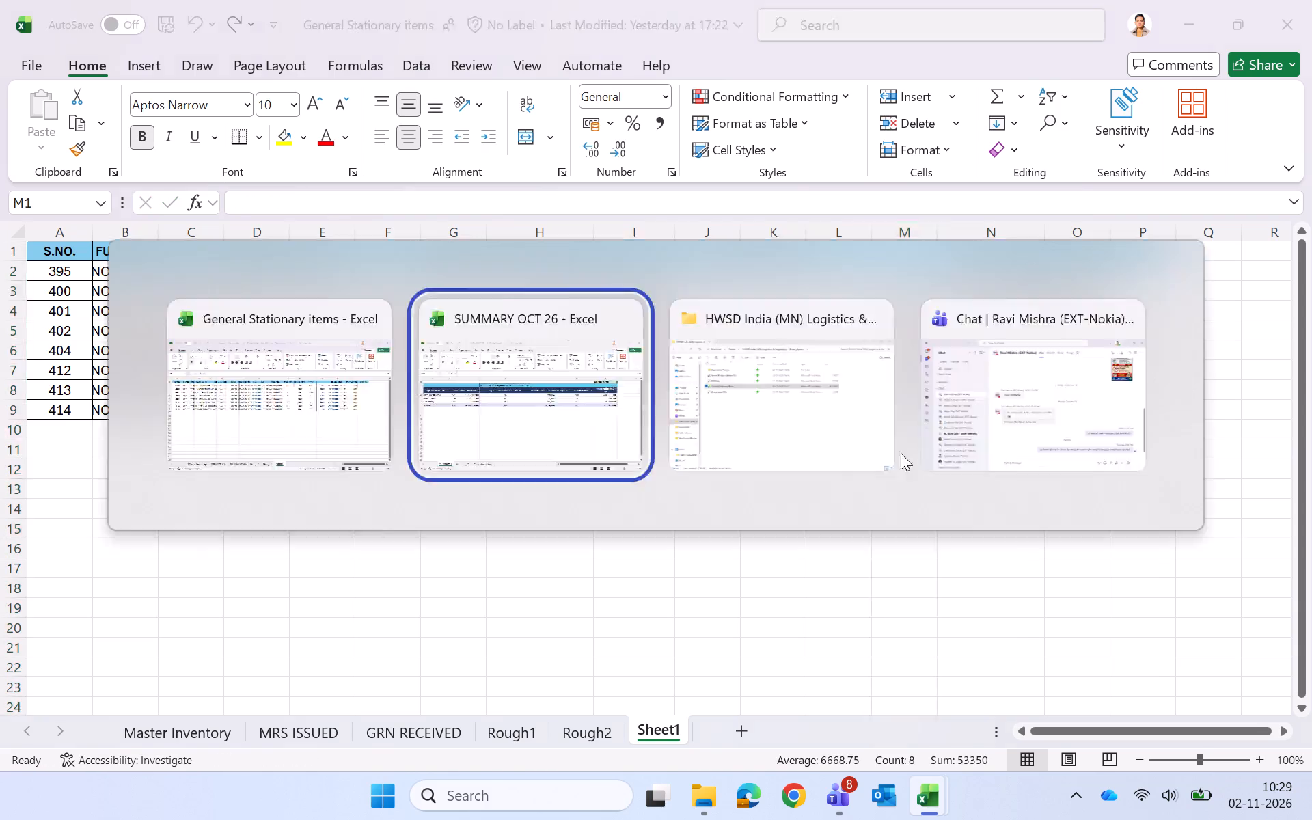
pyautogui.click(769, 368)
pyautogui.write('53350')
pyautogui.press('Return')
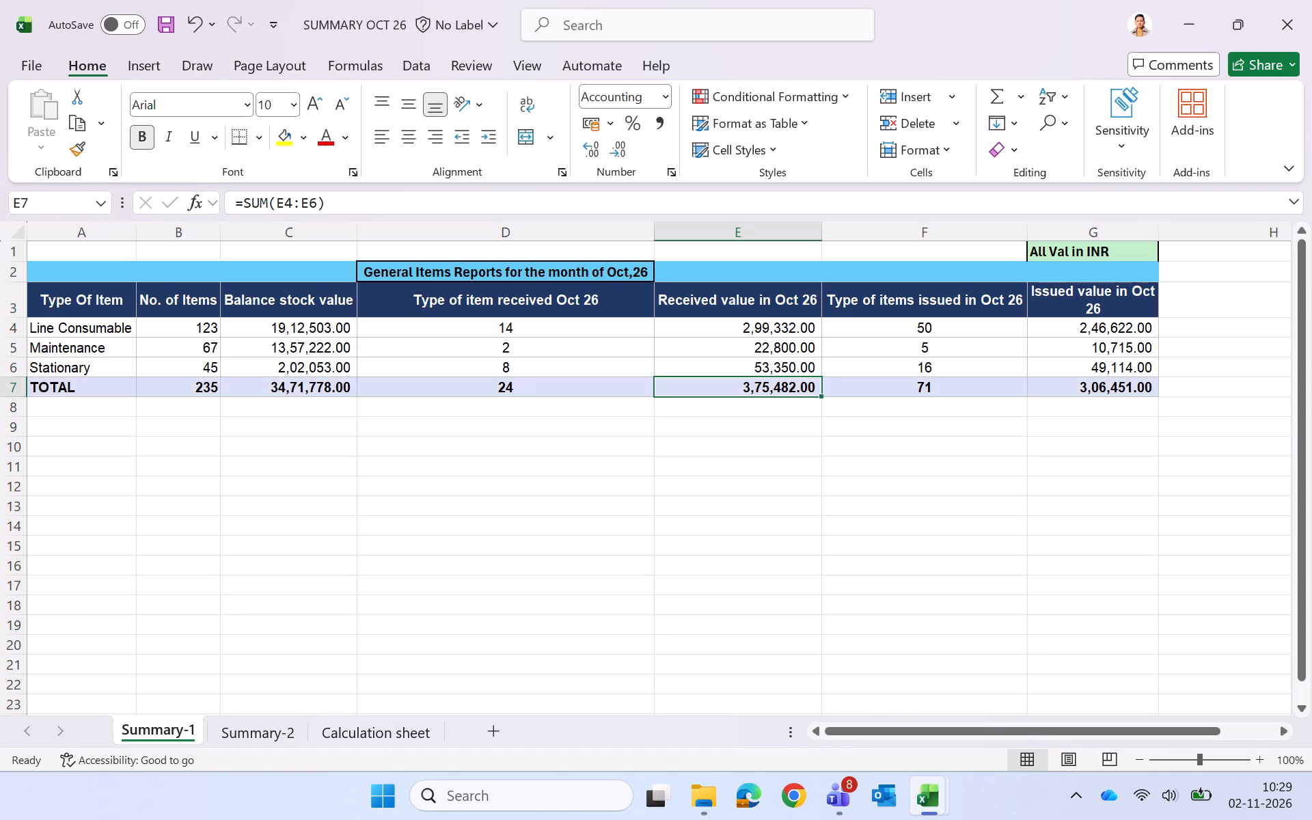
pyautogui.click(778, 477)
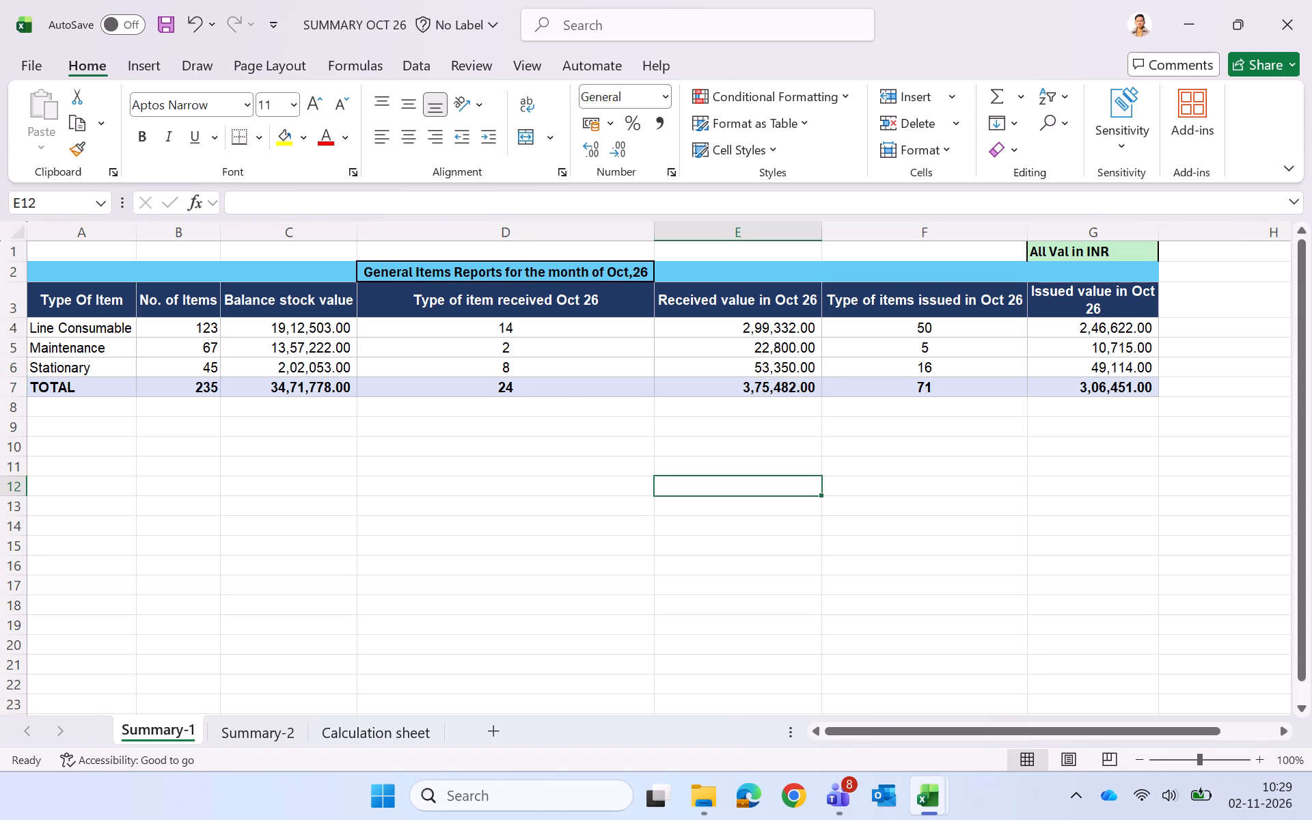
# Switch back to the General Stationary items workbook and permanently delete Sheet1.
pyautogui.hotkey('alt', 'Tab')
pyautogui.rightClick(670, 742)
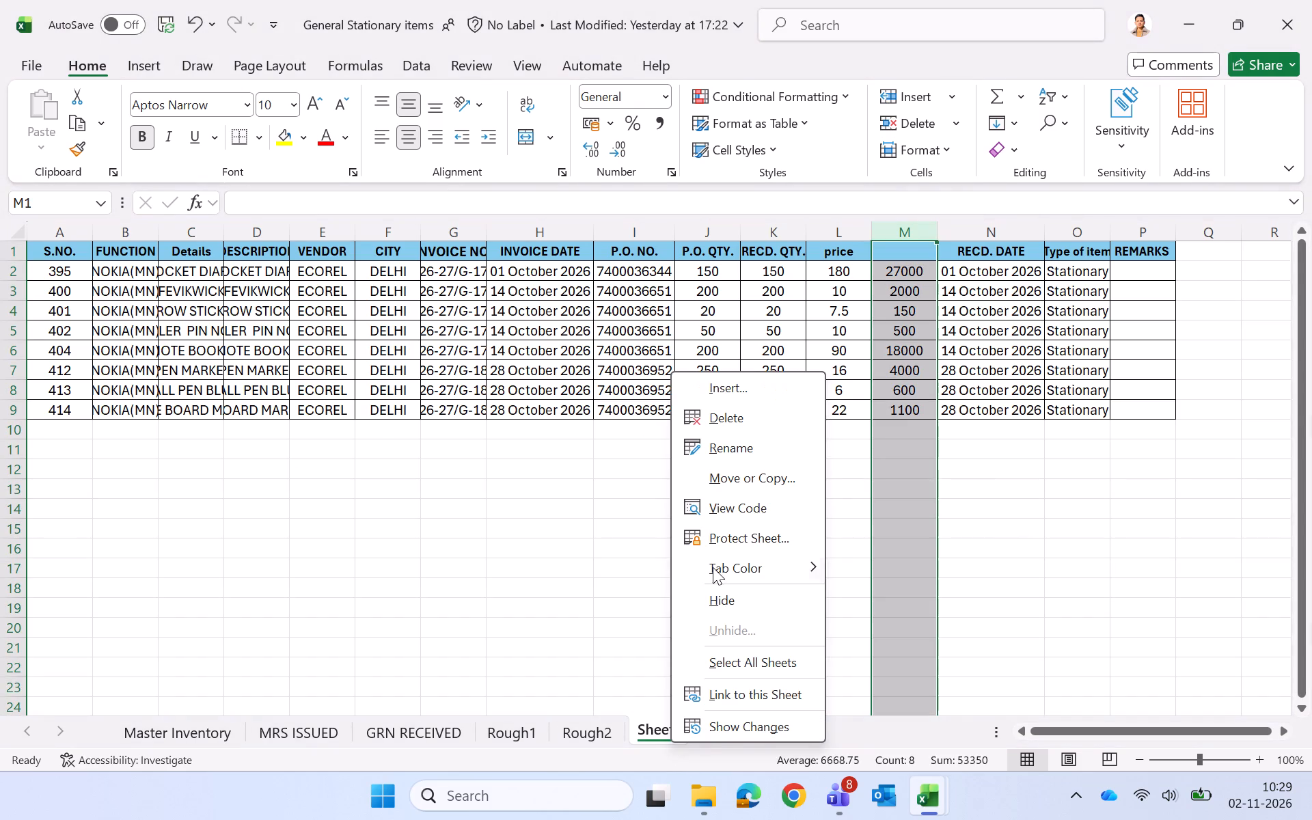
pyautogui.doubleClick(735, 420)
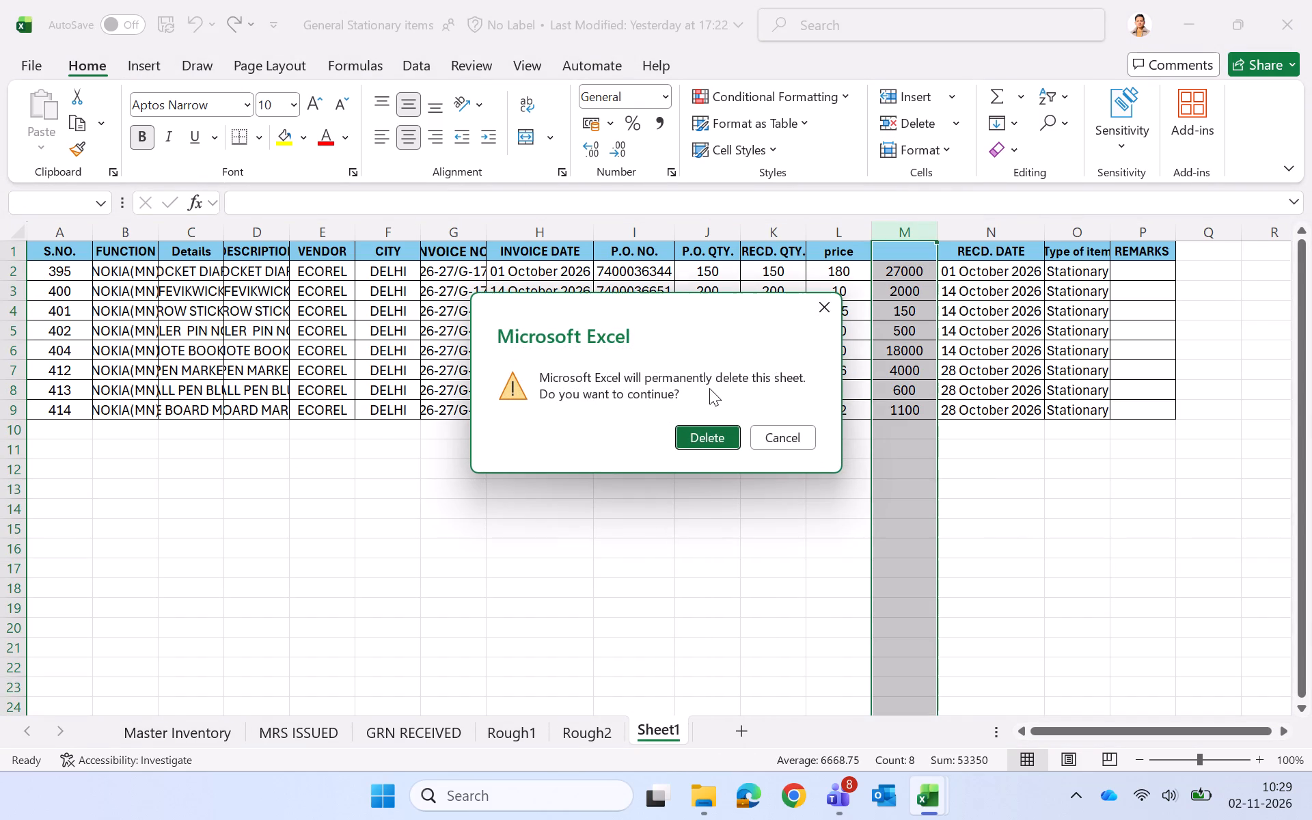
pyautogui.click(690, 439)
# Remove the filters from the Master Inventory sheet.
pyautogui.click(179, 722)
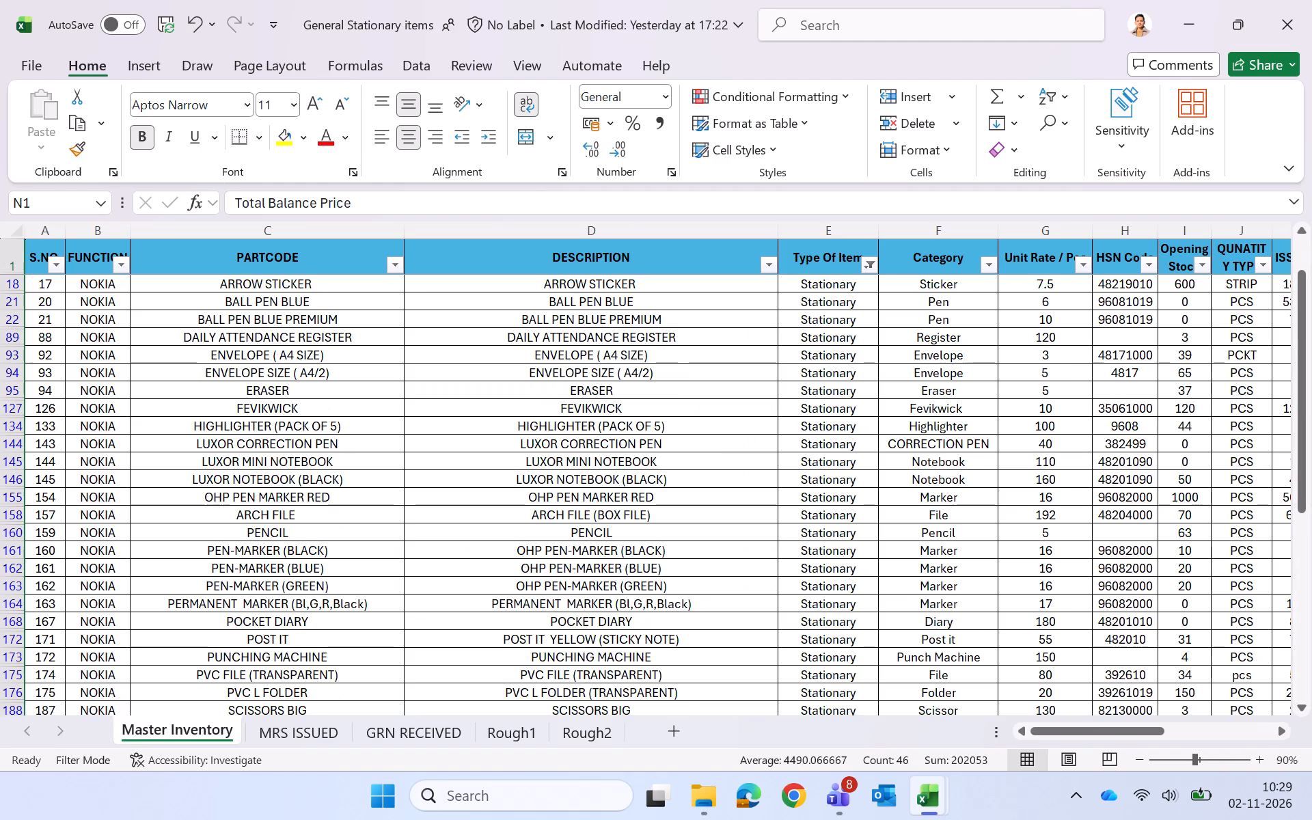
pyautogui.click(555, 579)
pyautogui.hotkey('ctrl', 'shift', 'l')
pyautogui.click(555, 579)
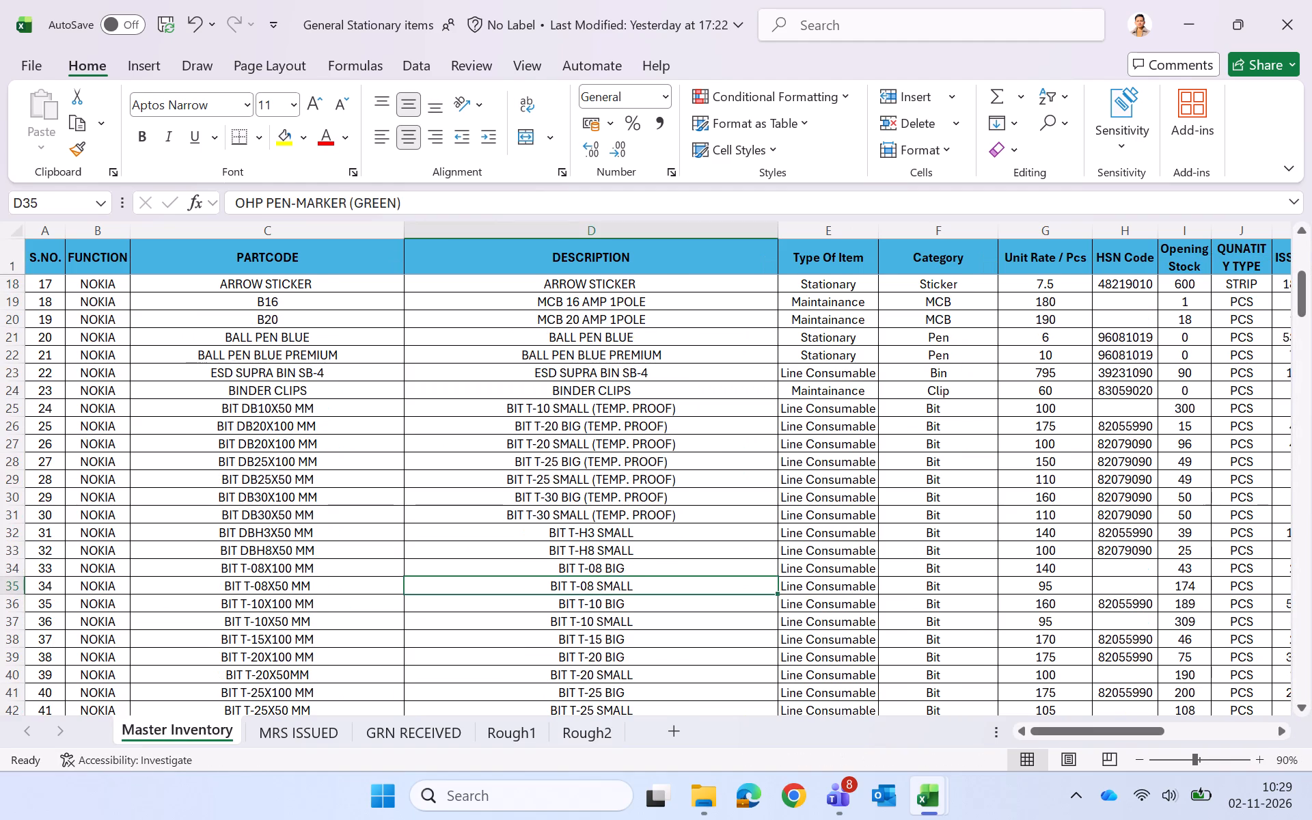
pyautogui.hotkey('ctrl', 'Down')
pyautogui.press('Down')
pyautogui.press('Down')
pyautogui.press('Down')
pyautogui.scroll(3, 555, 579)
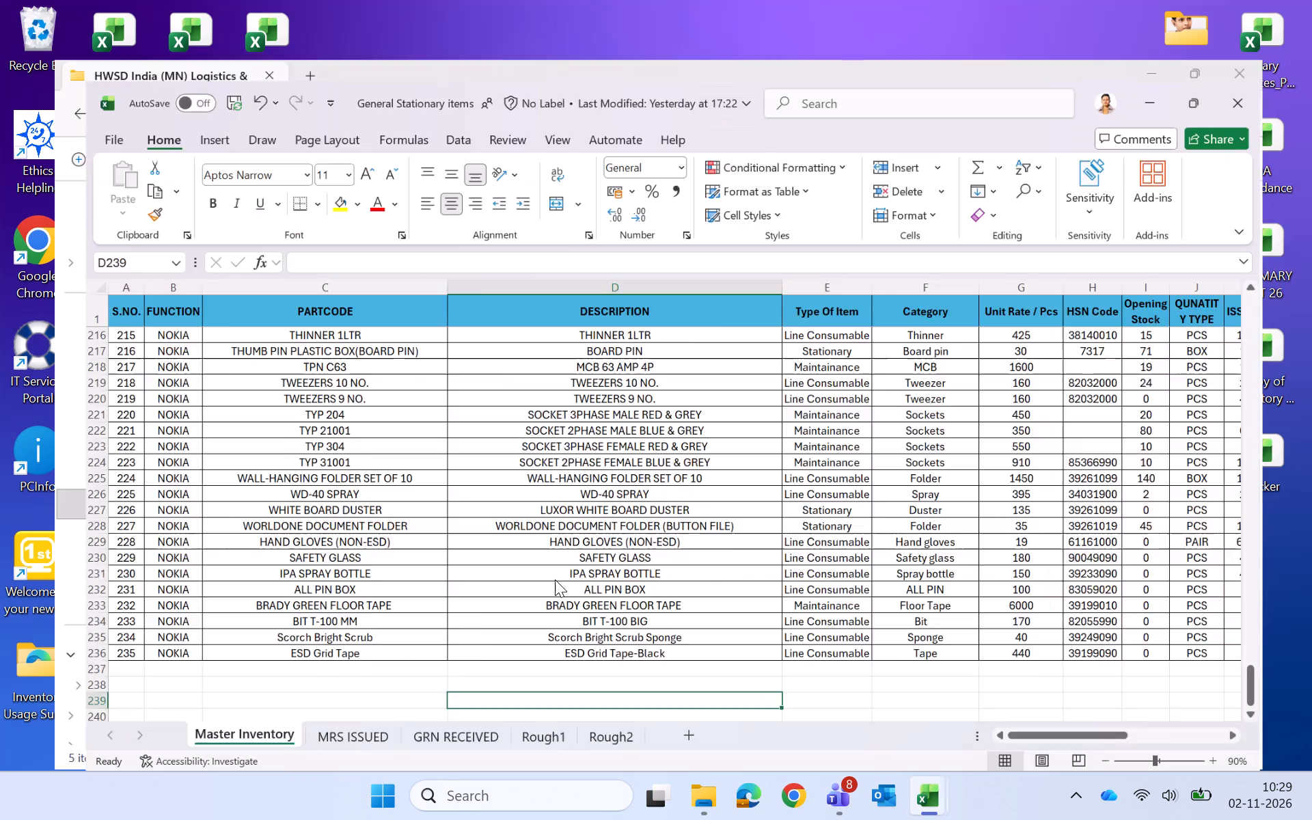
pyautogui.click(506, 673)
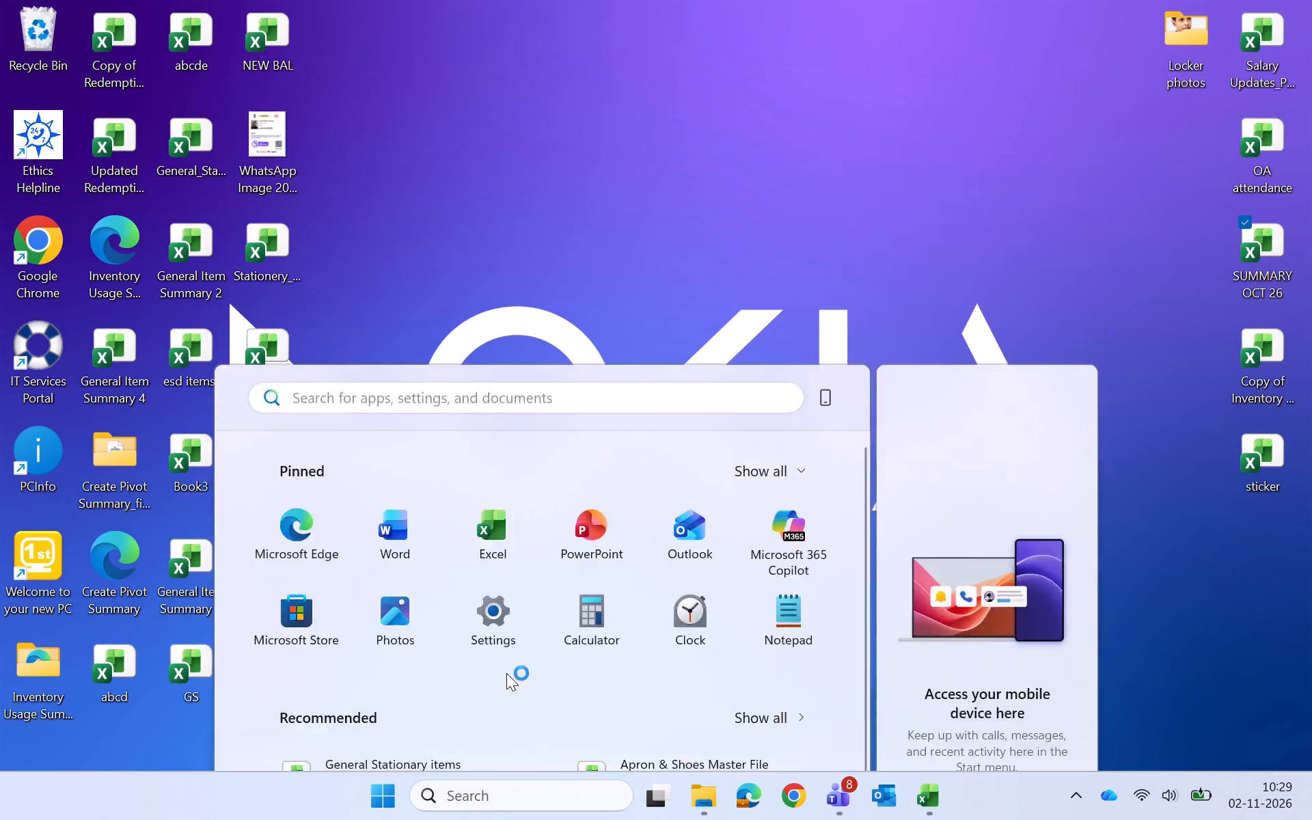
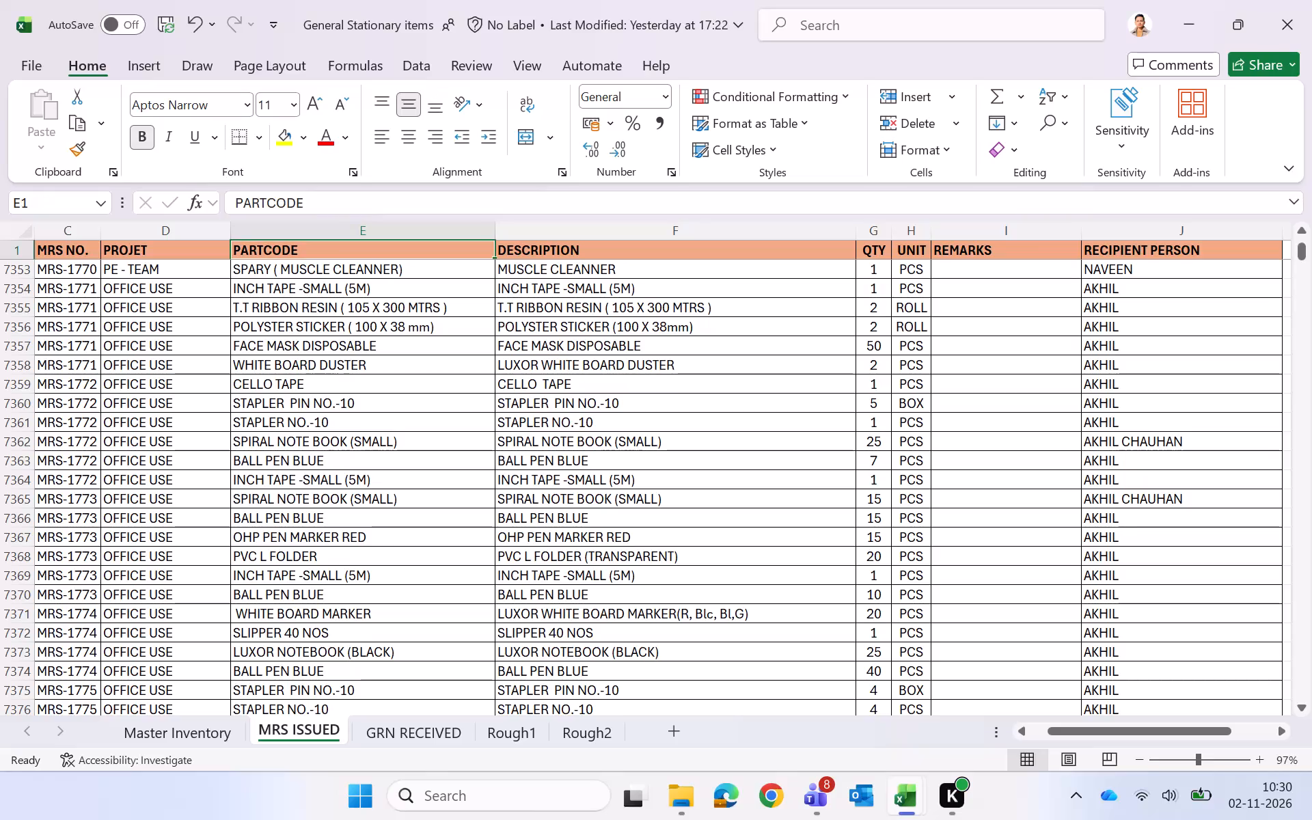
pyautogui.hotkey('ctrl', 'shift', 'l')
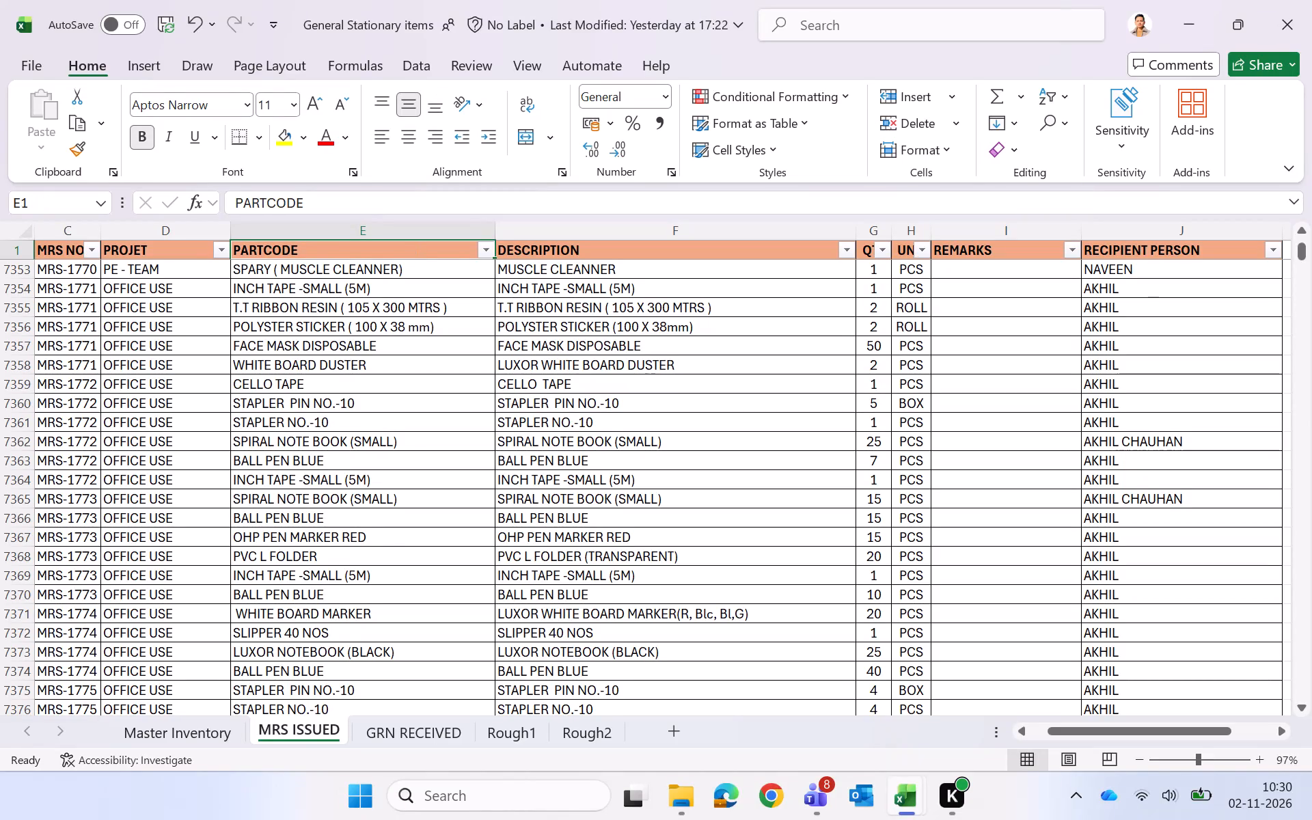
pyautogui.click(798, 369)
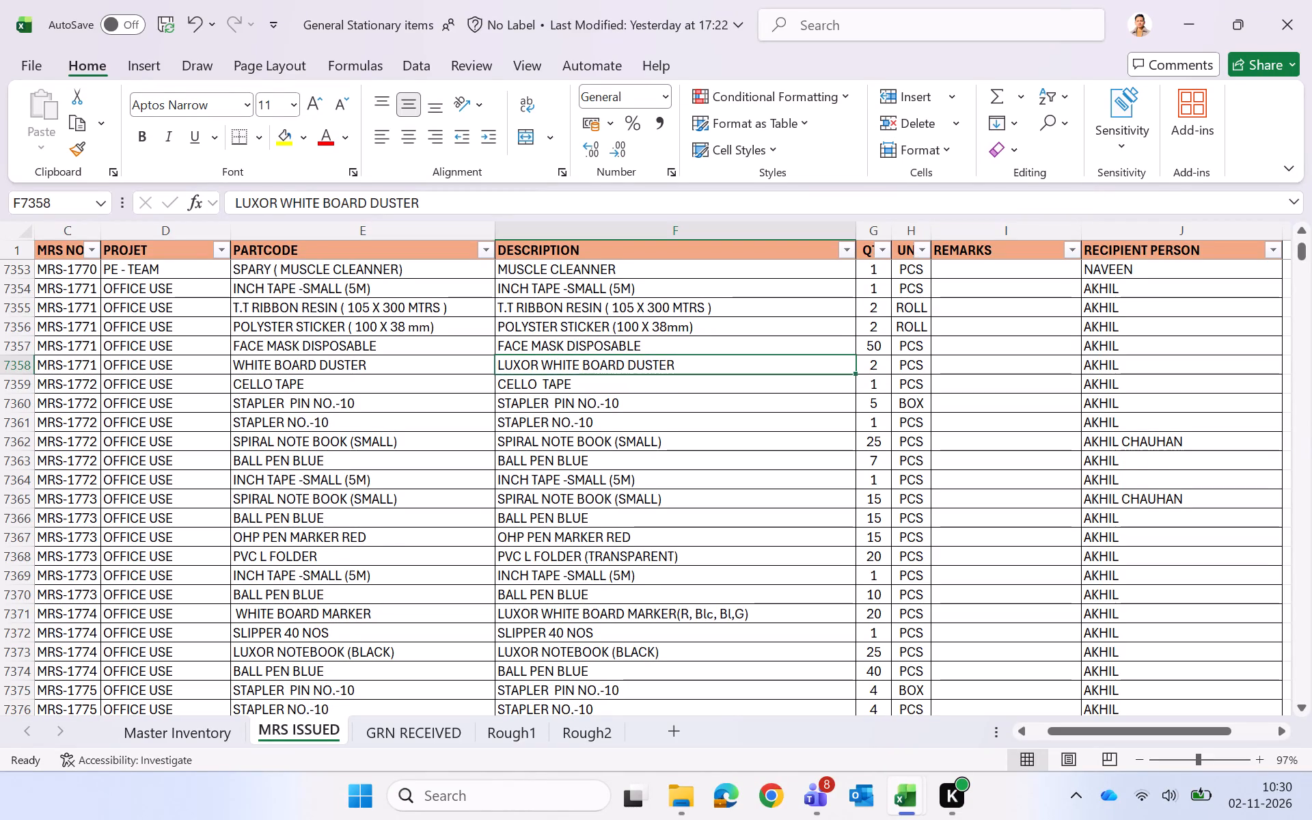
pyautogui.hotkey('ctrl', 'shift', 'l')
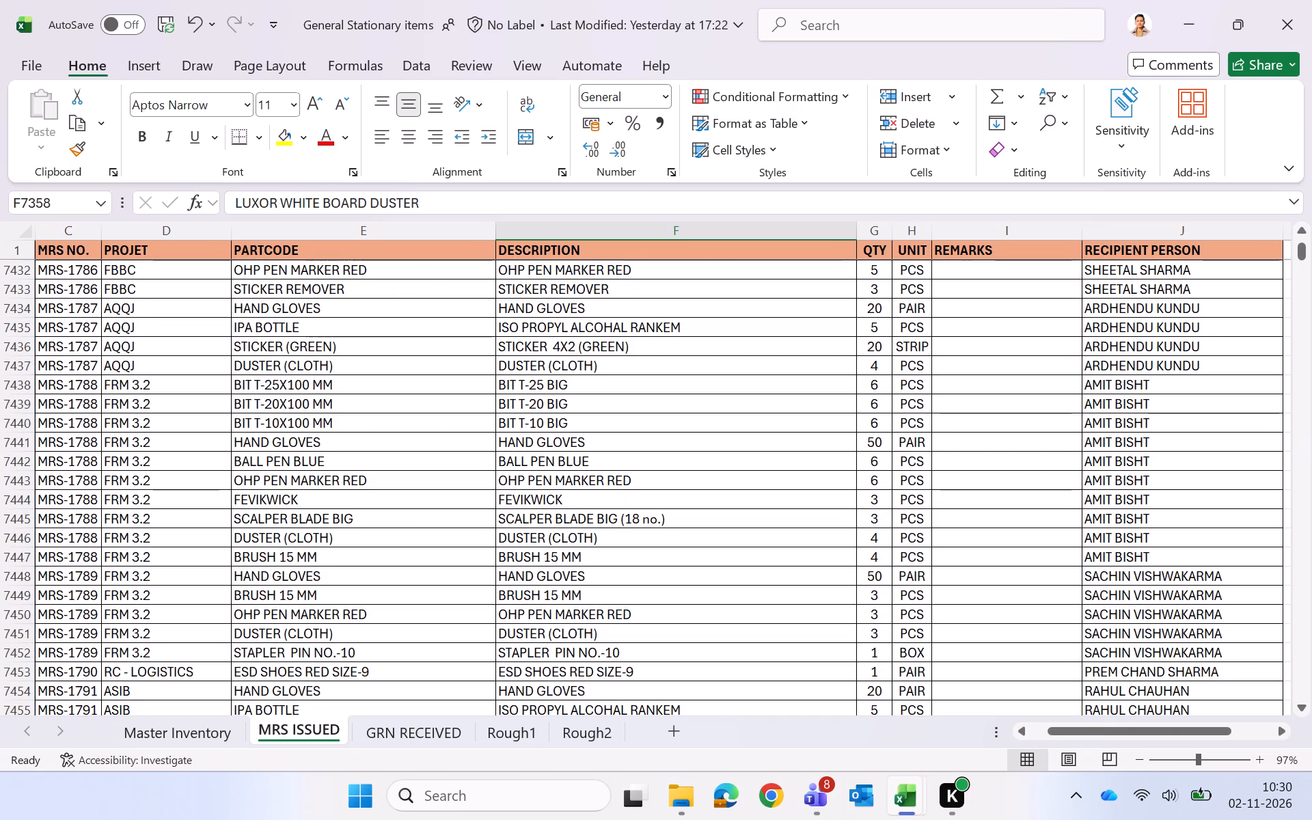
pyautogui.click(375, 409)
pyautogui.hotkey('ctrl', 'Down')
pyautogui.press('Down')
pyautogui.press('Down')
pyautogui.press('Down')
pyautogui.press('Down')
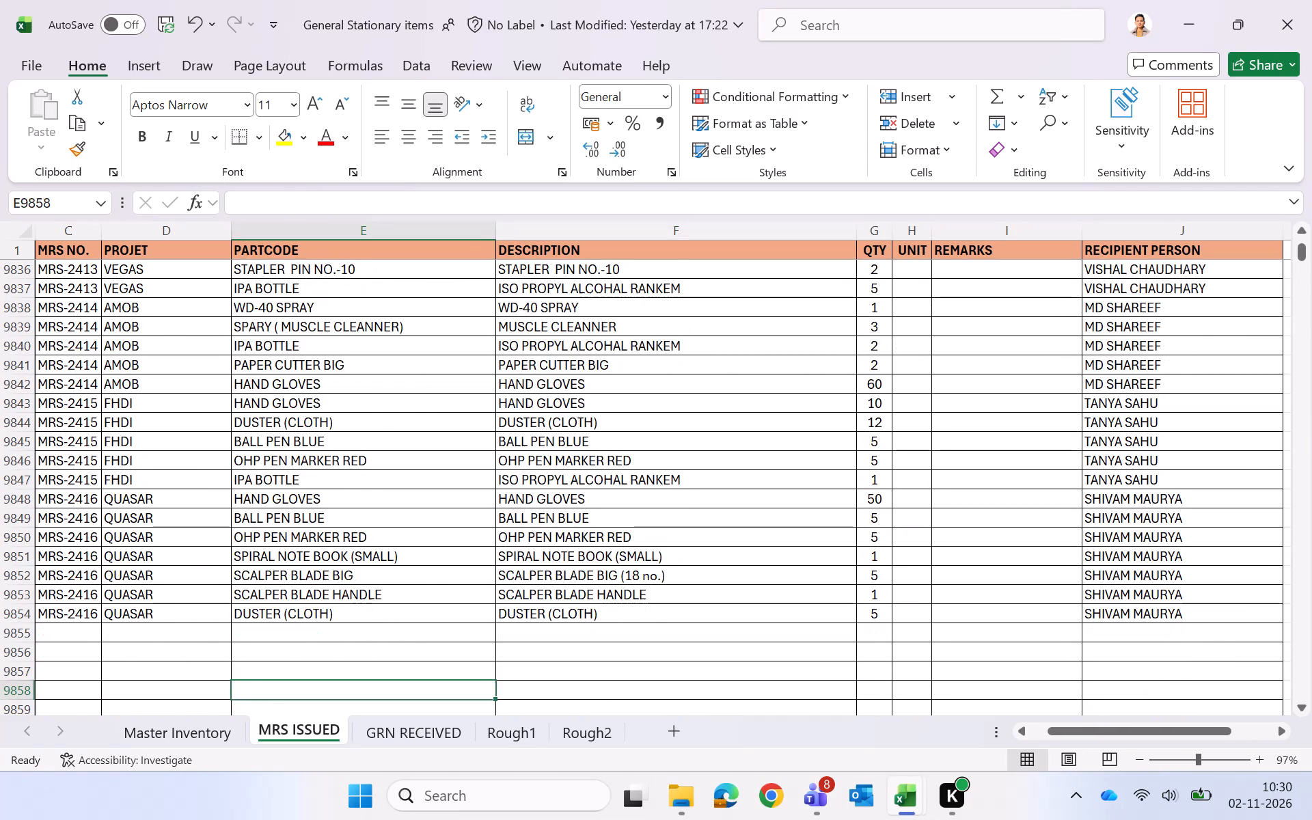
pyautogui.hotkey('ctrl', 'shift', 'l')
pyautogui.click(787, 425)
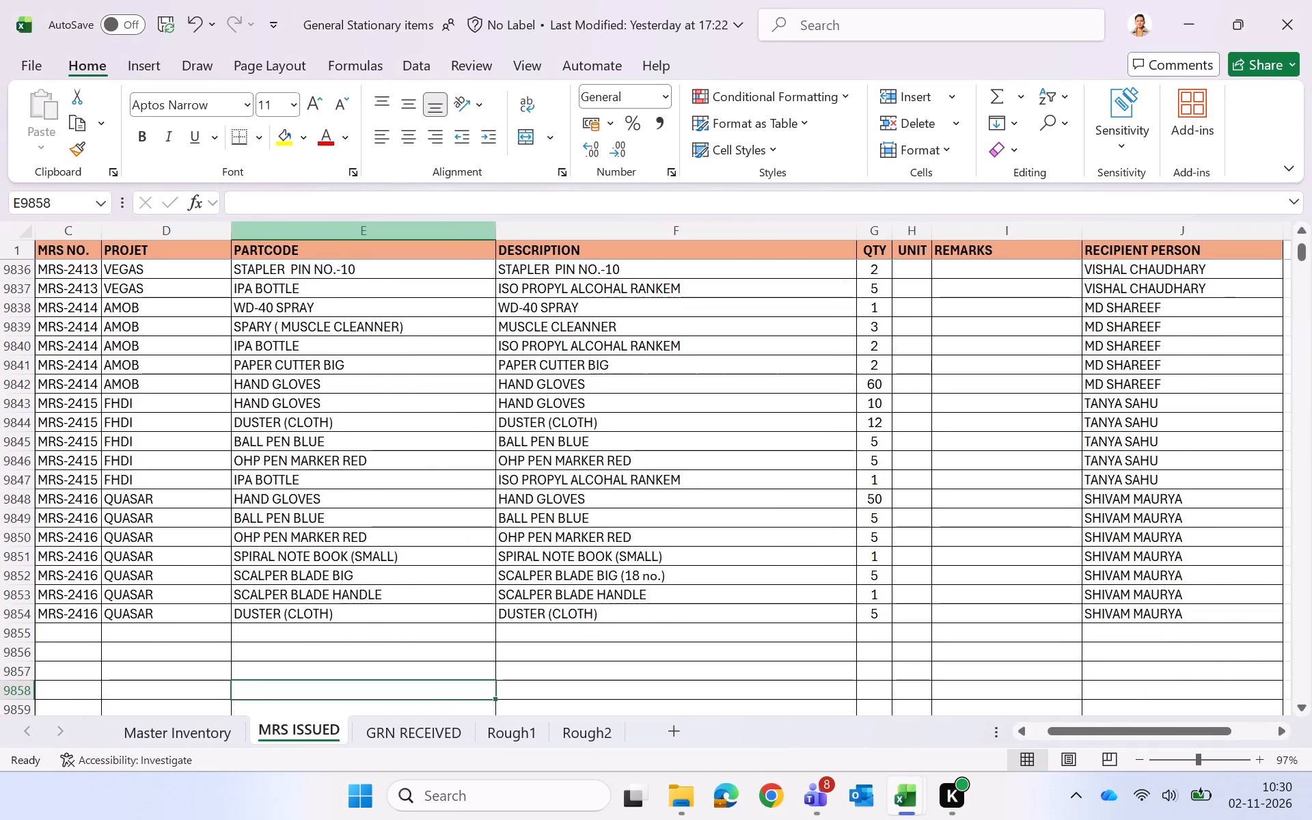
# Add filters to the MRS ISSUED header row and filter the DATE column to October 2026.
pyautogui.click(353, 254)
pyautogui.hotkey('ctrl', 'shift', 'l')
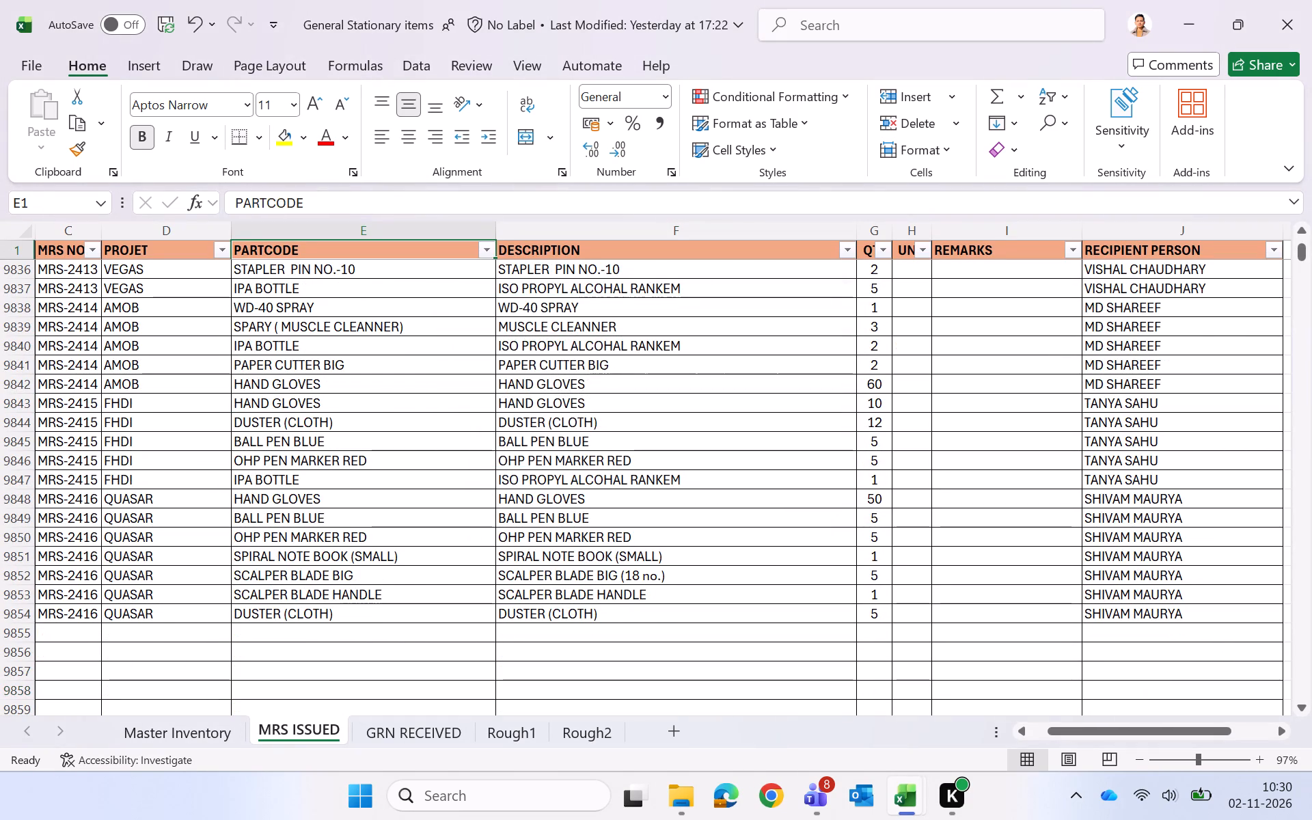
pyautogui.hscroll(5, 159, 243)
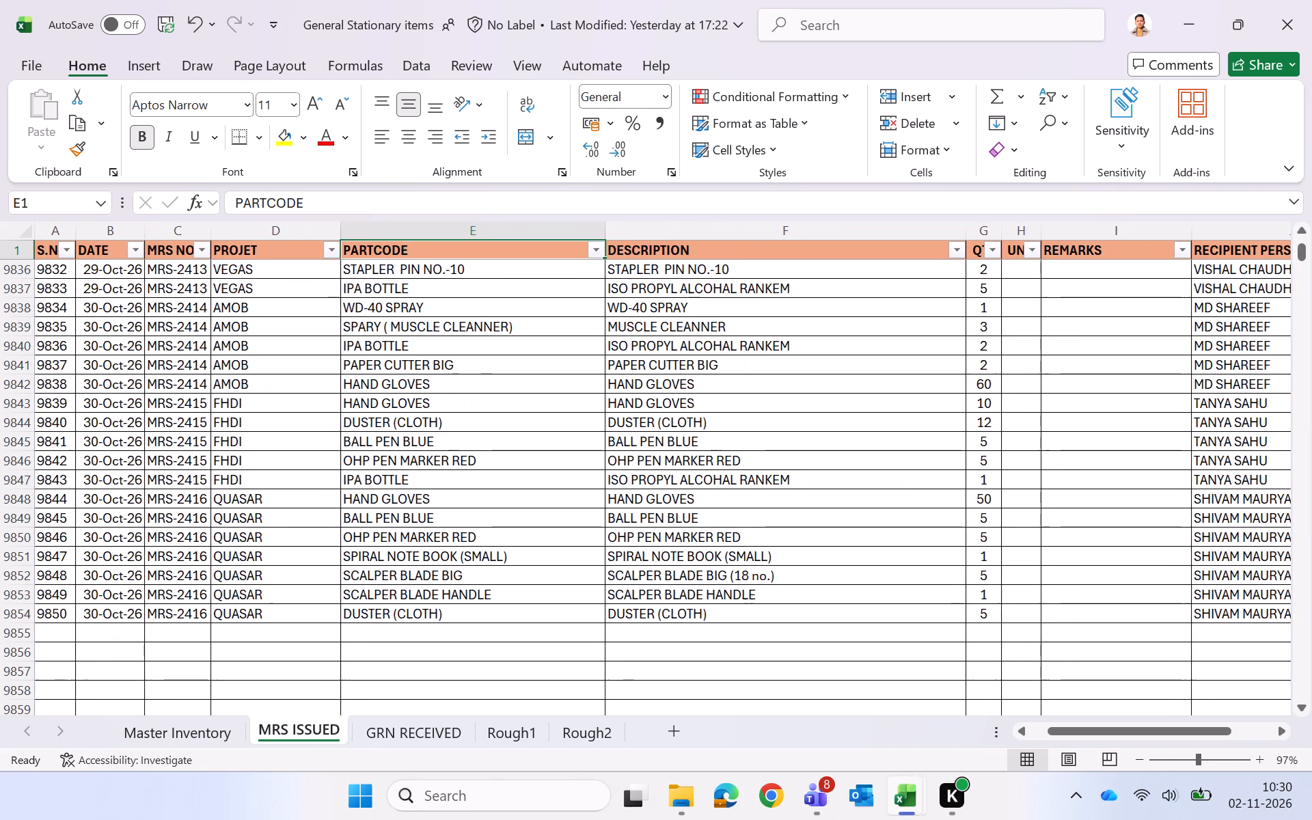
pyautogui.click(137, 249)
pyautogui.click(247, 461)
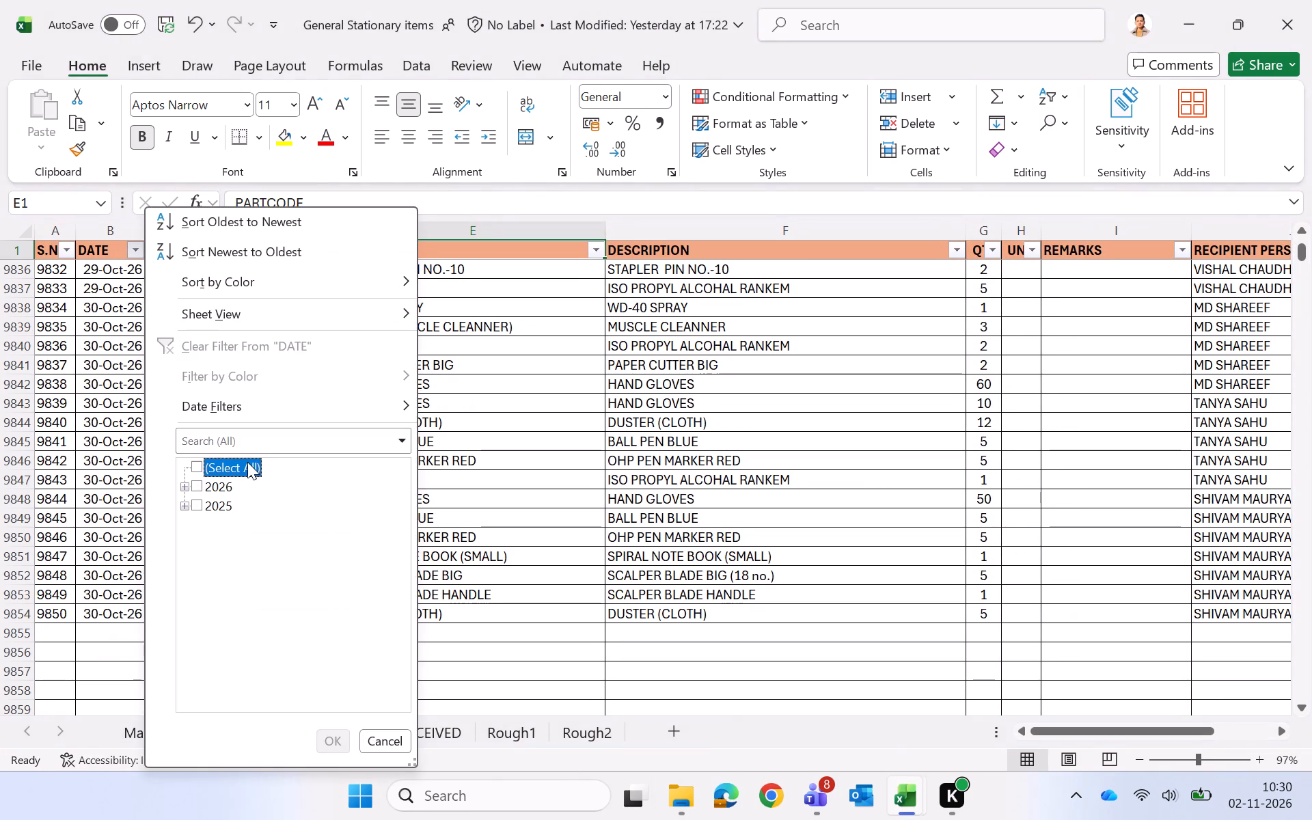
pyautogui.click(186, 485)
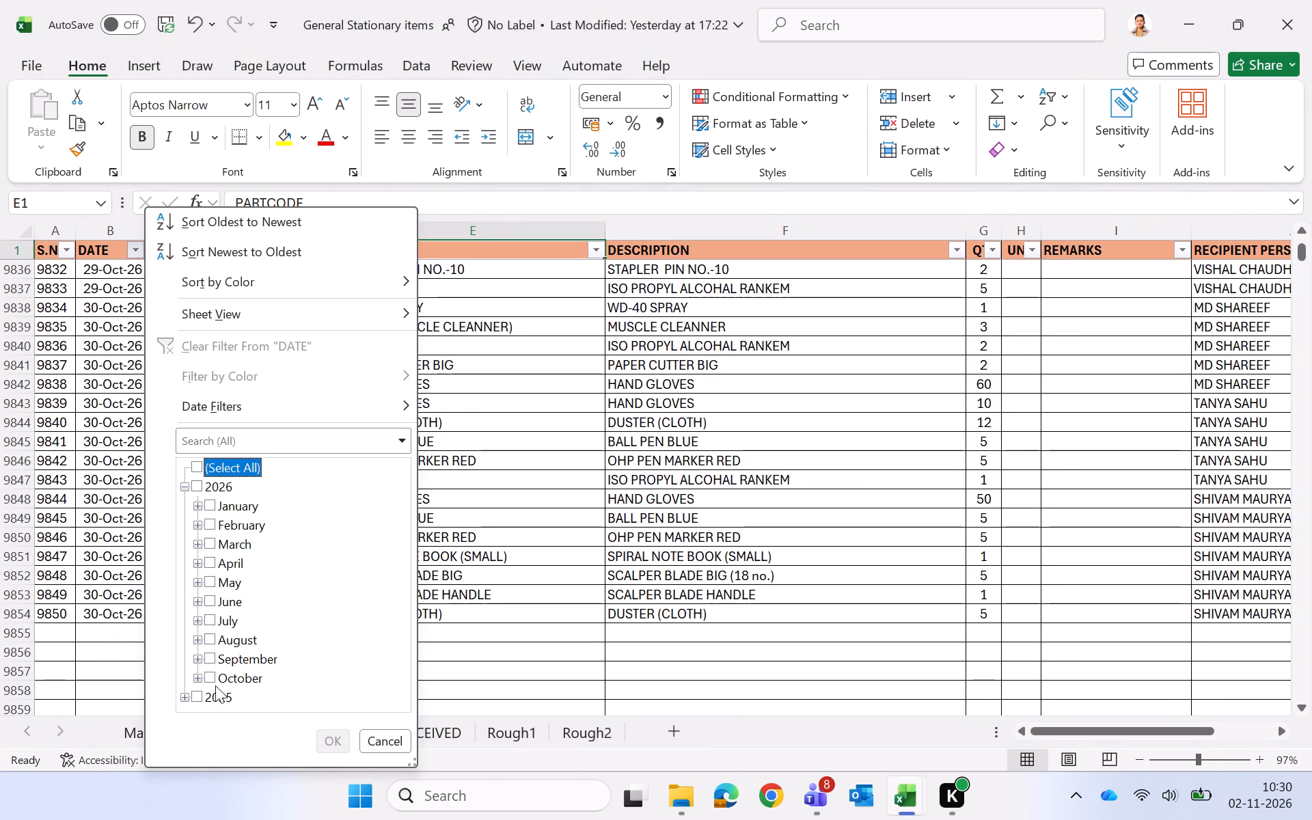
pyautogui.click(213, 681)
pyautogui.click(336, 750)
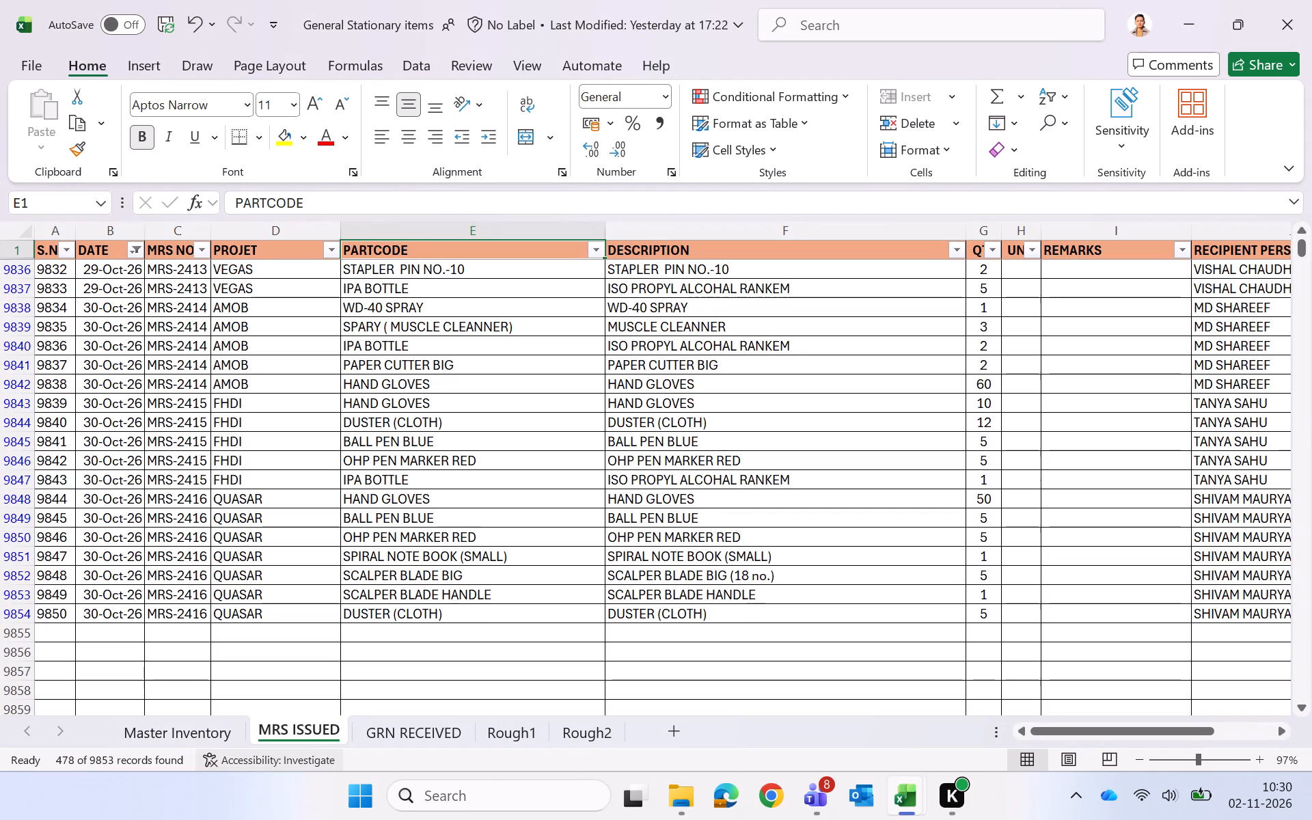
# Copy the filtered October records from MRS ISSUED into a new sheet and autofit its columns.
pyautogui.click(429, 508)
pyautogui.hotkey('ctrl', 'a')
pyautogui.hotkey('ctrl', 'c')
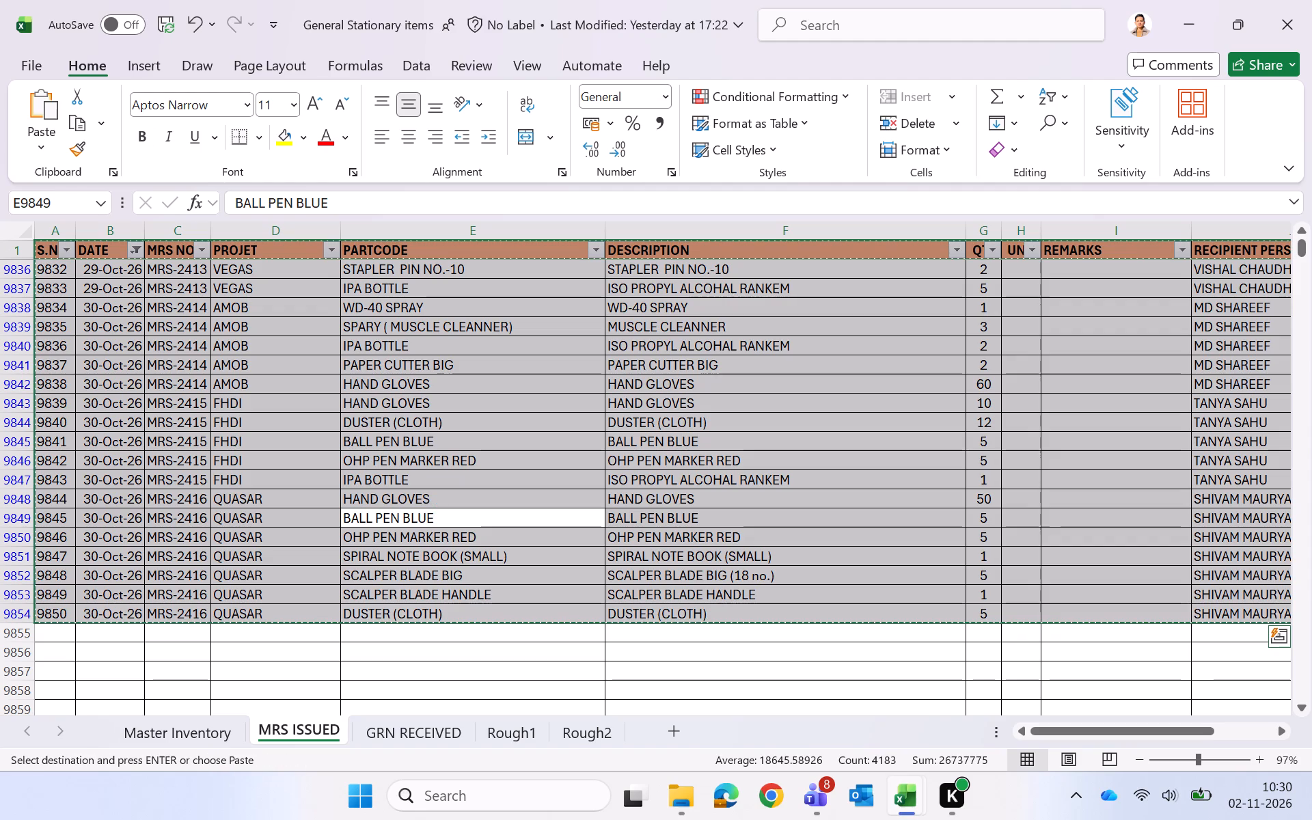
pyautogui.click(677, 739)
pyautogui.hotkey('ctrl', 'v')
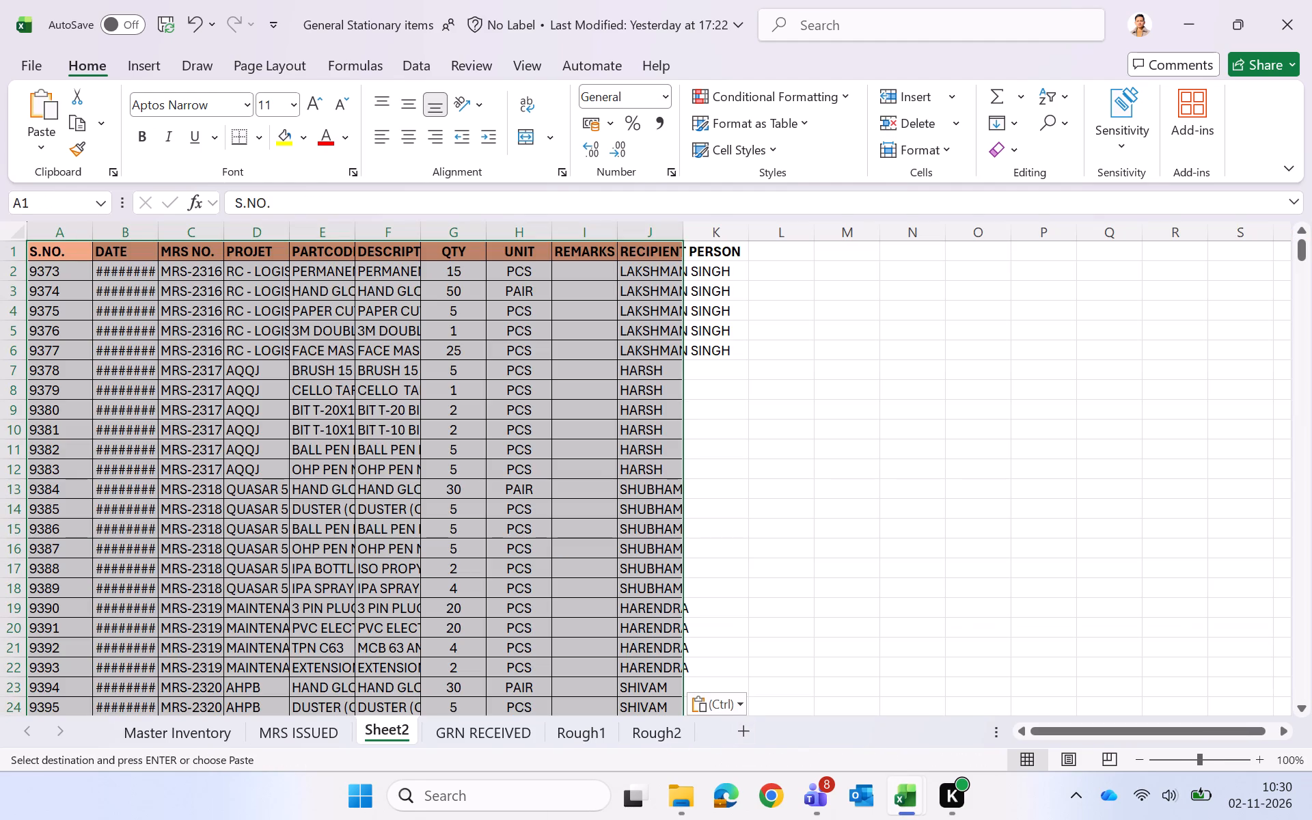
pyautogui.click(14, 236)
pyautogui.doubleClick(98, 230)
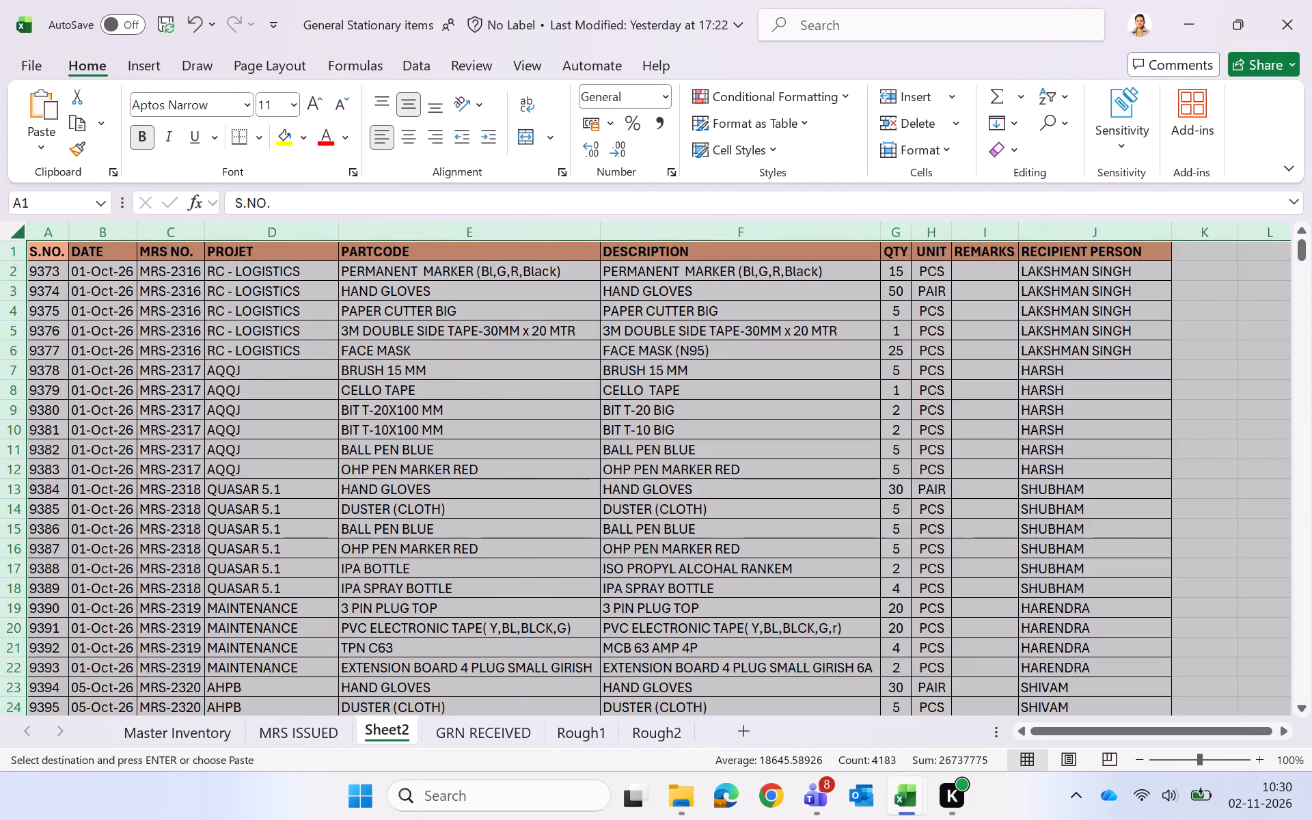
pyautogui.click(634, 386)
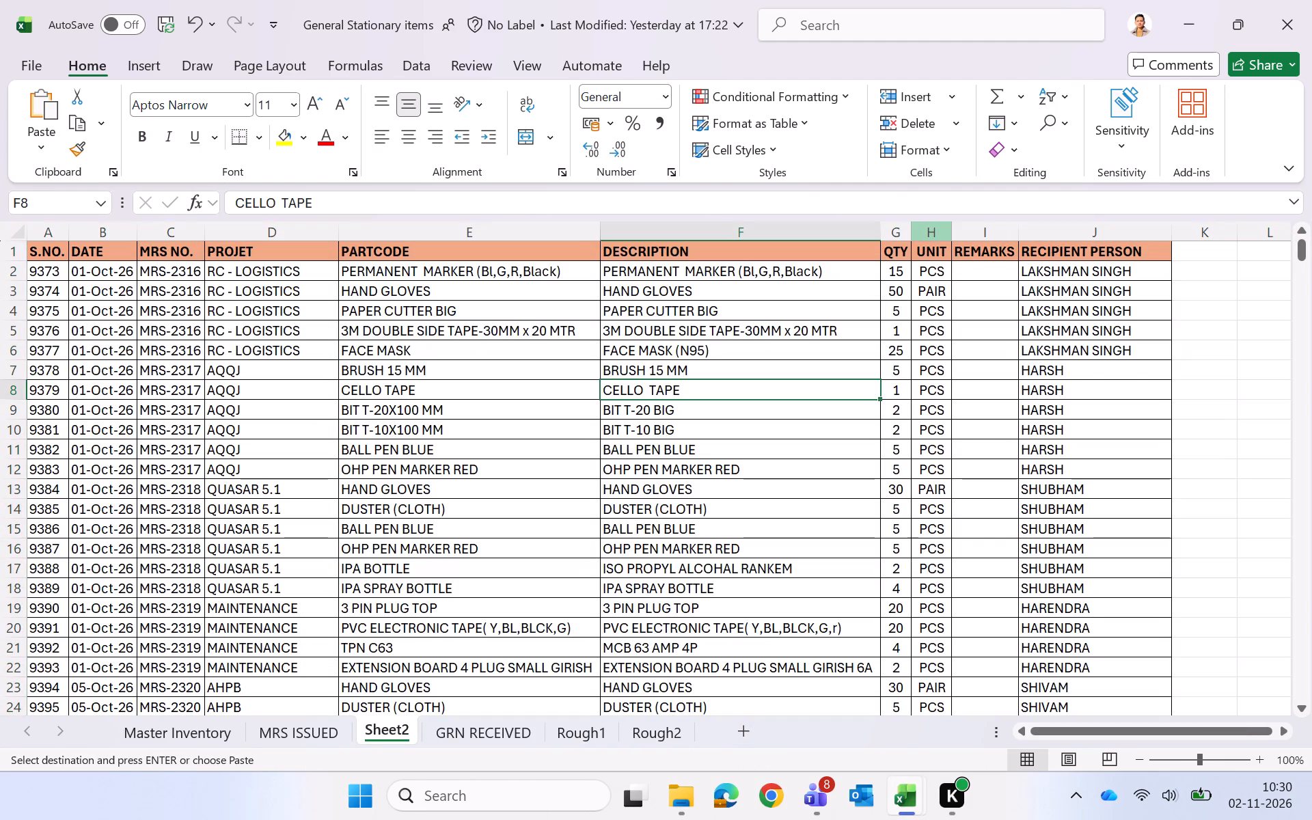
# Insert two columns between QTY and UNIT on the new sheet and head the first one price.
pyautogui.rightClick(939, 236)
pyautogui.click(1009, 449)
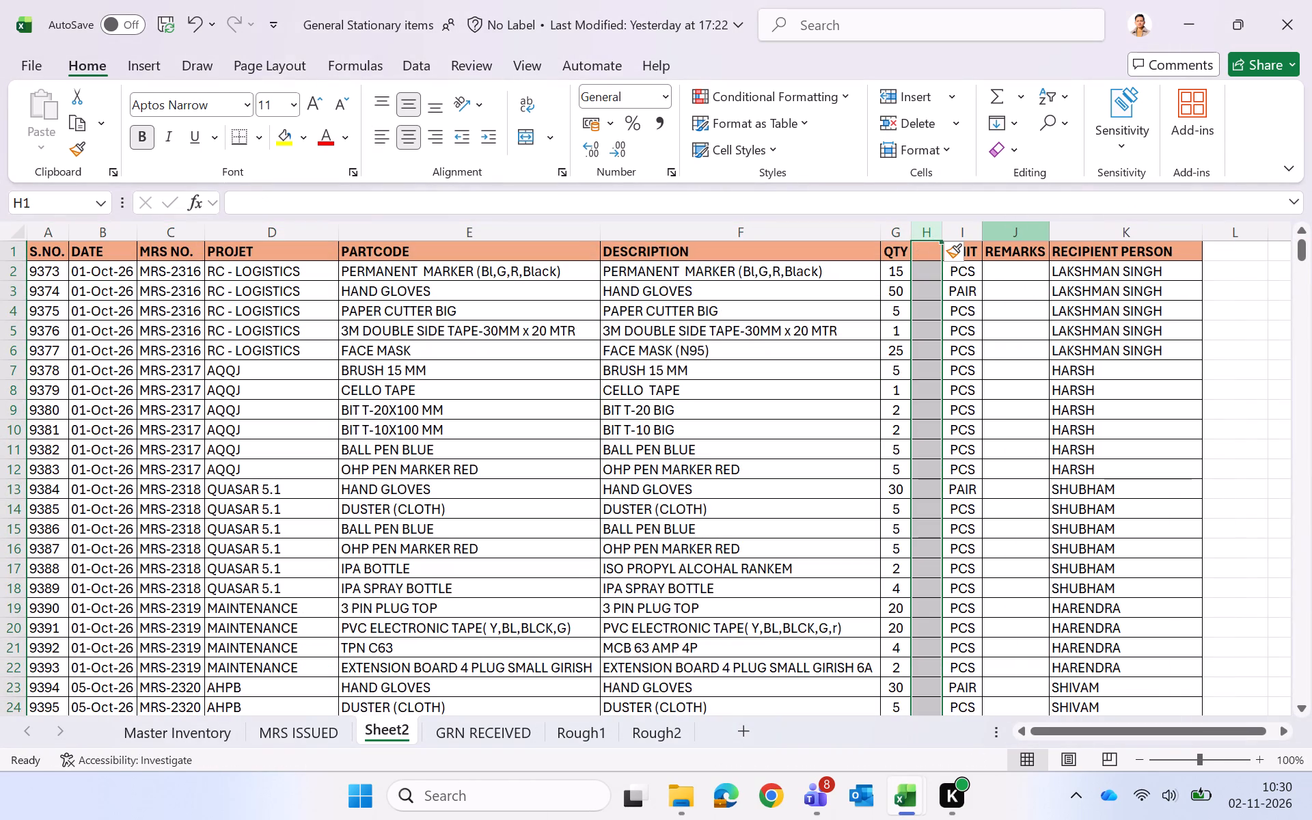
pyautogui.rightClick(972, 231)
pyautogui.click(1035, 425)
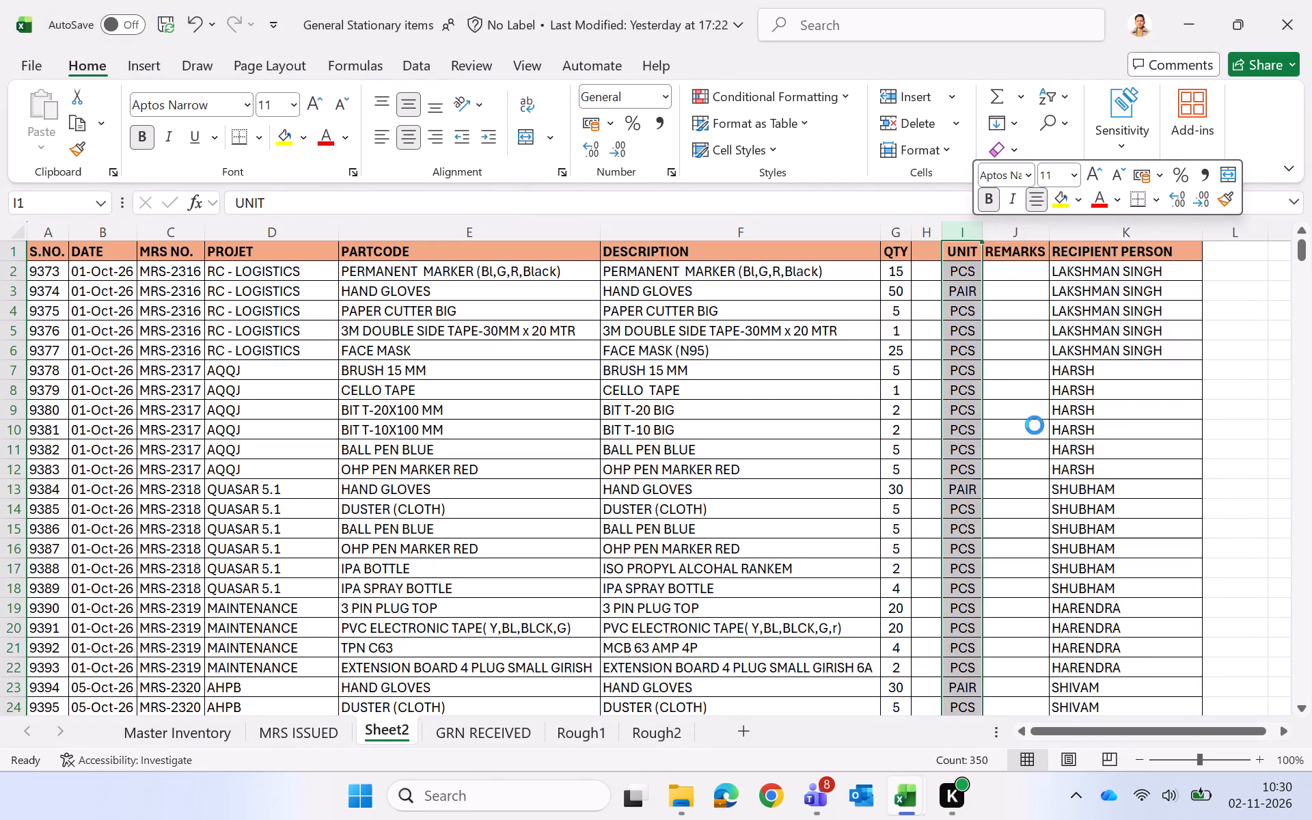
pyautogui.click(932, 258)
pyautogui.write('price')
pyautogui.press('Tab')
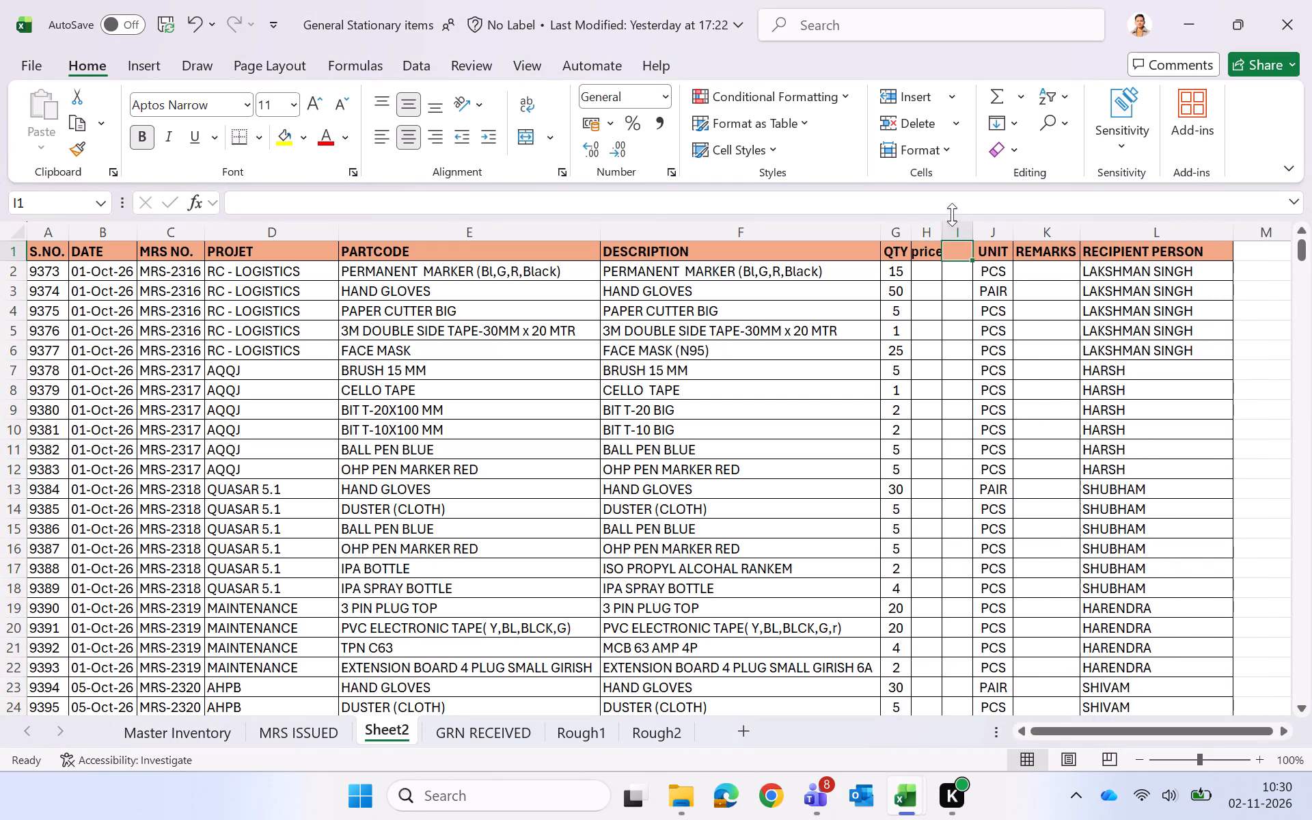
pyautogui.doubleClick(942, 231)
pyautogui.click(923, 275)
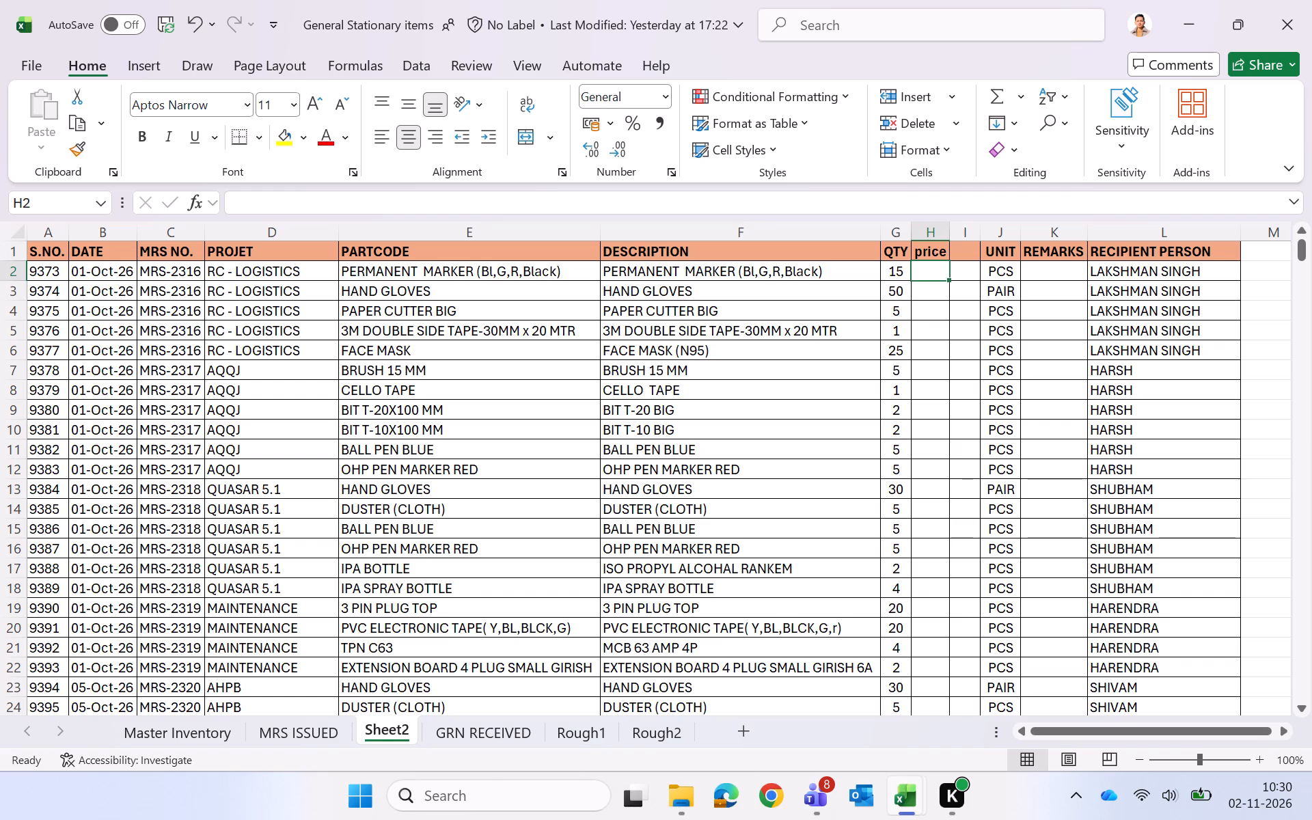
# Insert a column between QTY and price, head it type, and fit its width.
pyautogui.rightClick(927, 228)
pyautogui.click(1003, 422)
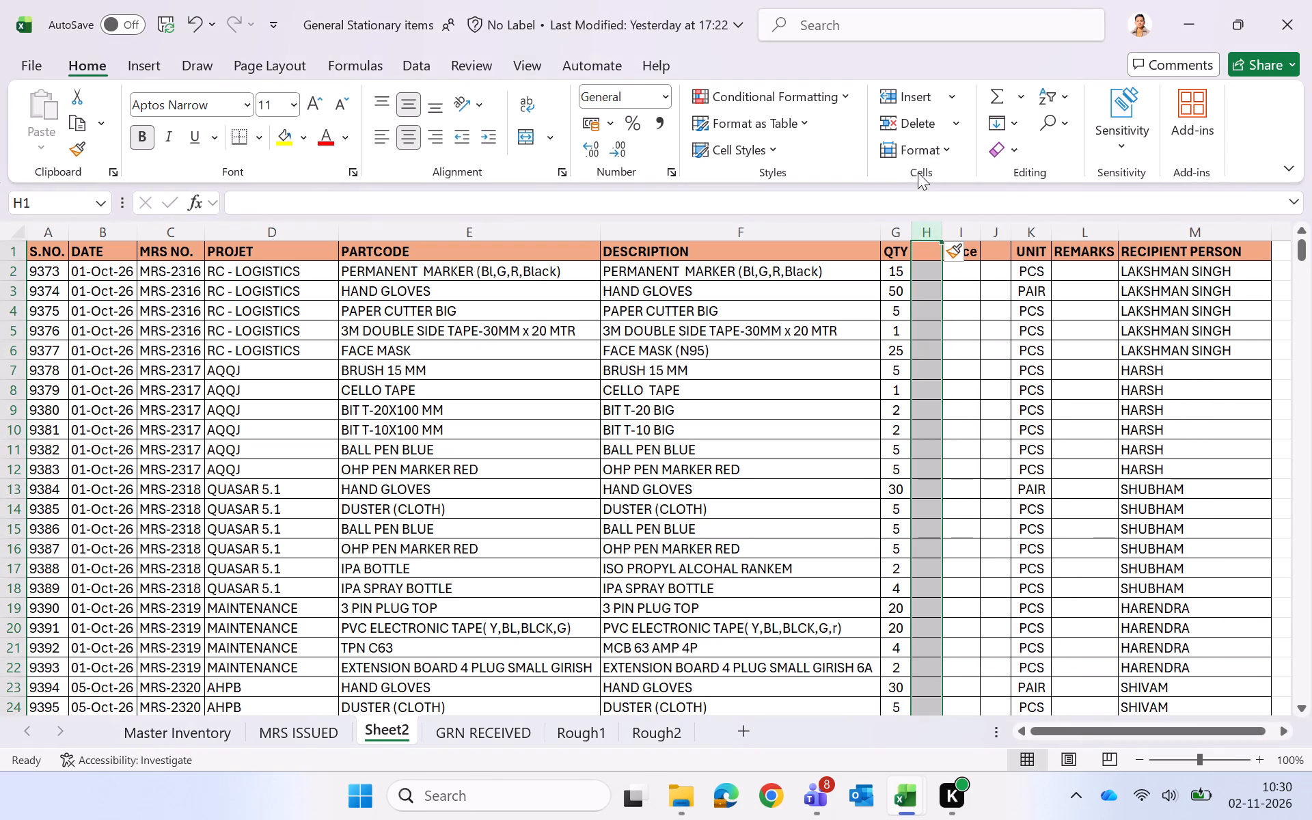
pyautogui.click(928, 254)
pyautogui.write('type')
pyautogui.press('Return')
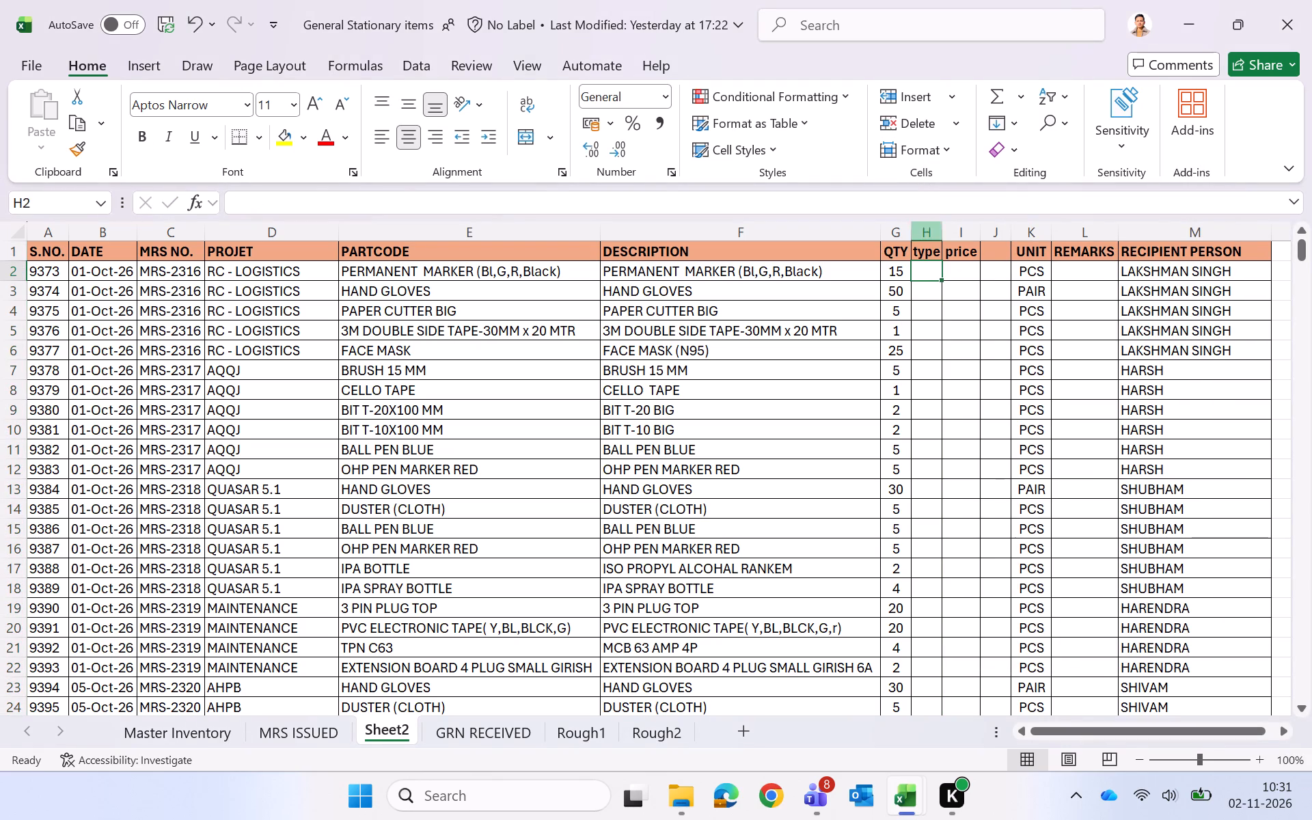
pyautogui.doubleClick(938, 234)
# Look up the item type by PARTCODE in H2 with =VLOOKUP(@E:E,'Master Inventory'!C:E,3,0) and fit the column width.
pyautogui.press('=')
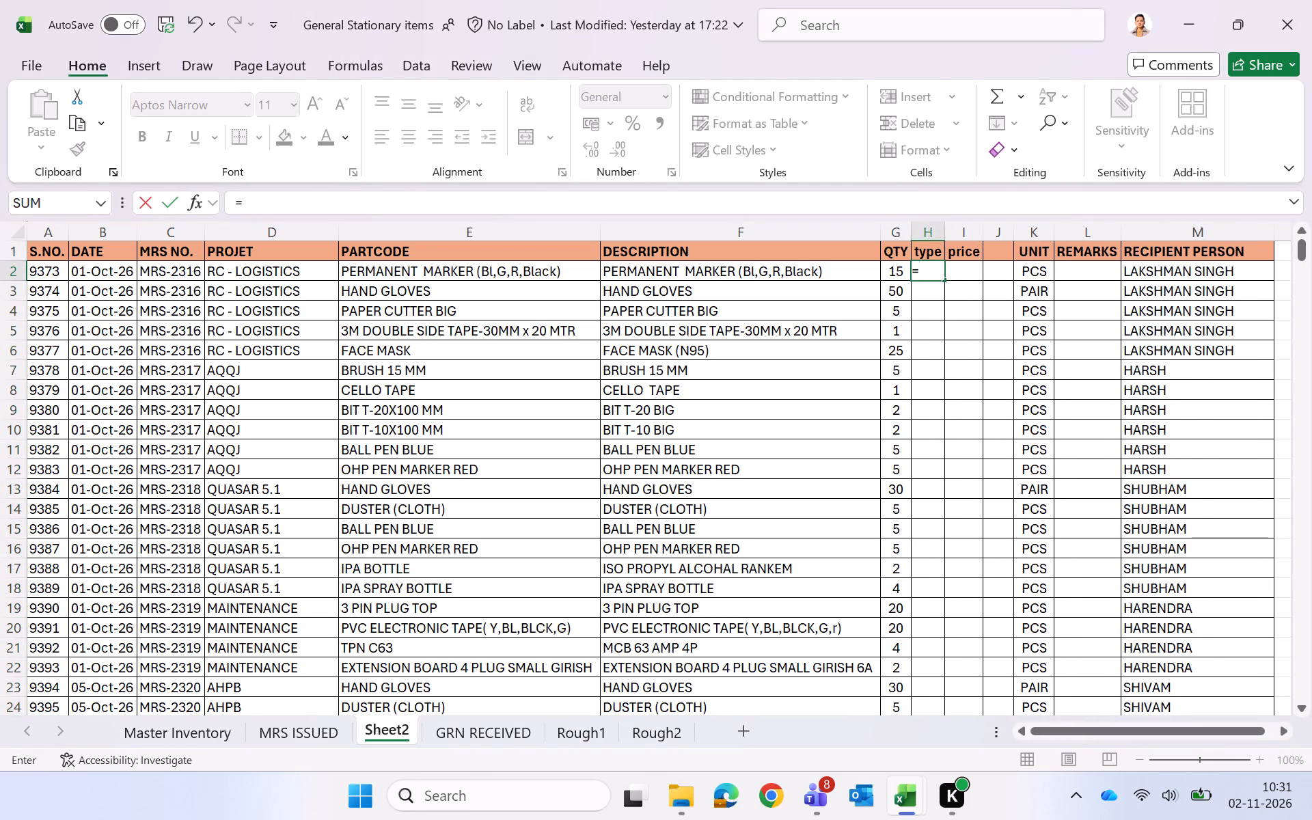
pyautogui.write('vl')
pyautogui.press('Tab')
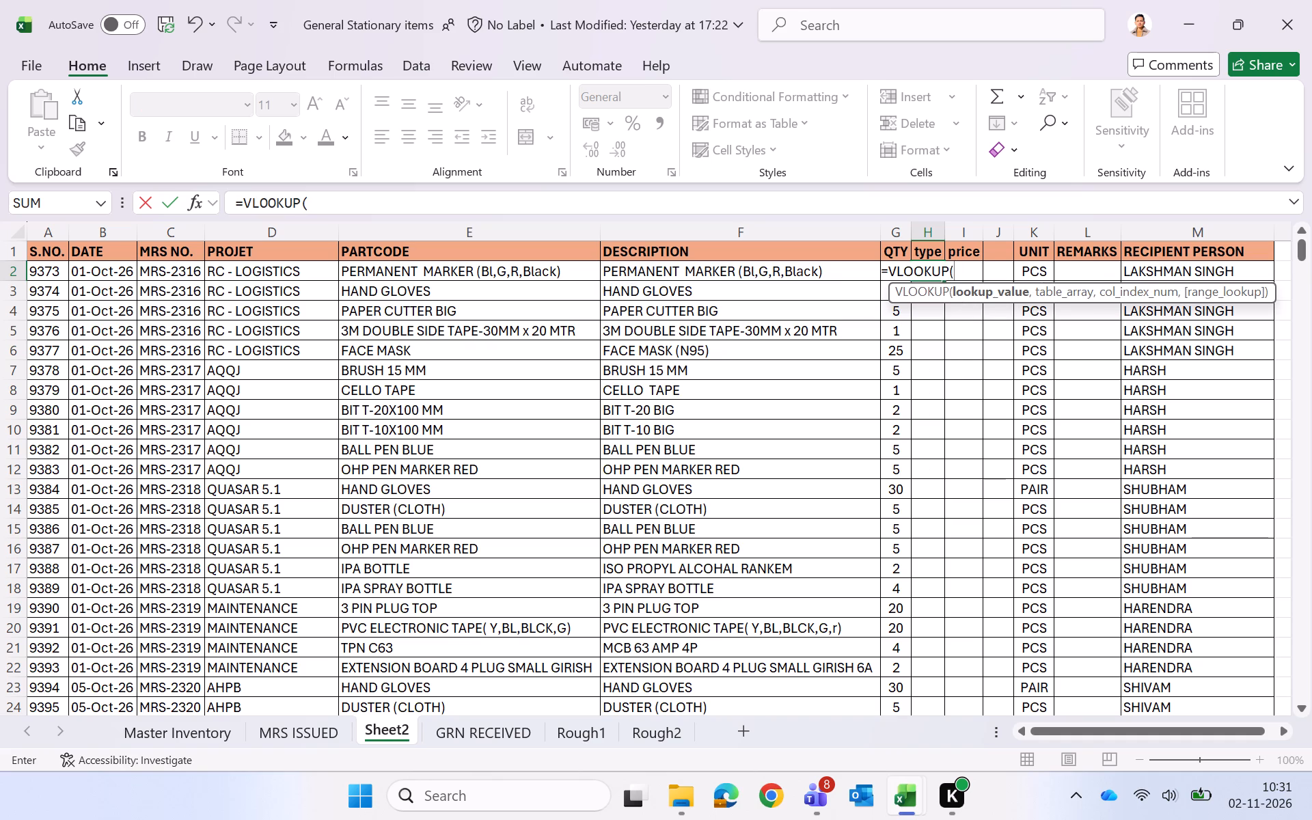
pyautogui.click(420, 232)
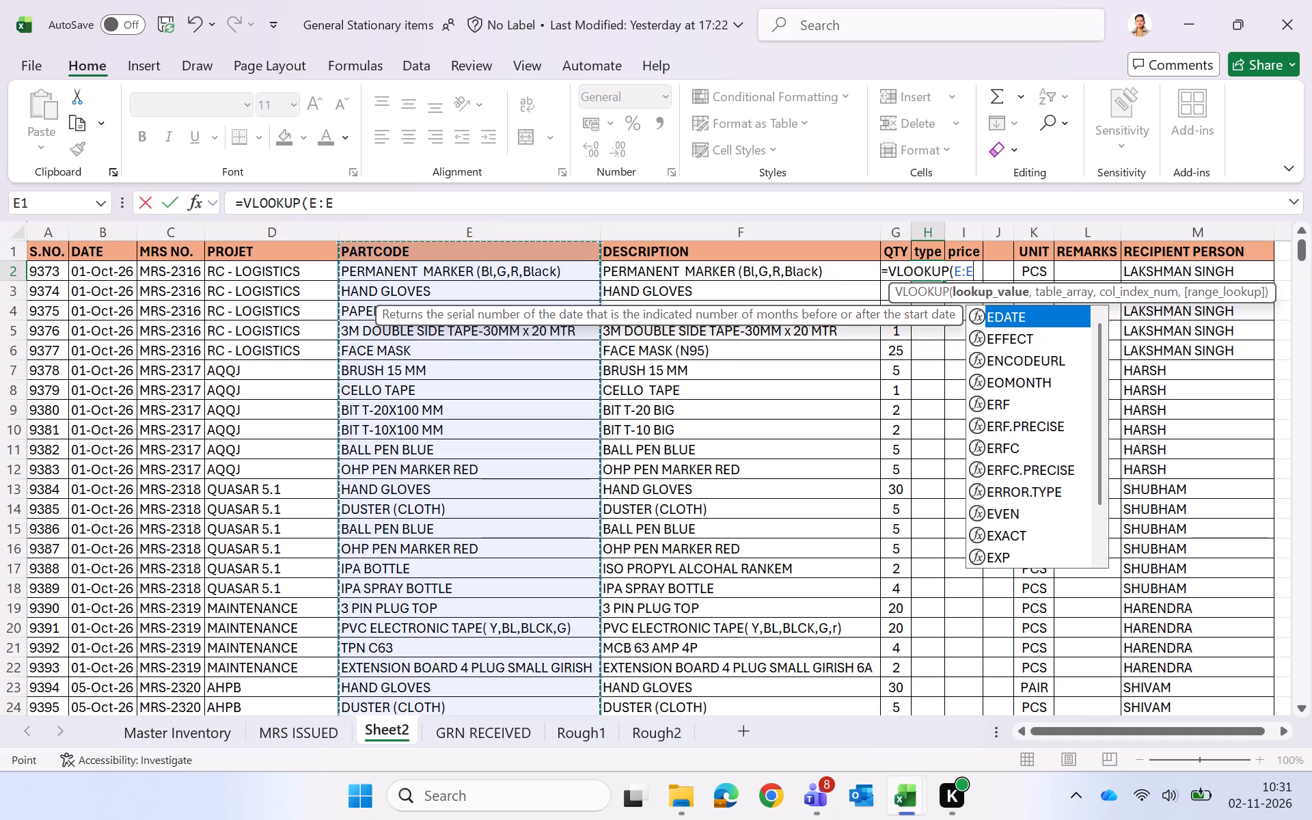
pyautogui.press(',')
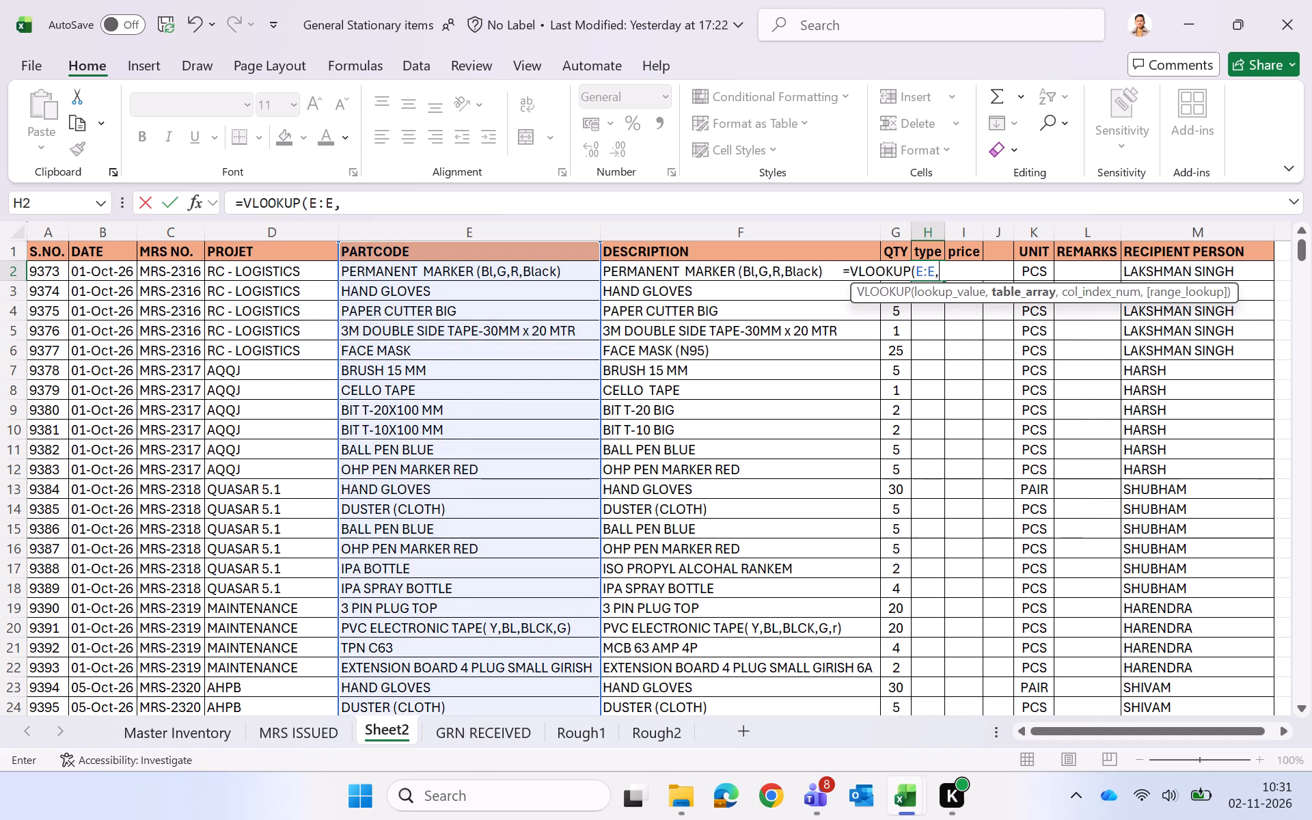
pyautogui.click(177, 737)
pyautogui.click(284, 232)
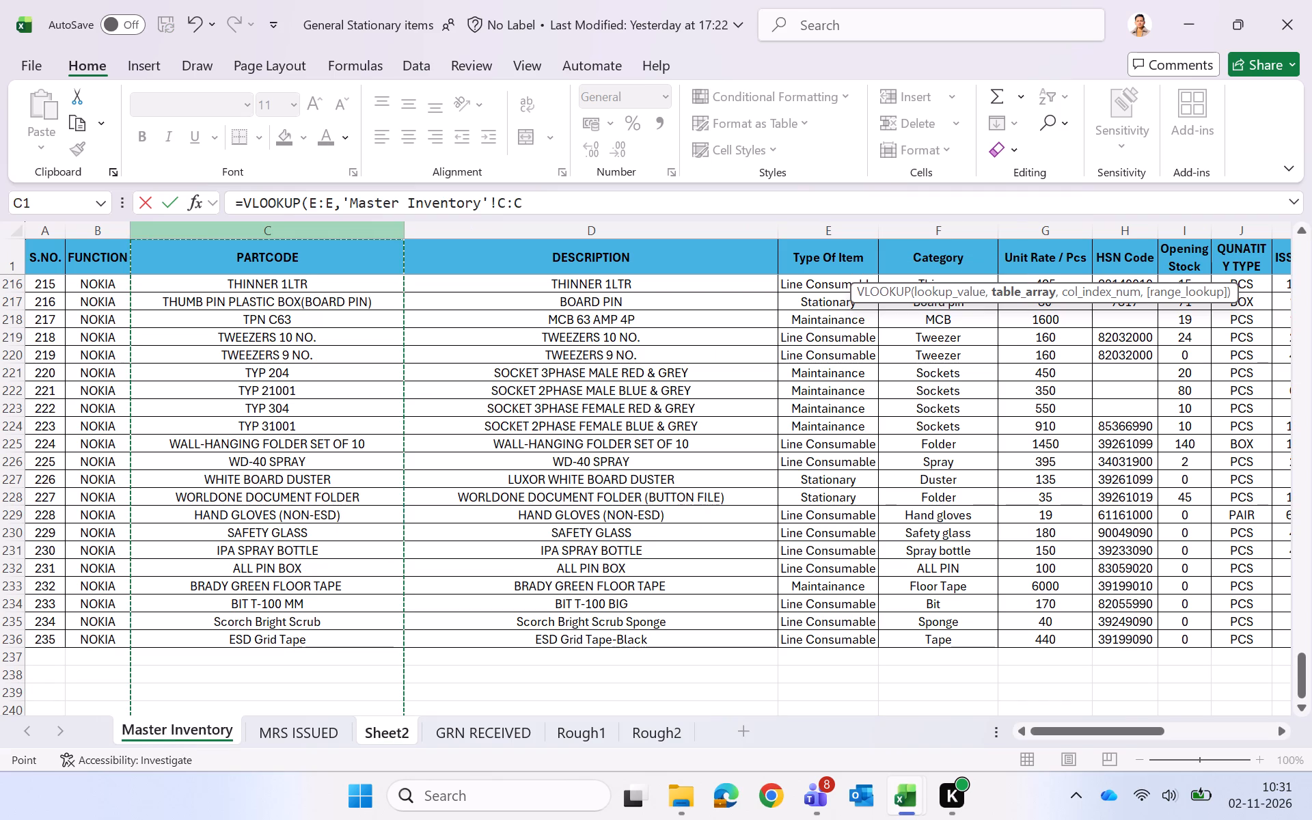
pyautogui.hotkey('shift', 'Right')
pyautogui.hotkey('shift', 'Right')
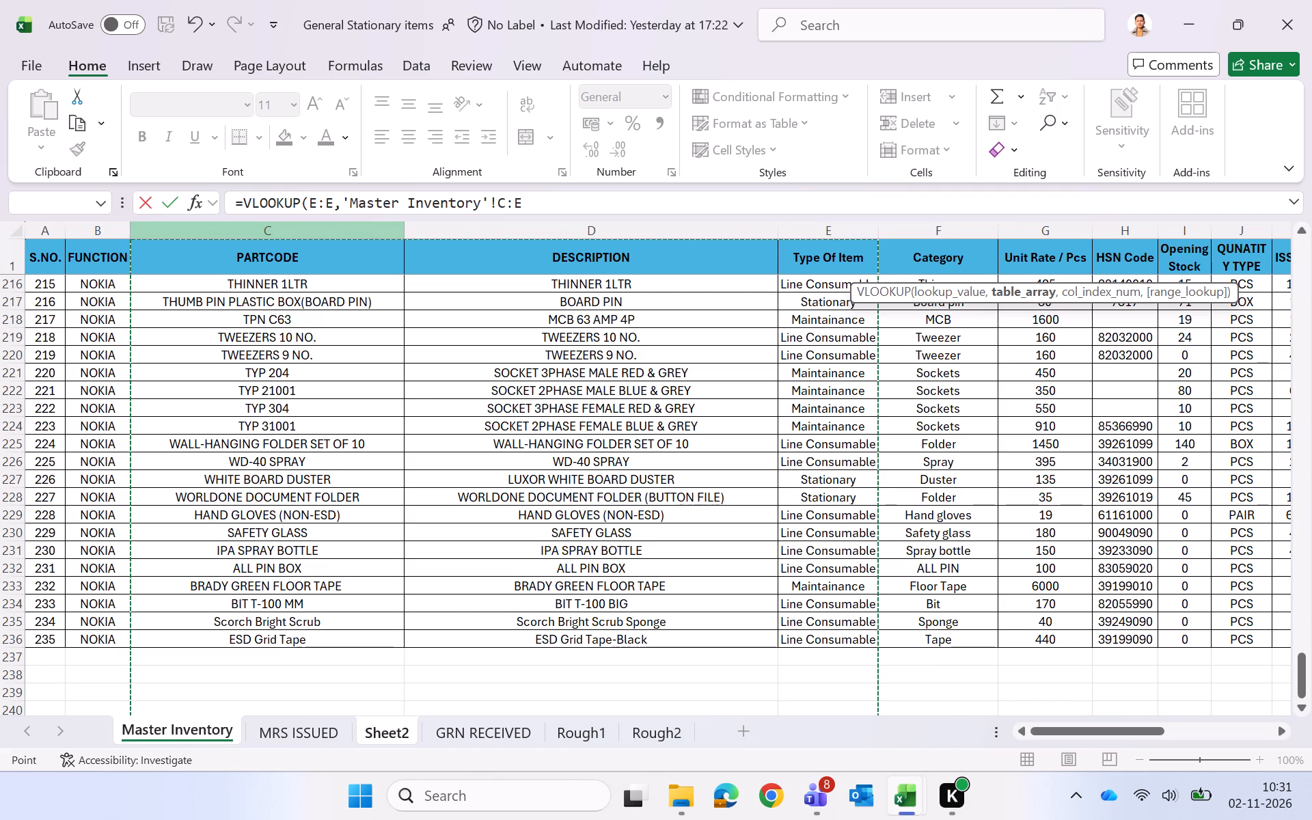
pyautogui.write(',3,')
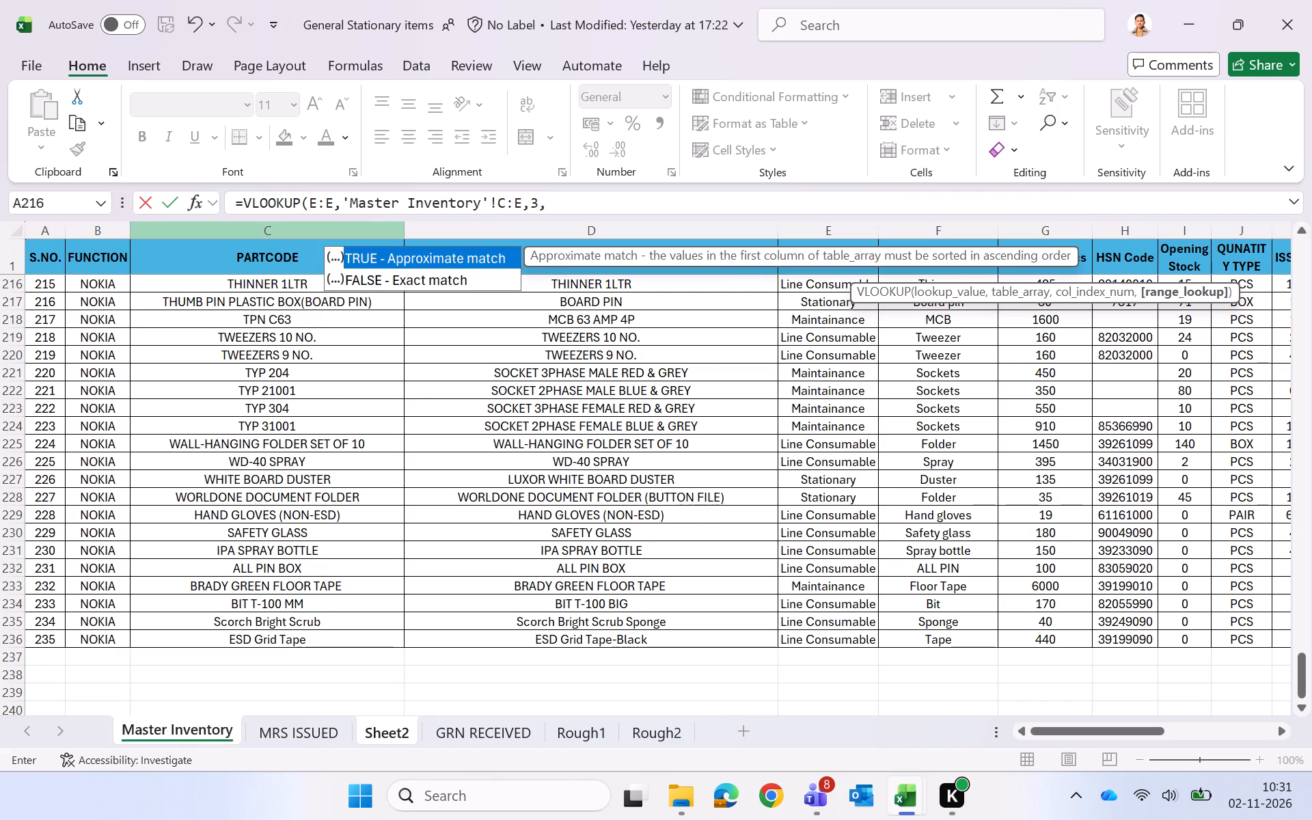
pyautogui.press('0')
pyautogui.hotkey('shift', ')')
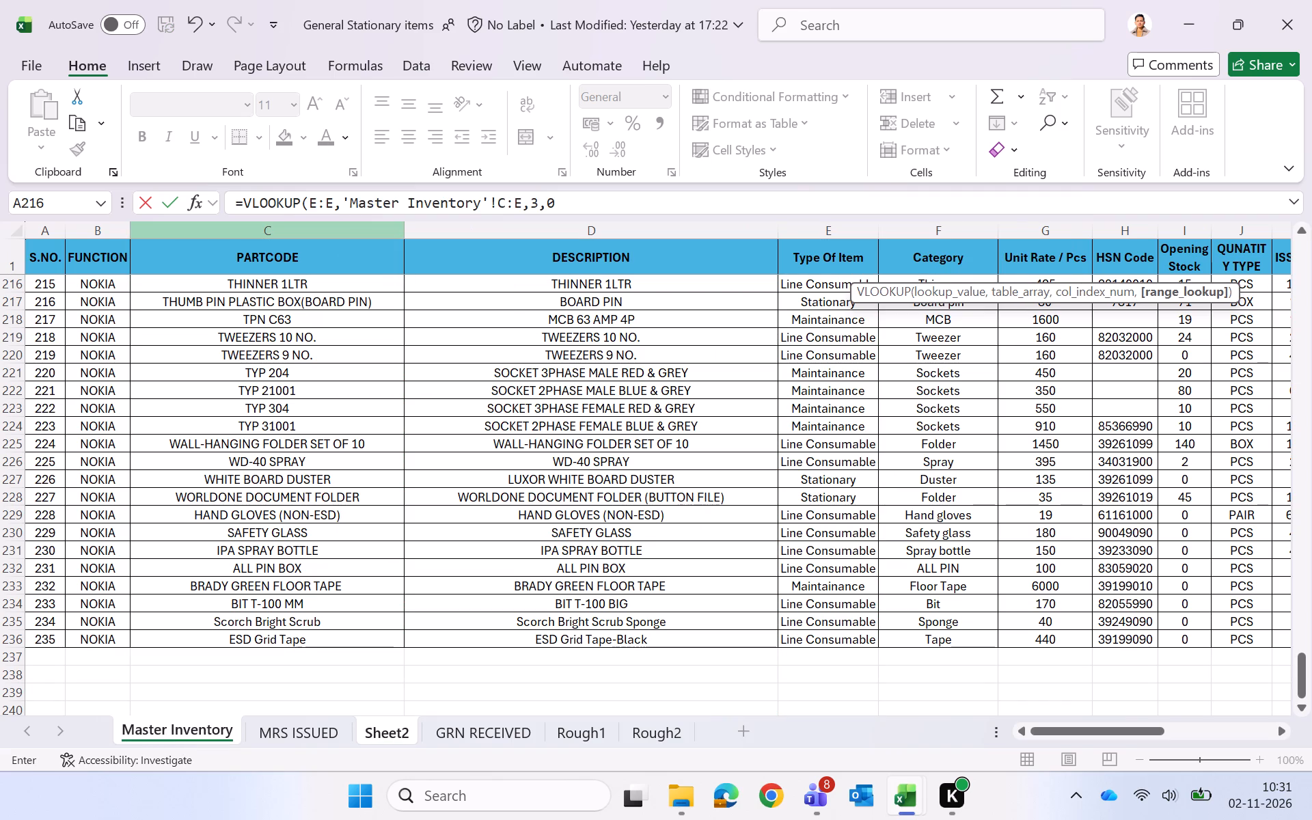
pyautogui.press('Return')
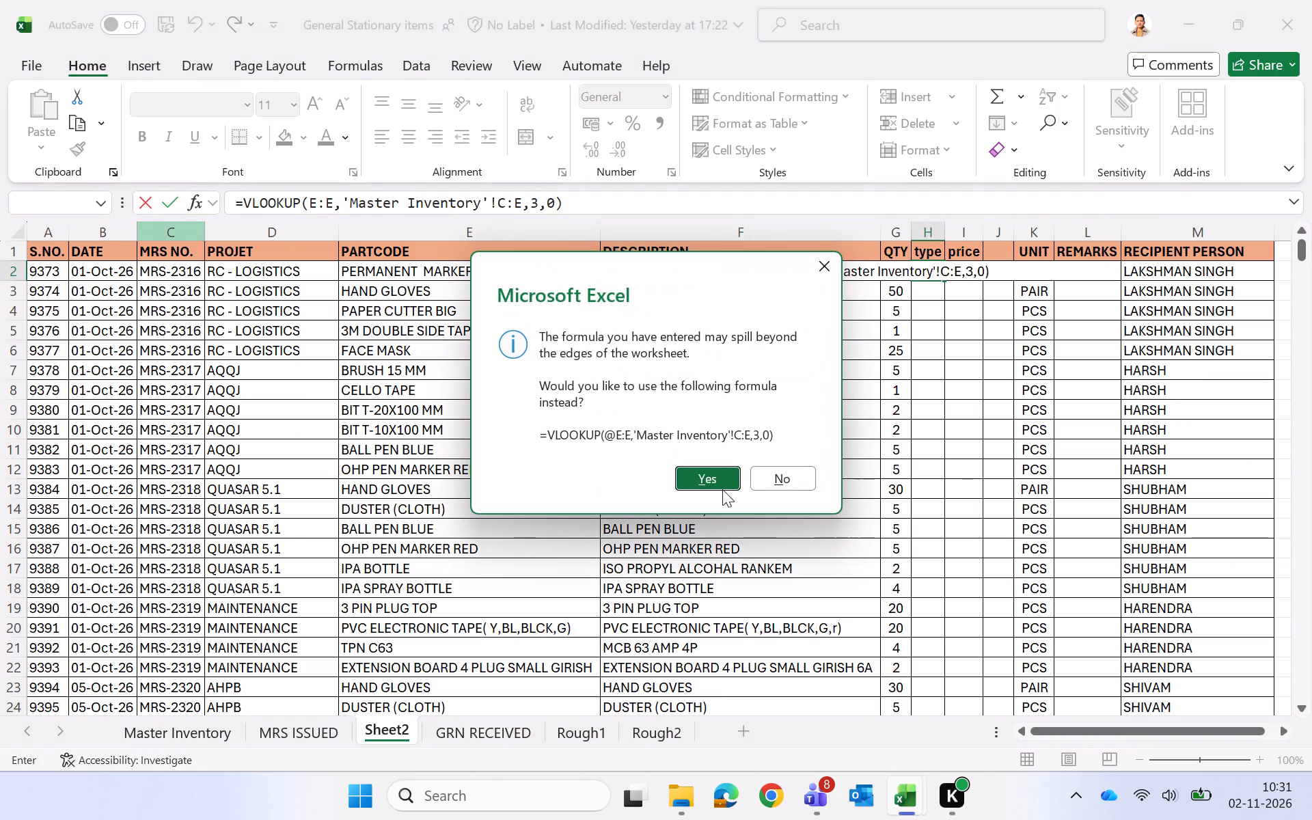
pyautogui.click(715, 480)
pyautogui.doubleClick(942, 232)
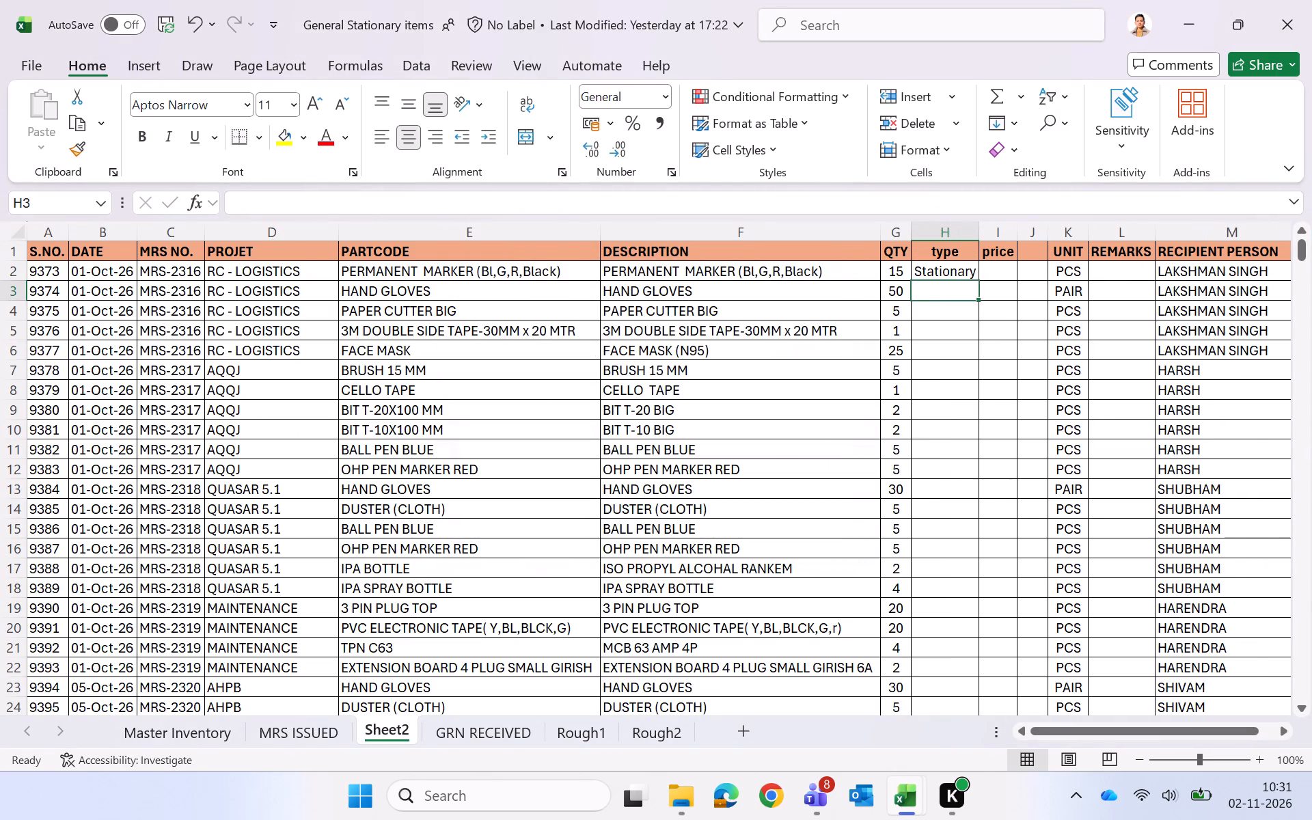
# Fill the type lookup down to the last October record and widen the column to fit its entries.
pyautogui.doubleClick(952, 269)
pyautogui.click(1024, 441)
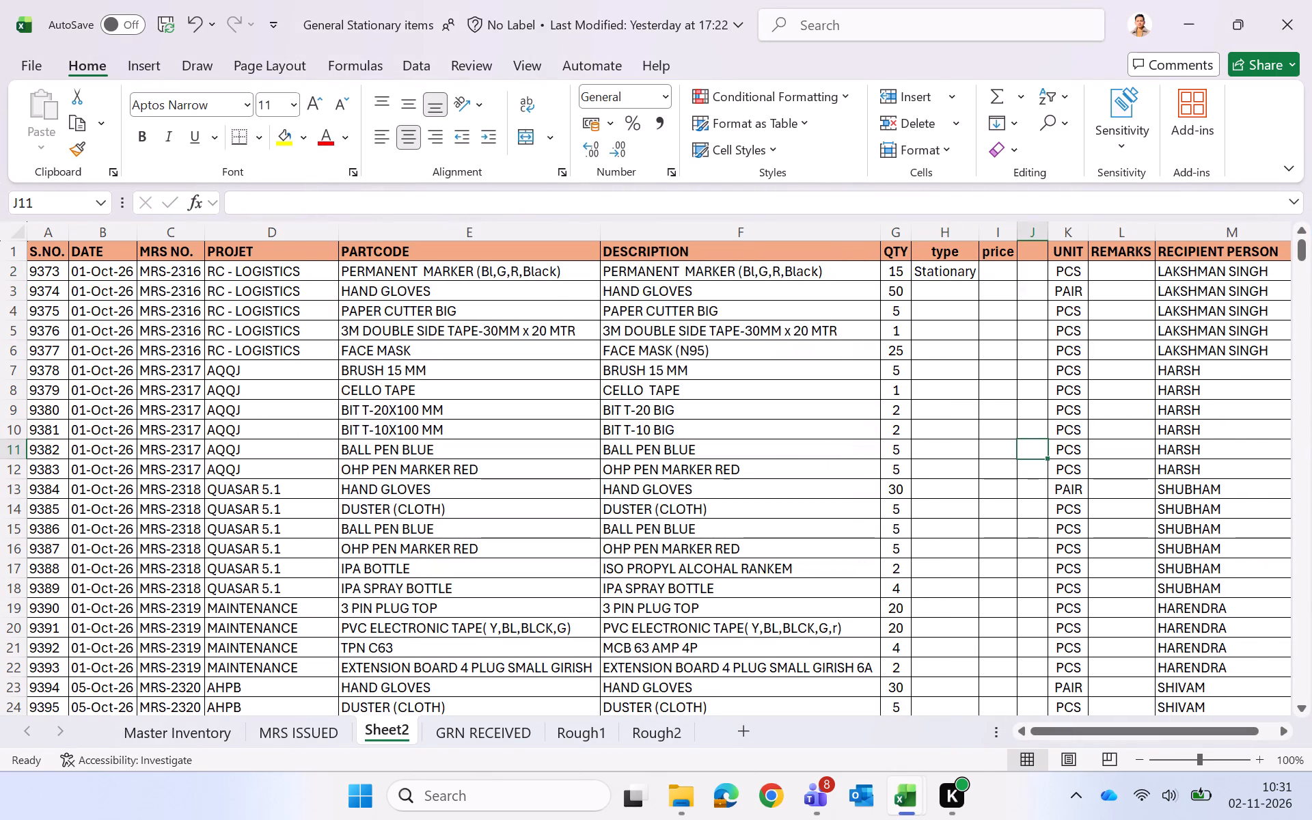
pyautogui.click(951, 271)
pyautogui.tripleClick(977, 279)
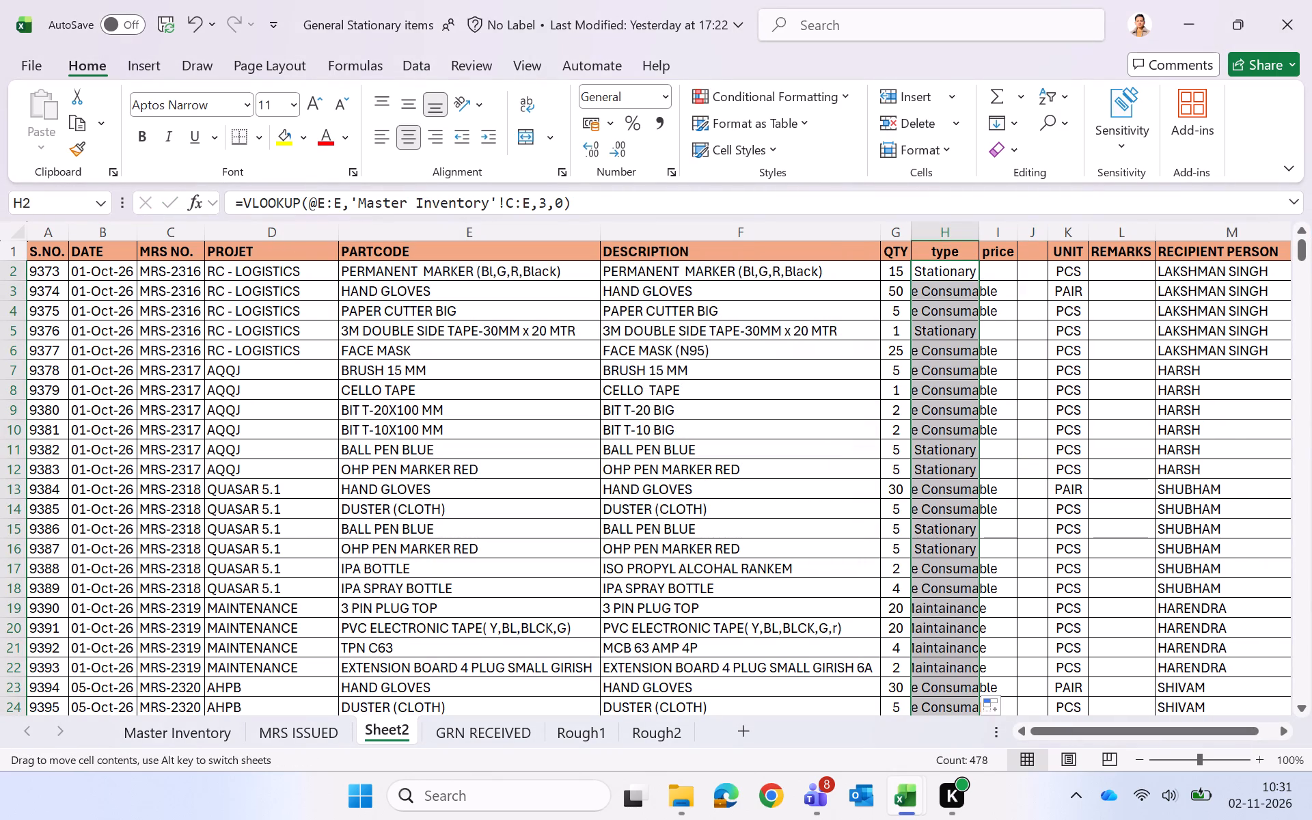
pyautogui.doubleClick(981, 228)
pyautogui.hscroll(-1, 1132, 340)
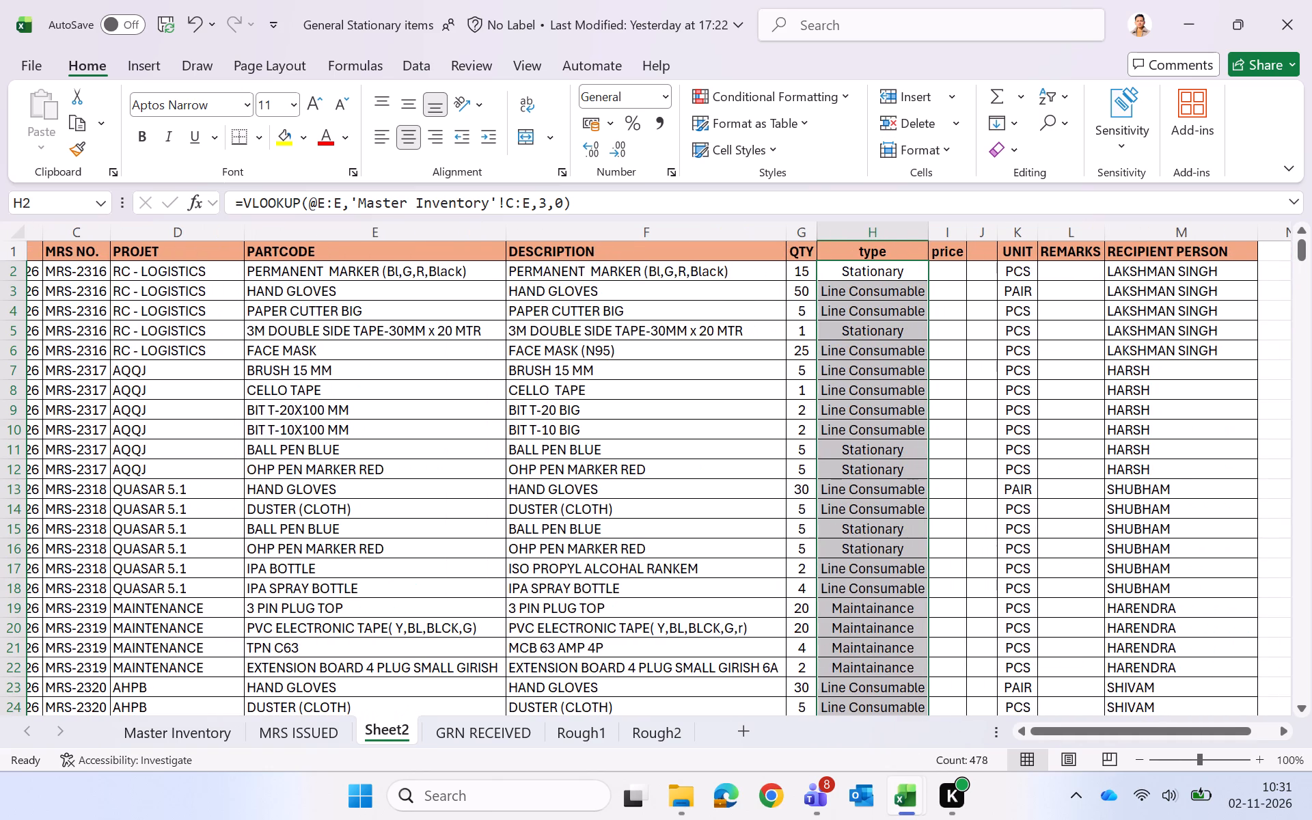
# Look up the unit price by PARTCODE in I2 with =VLOOKUP(@E:E,'Master Inventory'!C:G,5,0).
pyautogui.click(948, 273)
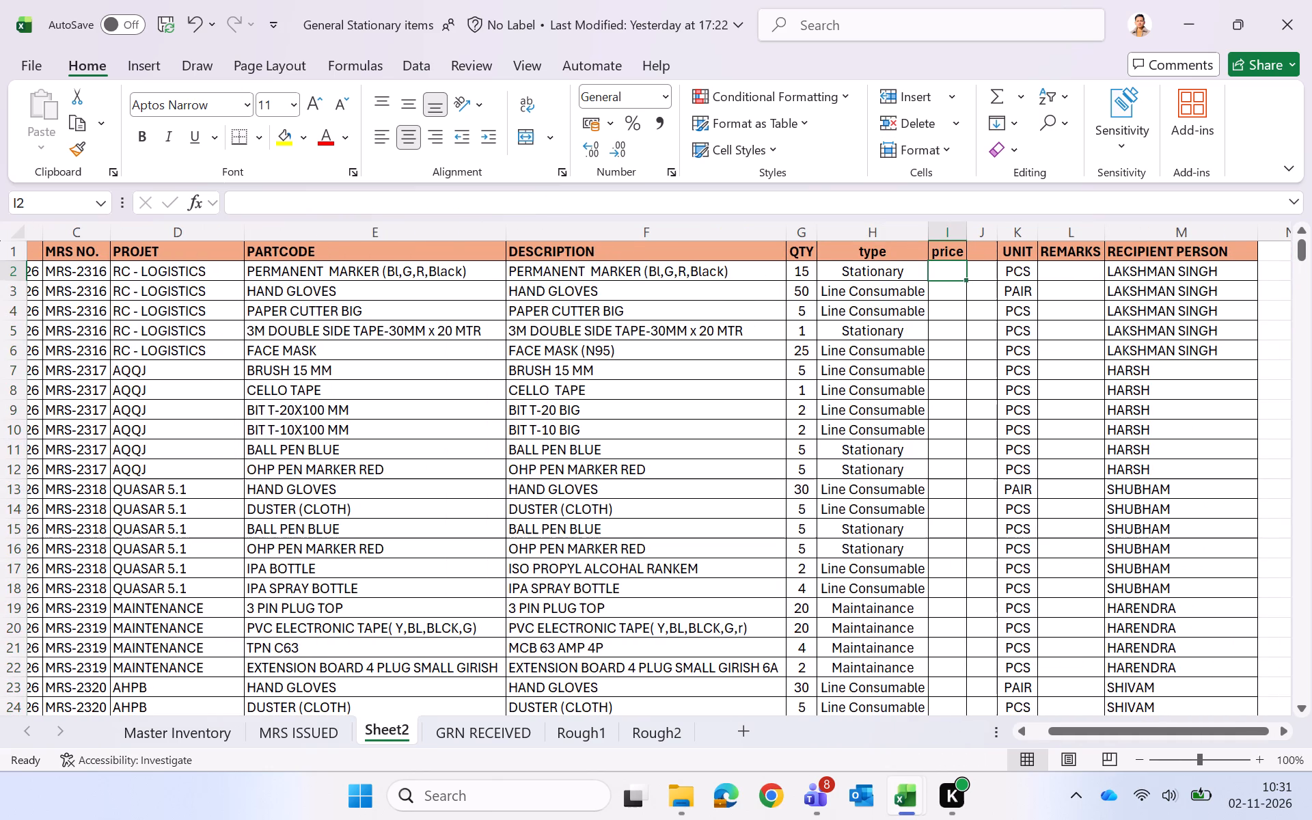
pyautogui.write('=vl')
pyautogui.press('Tab')
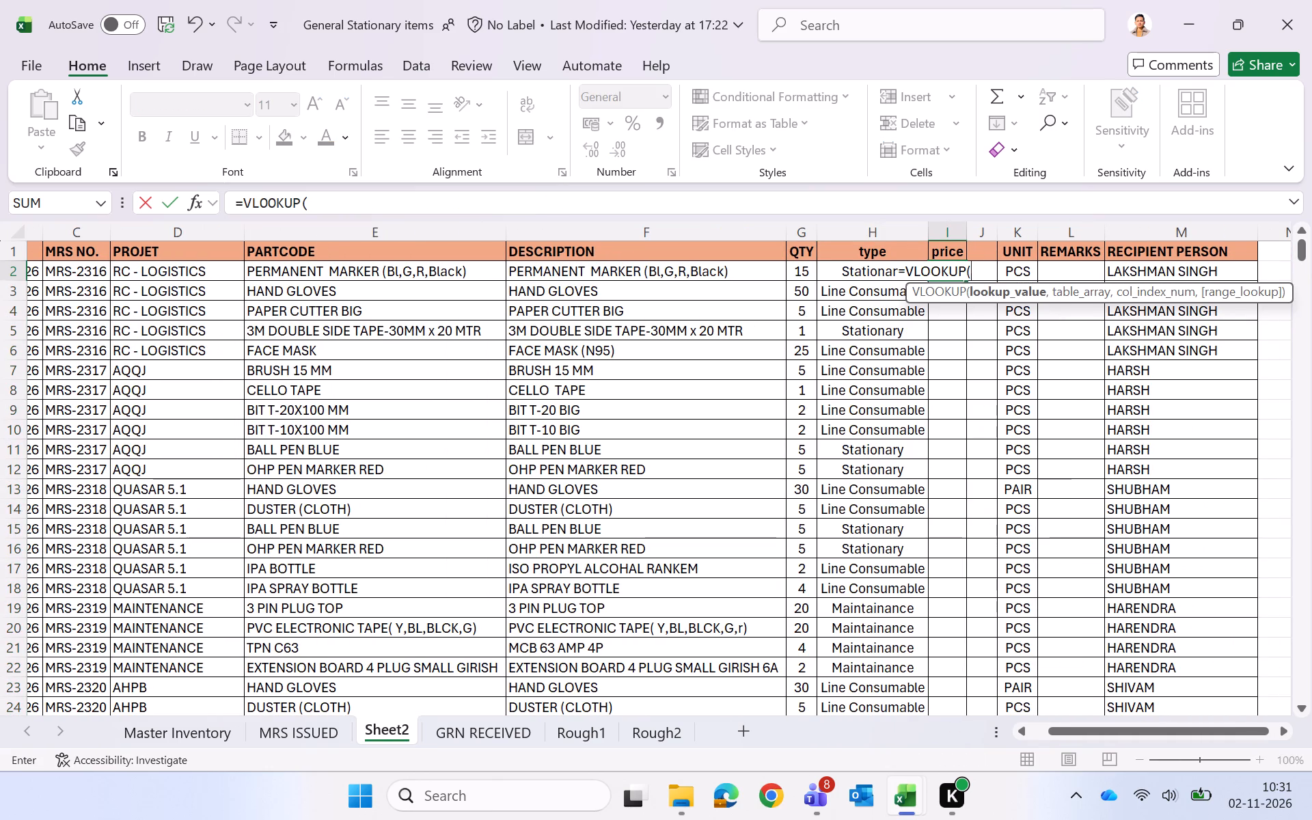
pyautogui.click(468, 236)
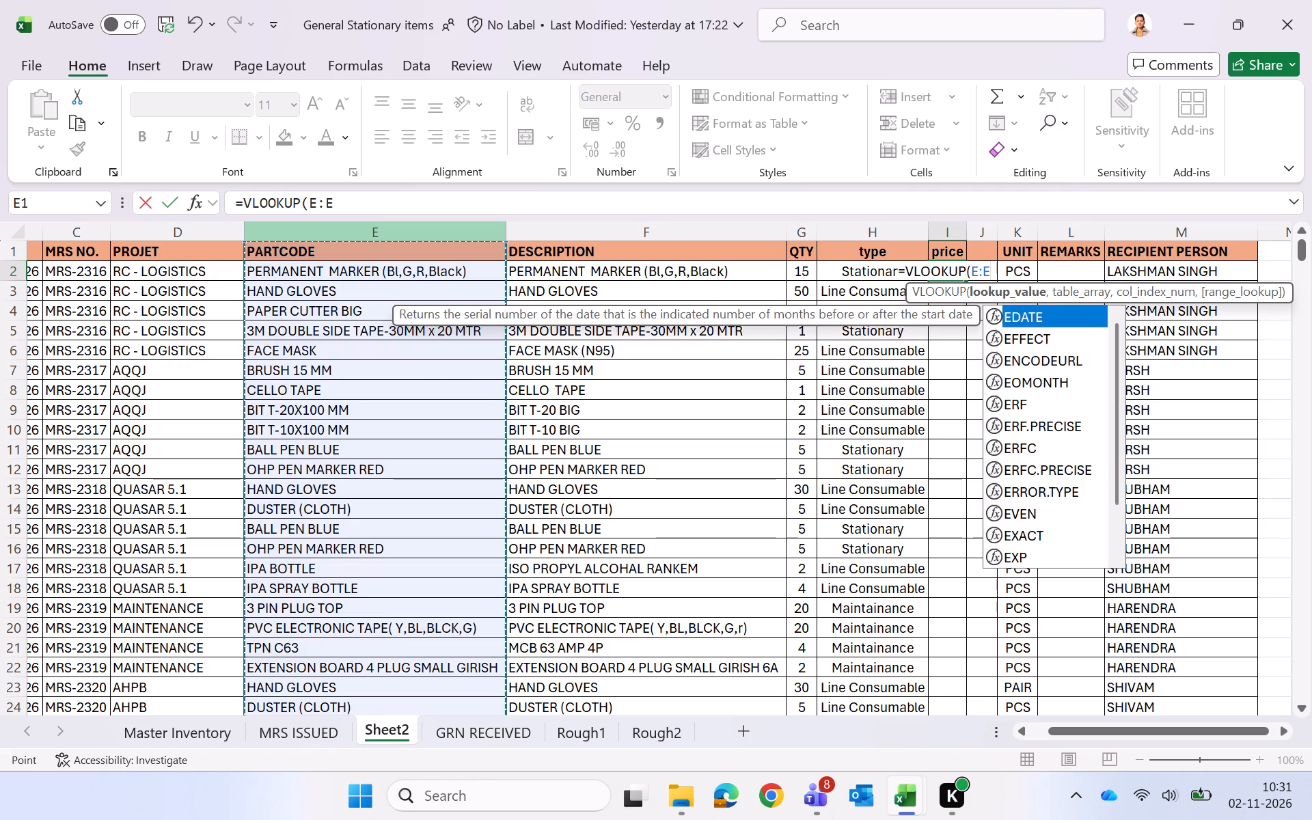
pyautogui.press(',')
pyautogui.click(197, 740)
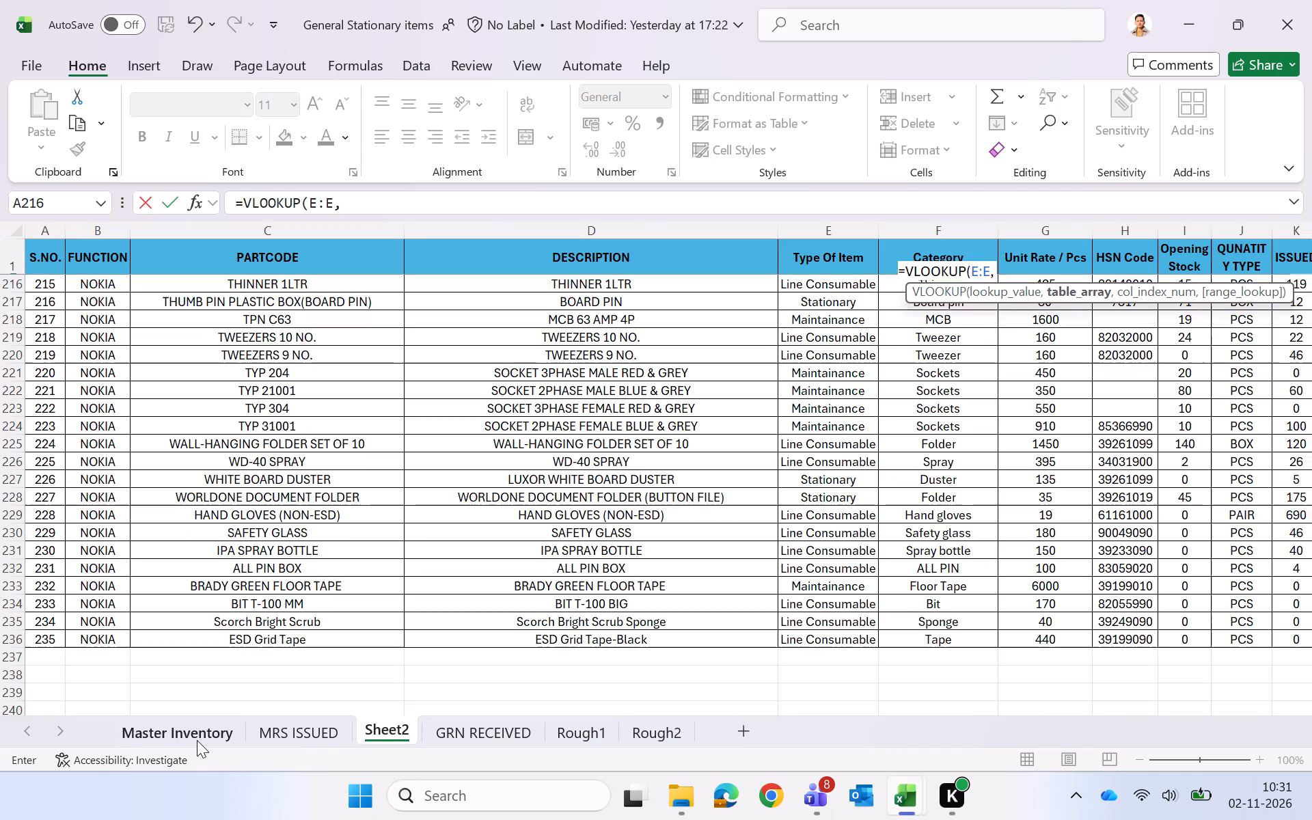
pyautogui.click(288, 232)
pyautogui.hotkey('shift', 'Right')
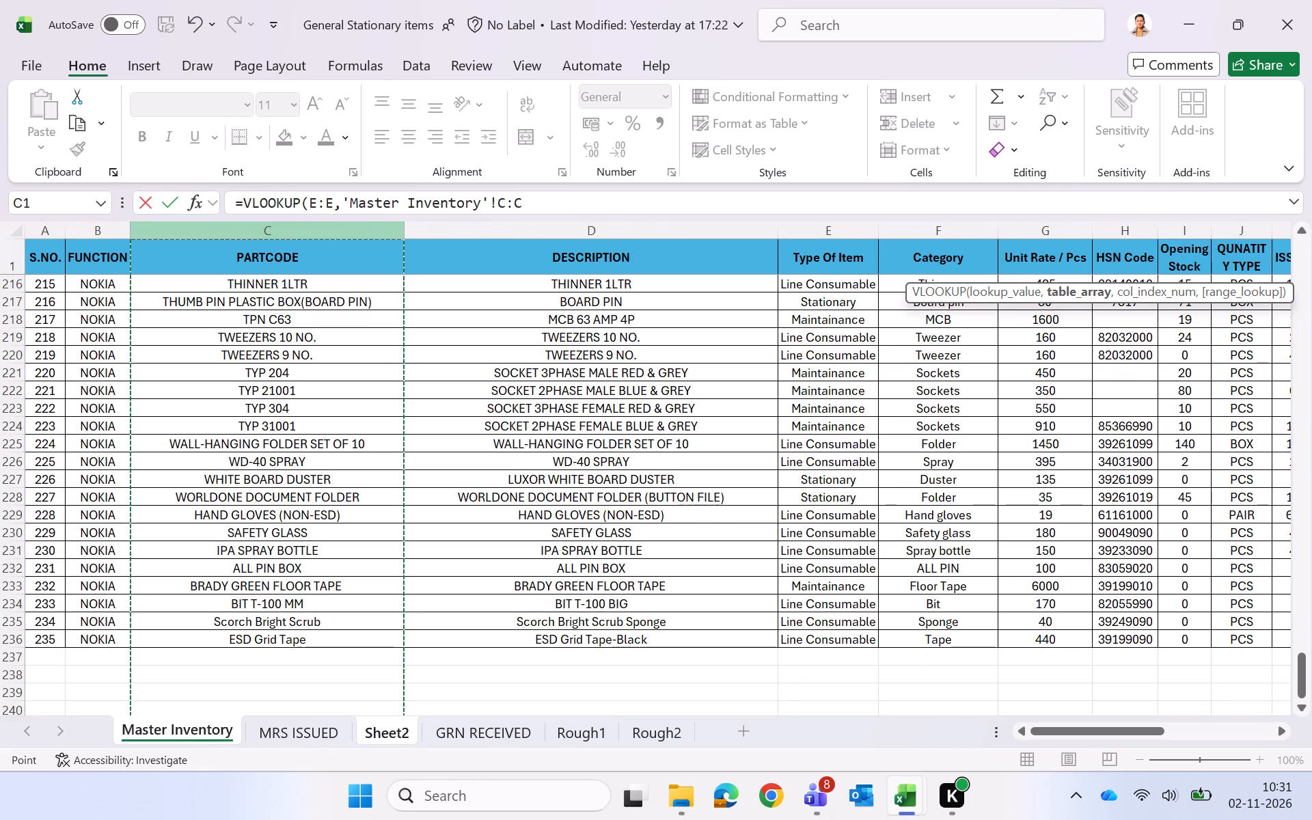
pyautogui.hotkey('shift', 'Right')
pyautogui.hotkey('shift', 'Right')
pyautogui.hotkey('shift', 'Right')
pyautogui.write(',5,0)')
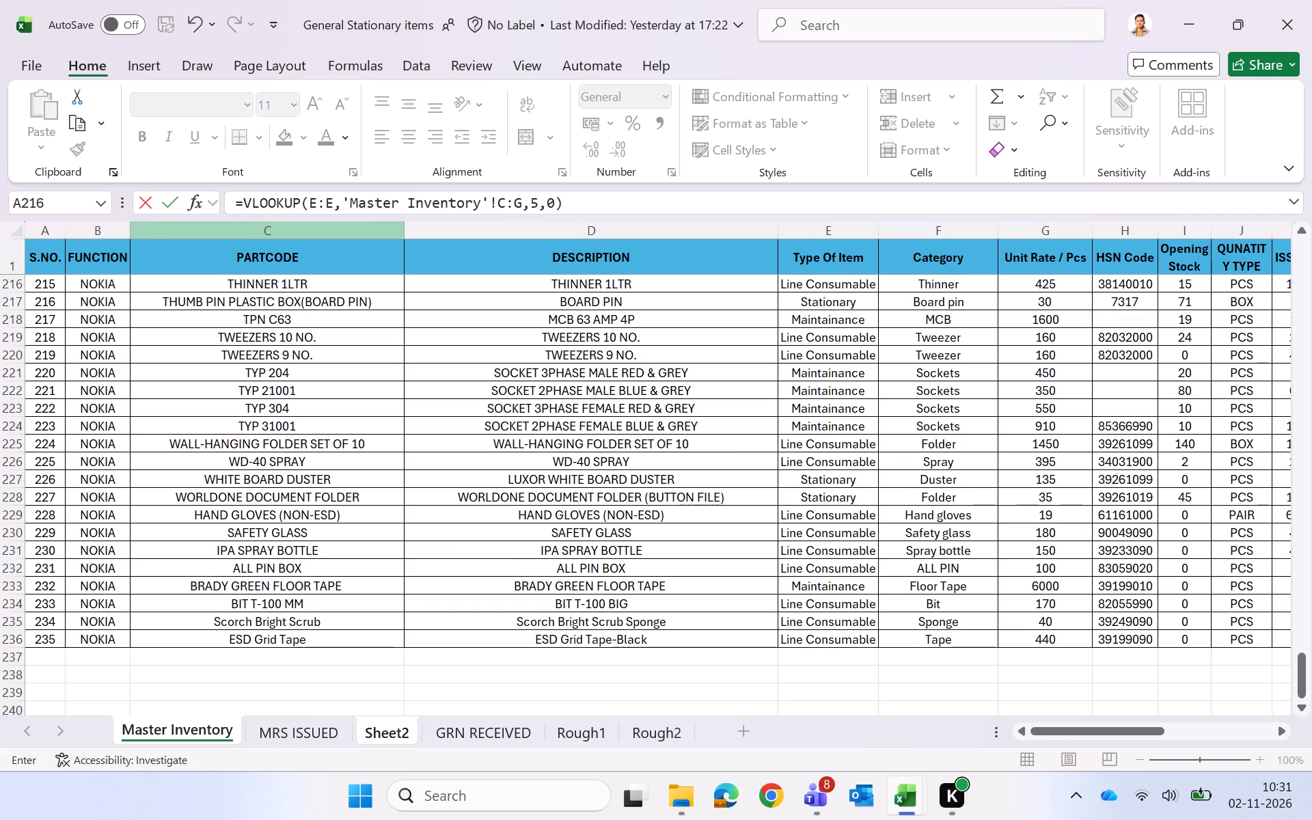
pyautogui.press('Return')
pyautogui.click(708, 463)
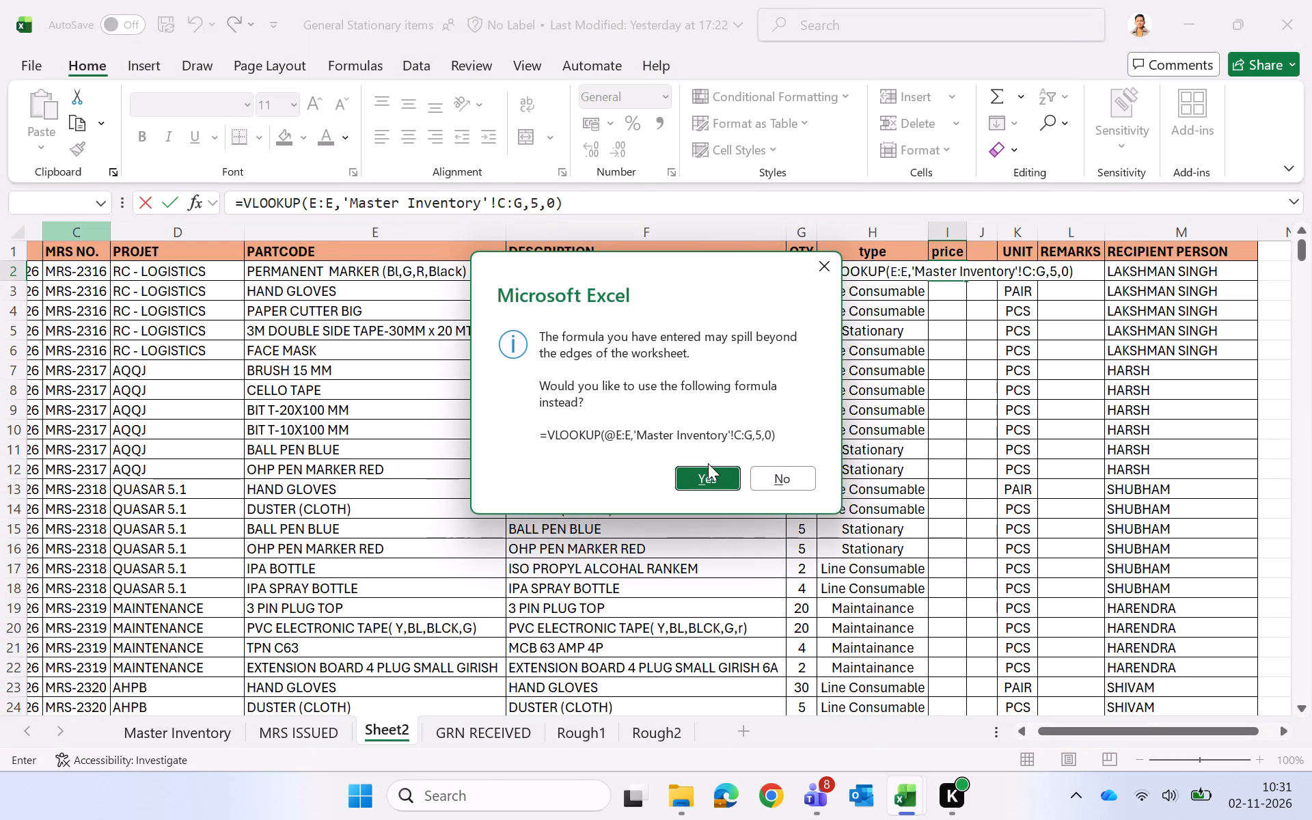
pyautogui.click(709, 479)
# Fill the price lookup from I2 down to the last October record.
pyautogui.click(948, 266)
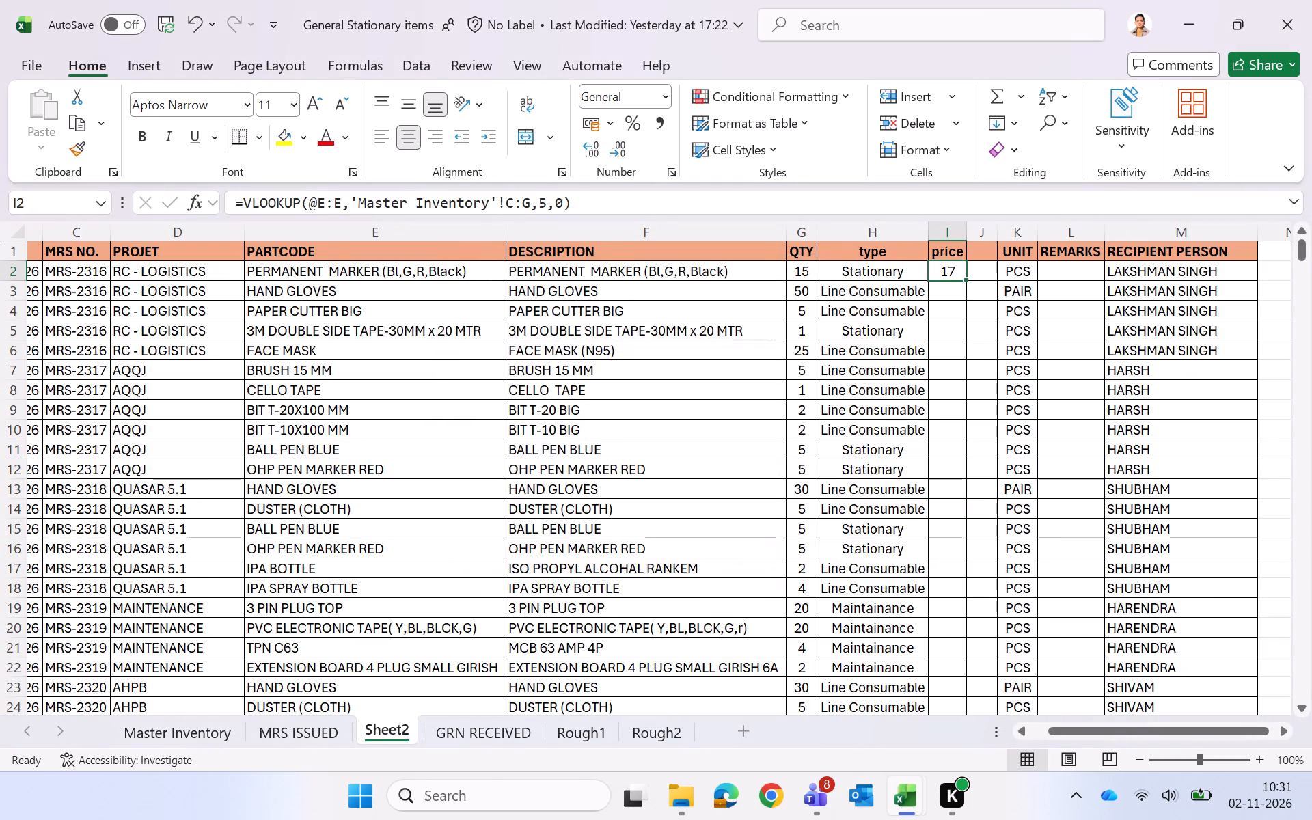
pyautogui.doubleClick(967, 279)
# Turn on filtering for the header row of the October records.
pyautogui.click(879, 246)
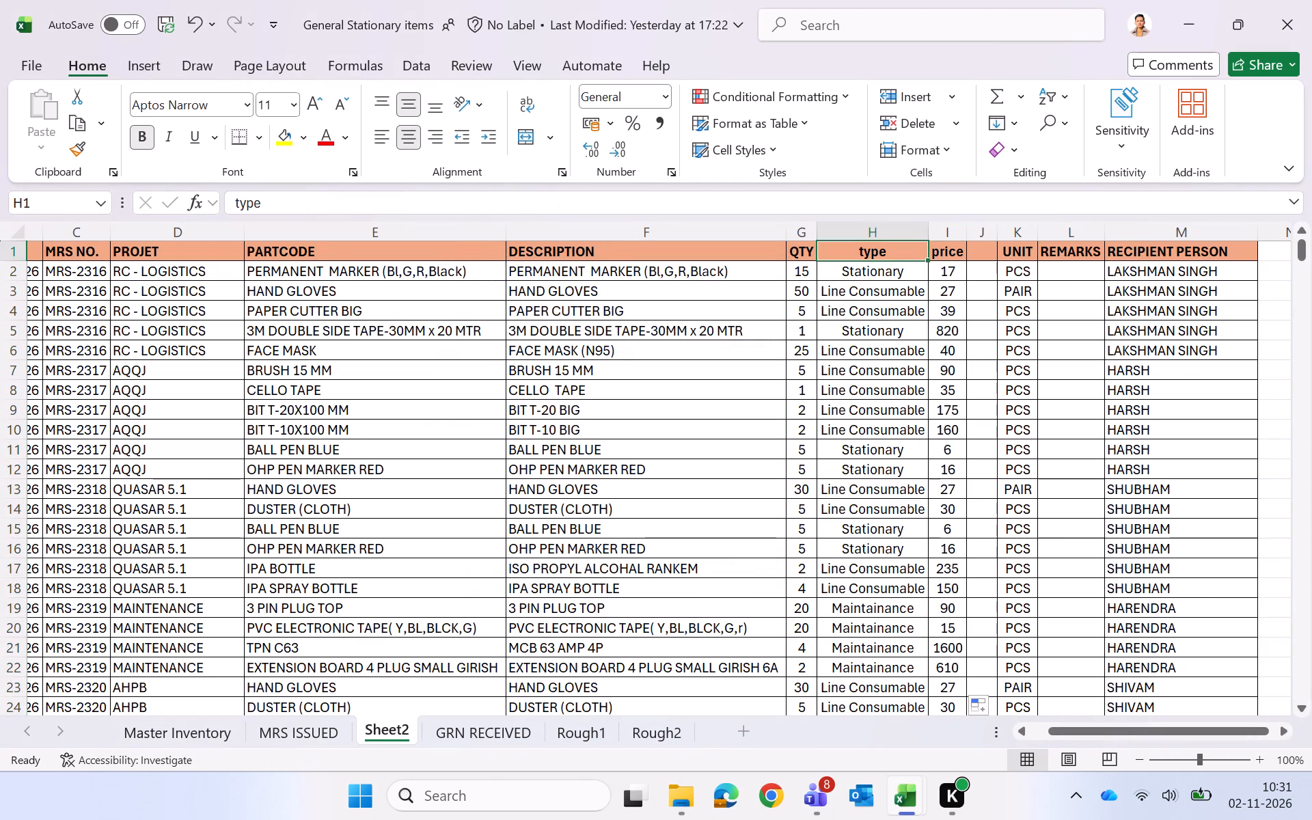
pyautogui.hotkey('ctrl', 'shift', 'l')
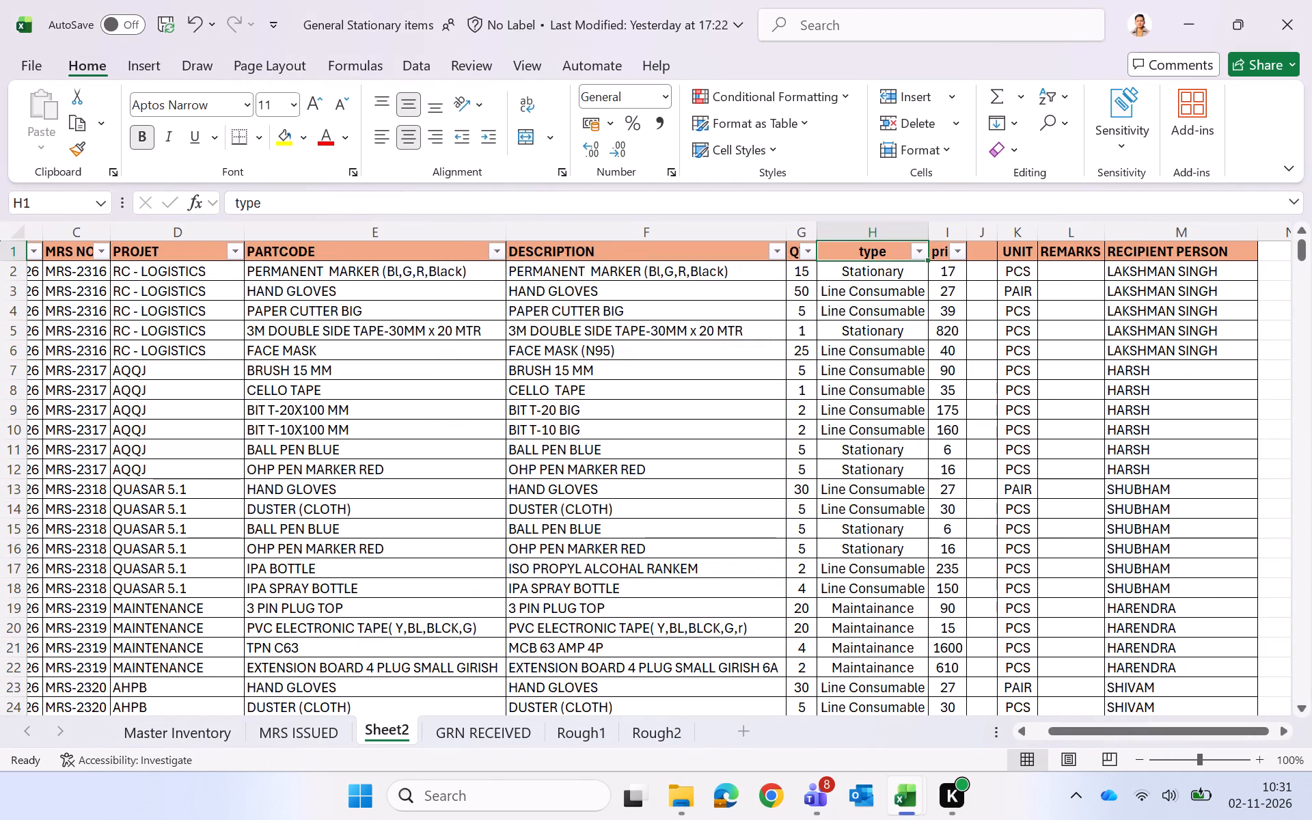
# Check the list of values in the price column's filter without applying a filter.
pyautogui.doubleClick(918, 249)
pyautogui.click(918, 249)
pyautogui.click(968, 251)
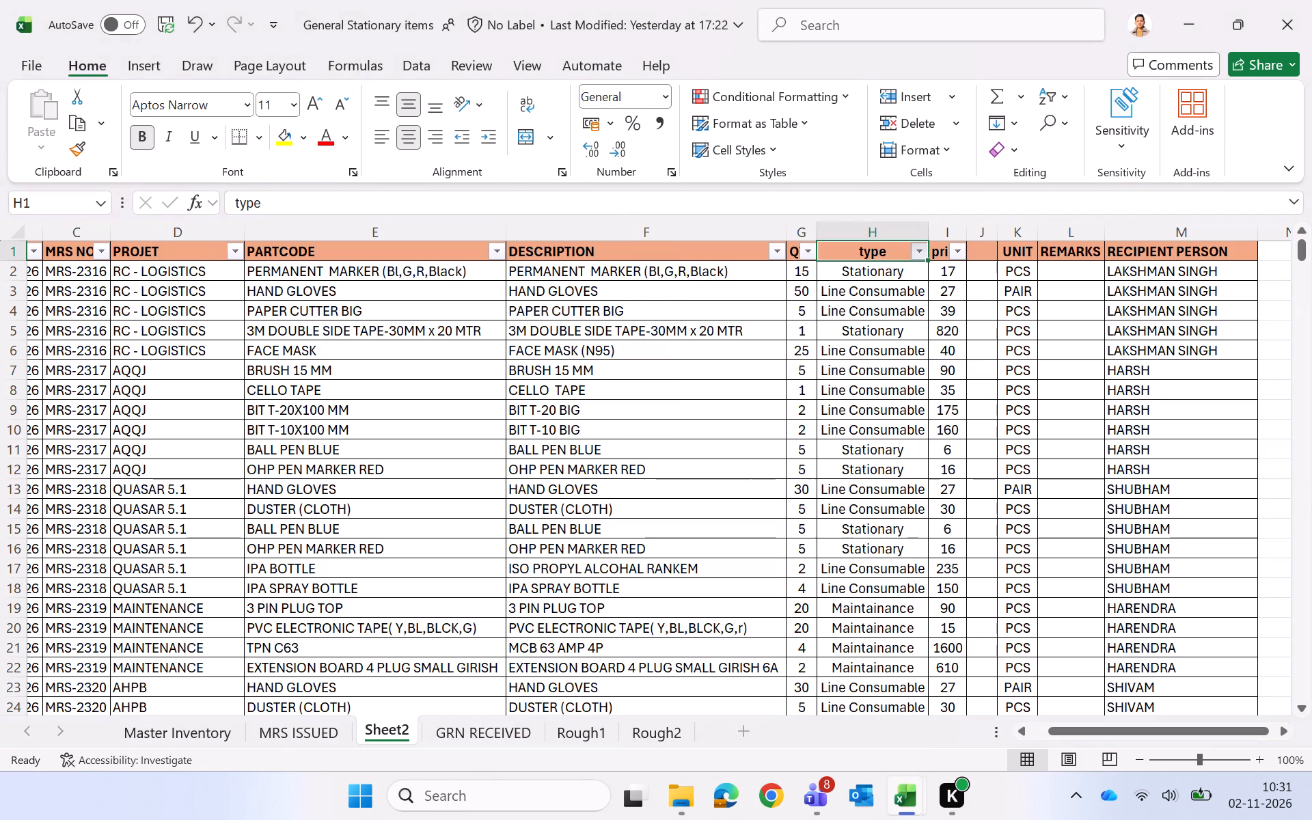
pyautogui.click(961, 251)
pyautogui.scroll(-4, 830, 709)
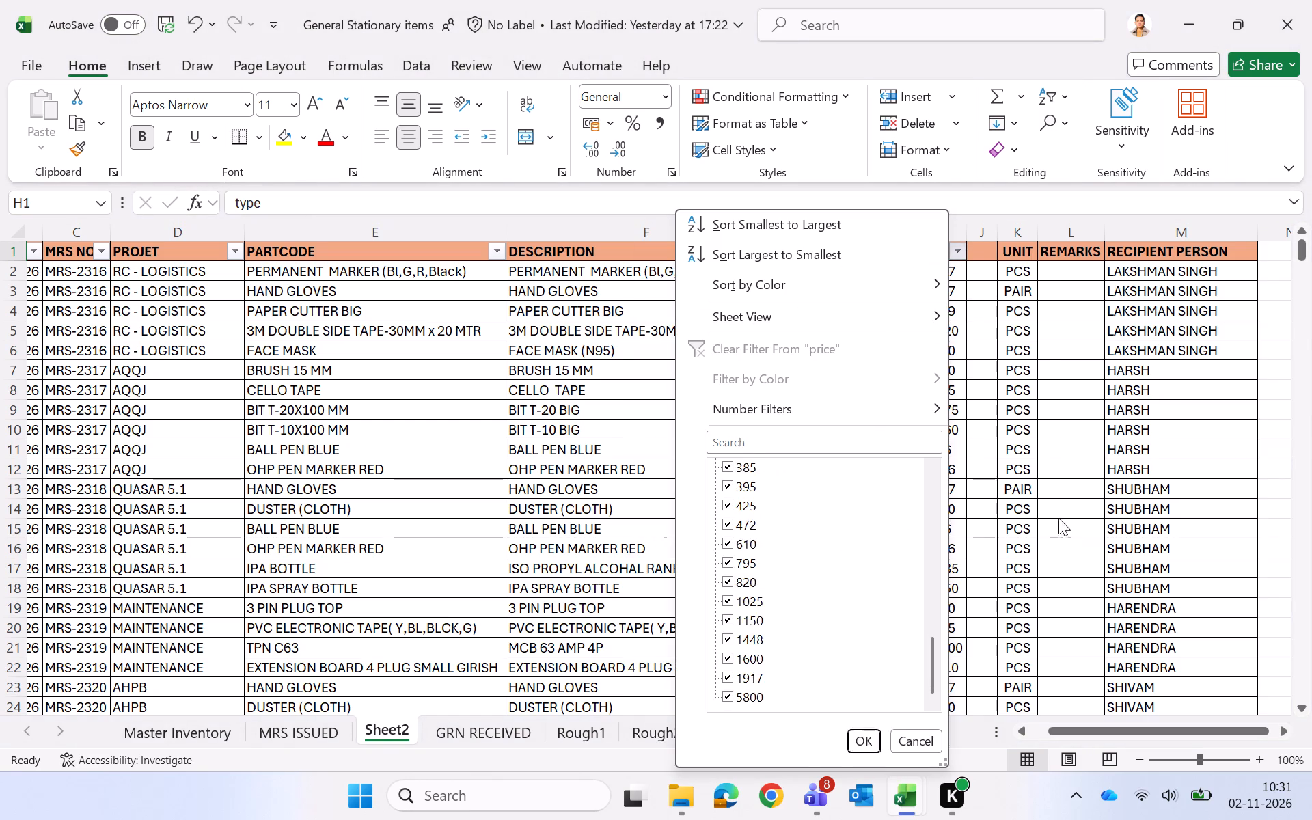
pyautogui.click(1065, 514)
# Widen the blank column beside price and calculate price times quantity in J2 with =I2*G2.
pyautogui.moveTo(999, 230); pyautogui.dragTo(1064, 228)
pyautogui.click(1014, 275)
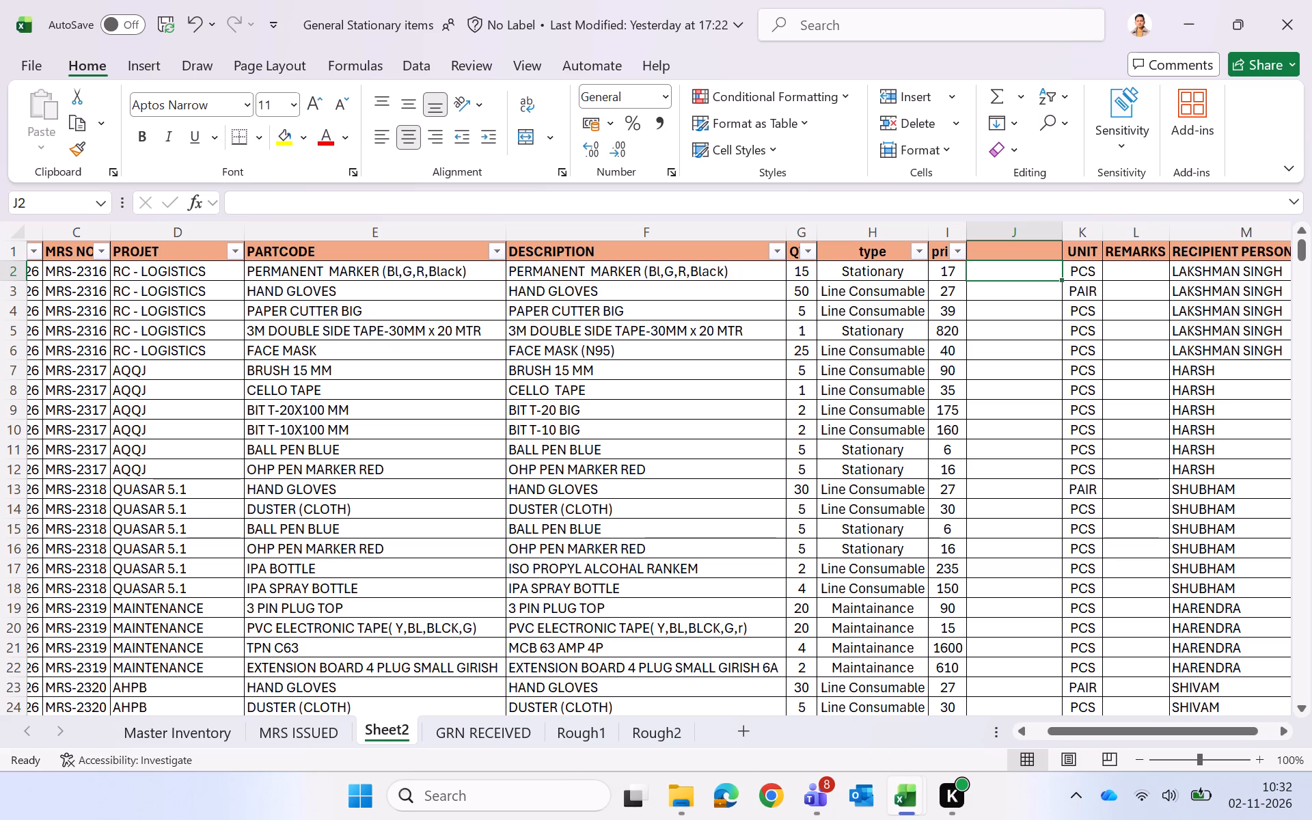
pyautogui.press('=')
pyautogui.press('v')
pyautogui.press('BackSpace')
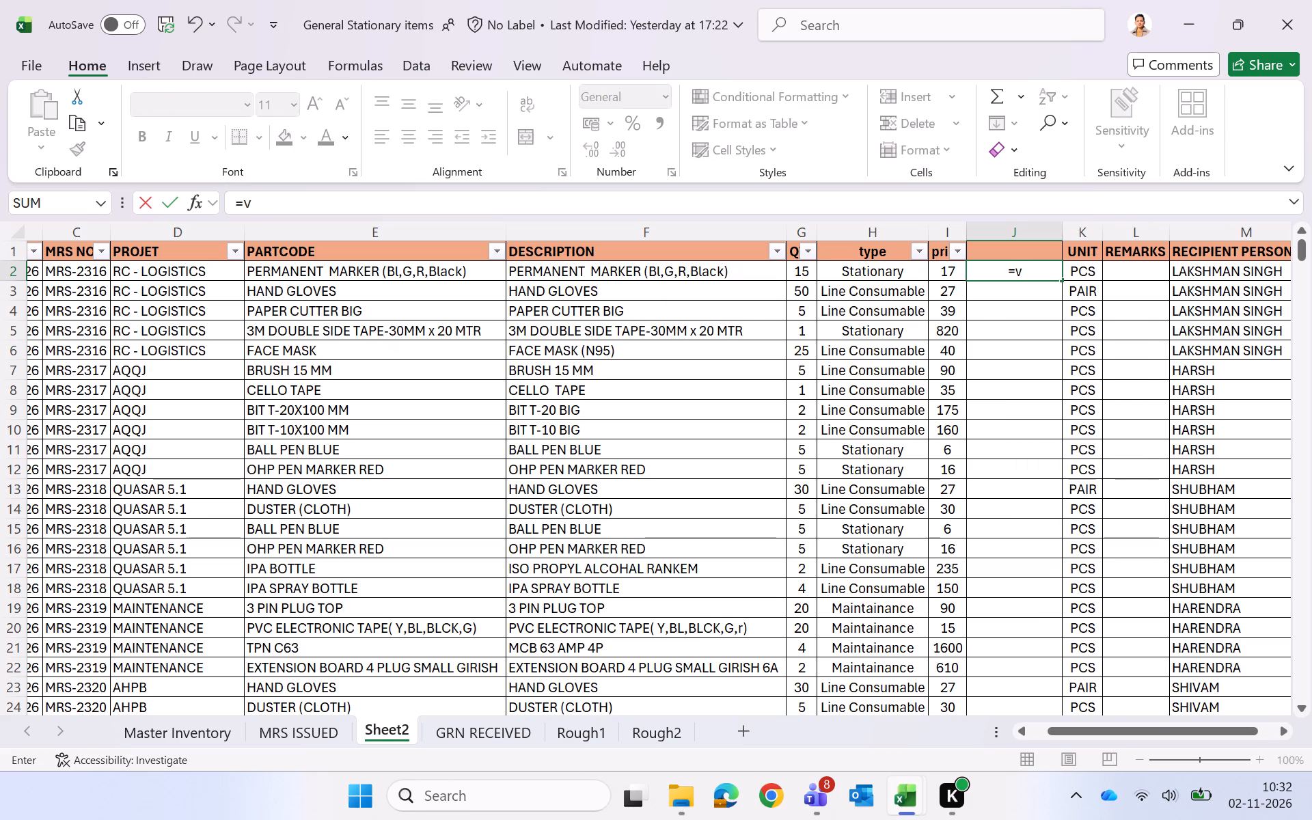
pyautogui.click(953, 269)
pyautogui.hotkey('shift', '*')
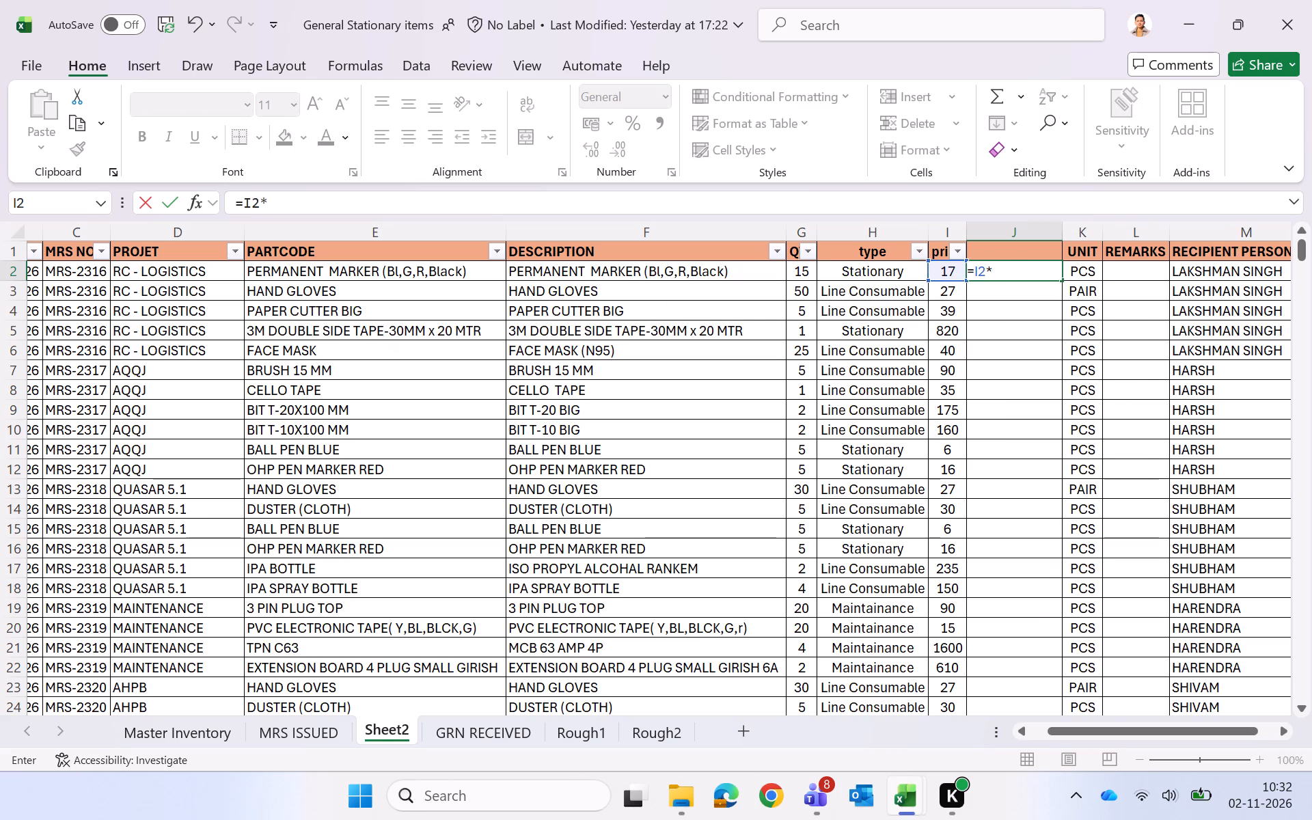
pyautogui.click(805, 272)
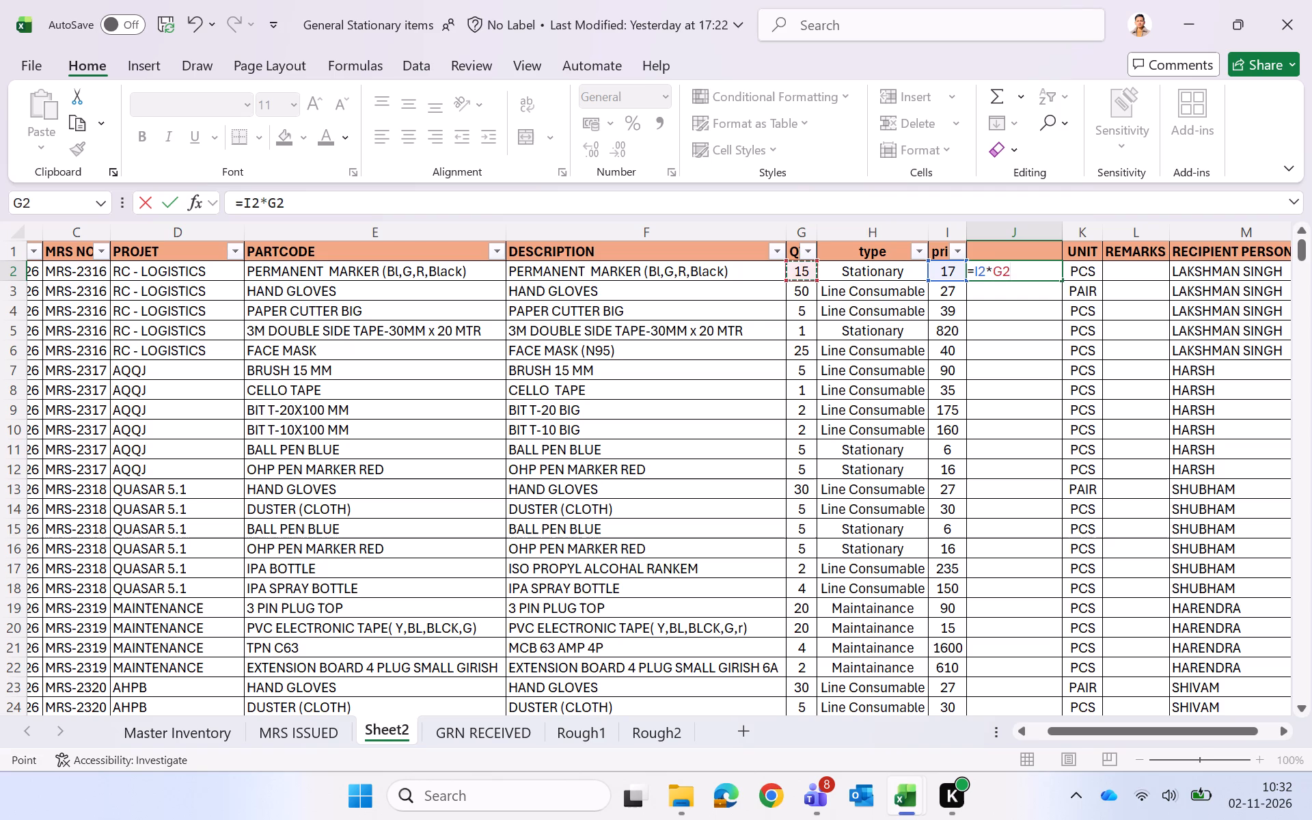
pyautogui.press('Return')
# Fill the price-times-quantity formula from J2 down to the last October record.
pyautogui.click(1025, 277)
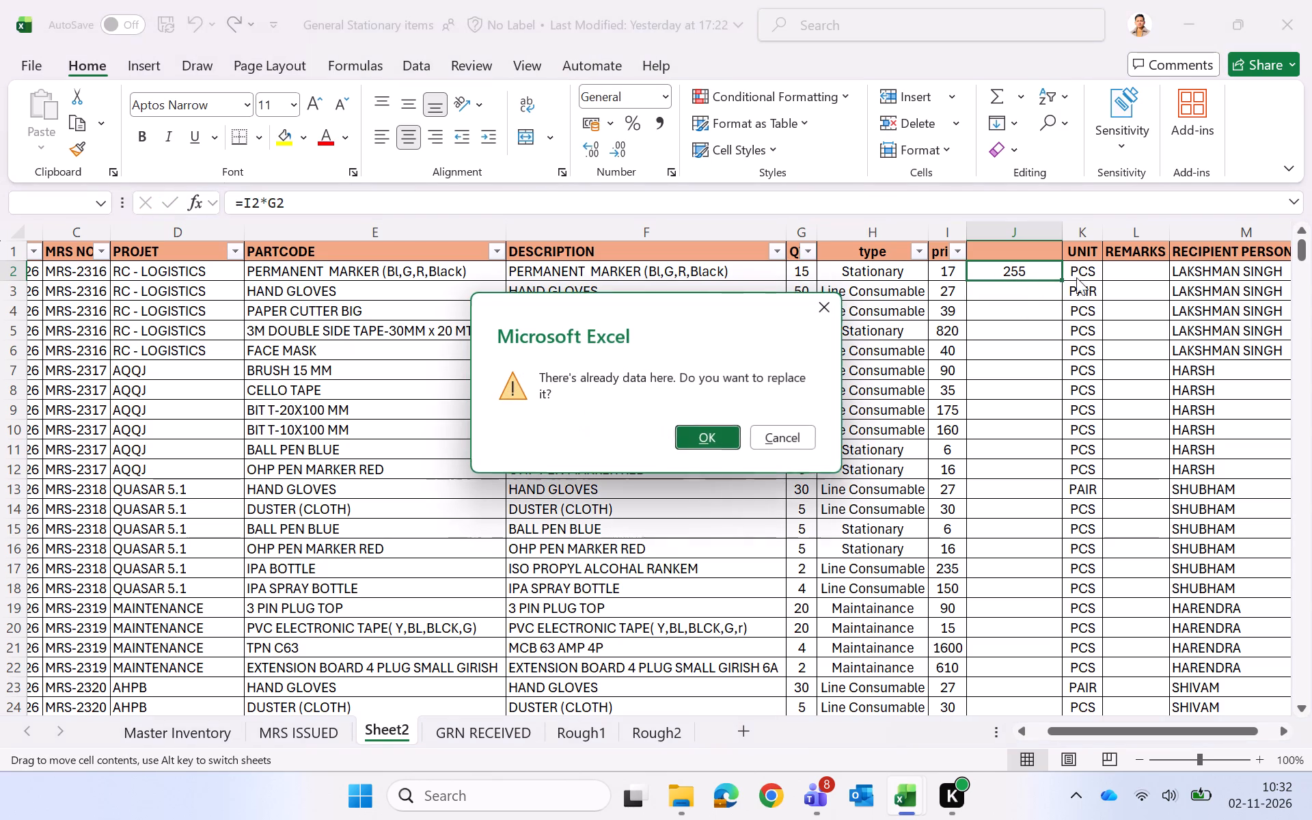
pyautogui.click(800, 441)
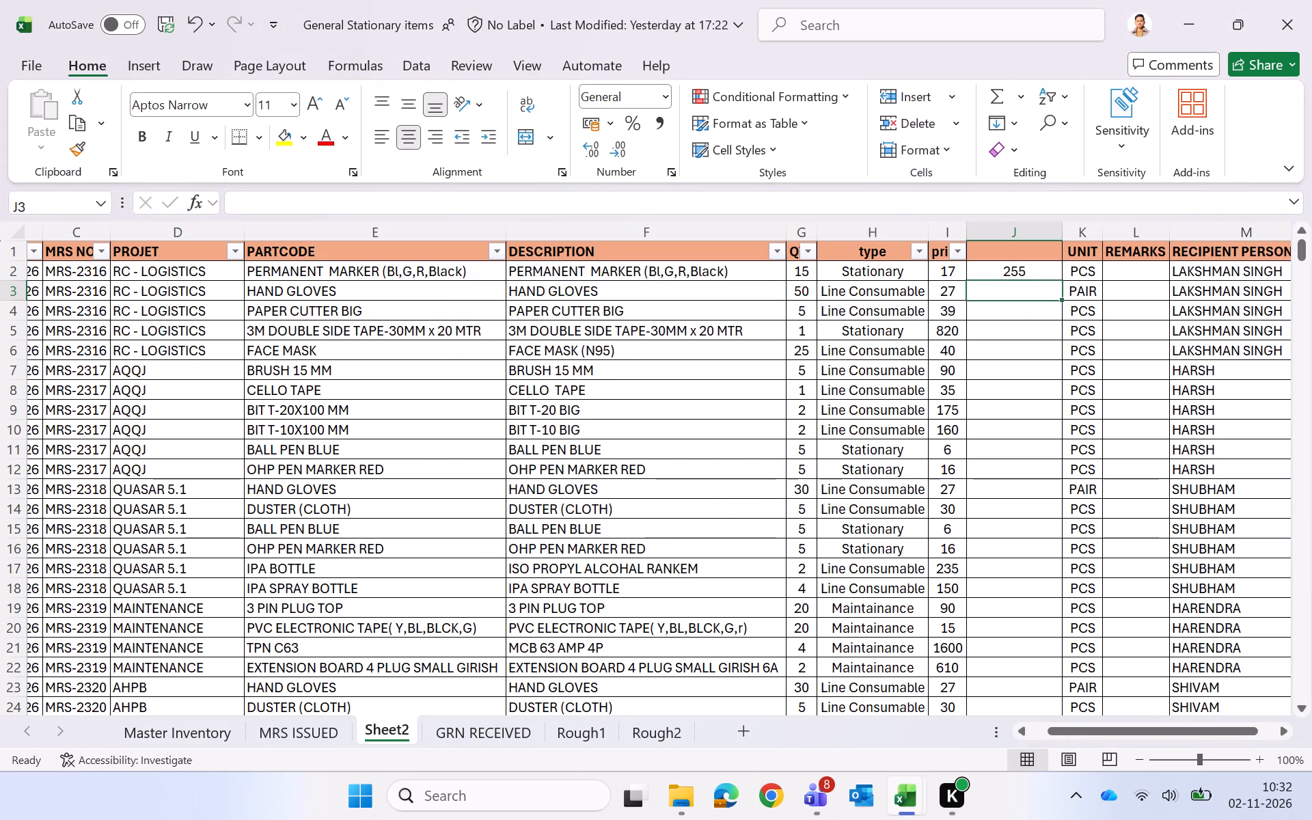
pyautogui.click(1042, 273)
pyautogui.tripleClick(1060, 280)
pyautogui.click(1060, 280)
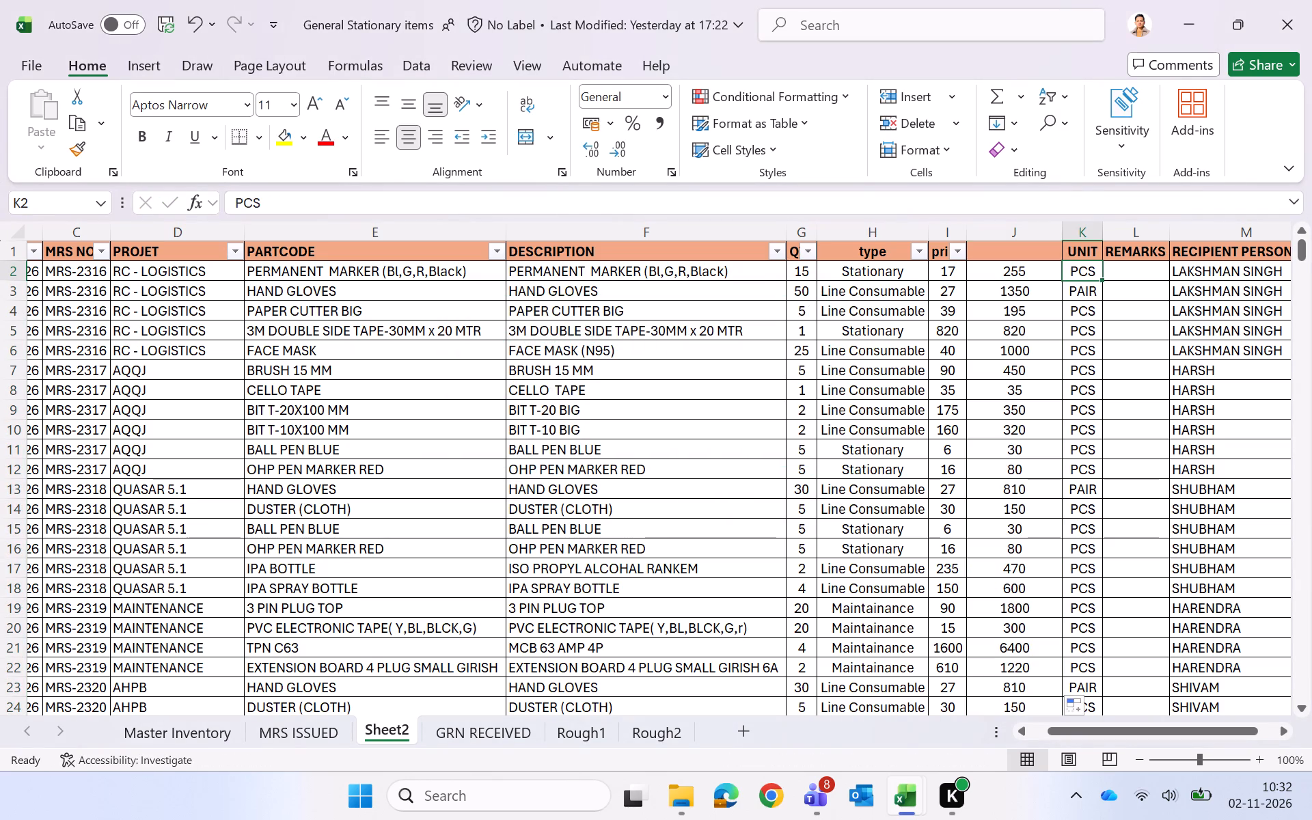
pyautogui.scroll(-5, 1168, 364)
pyautogui.scroll(4, 1168, 364)
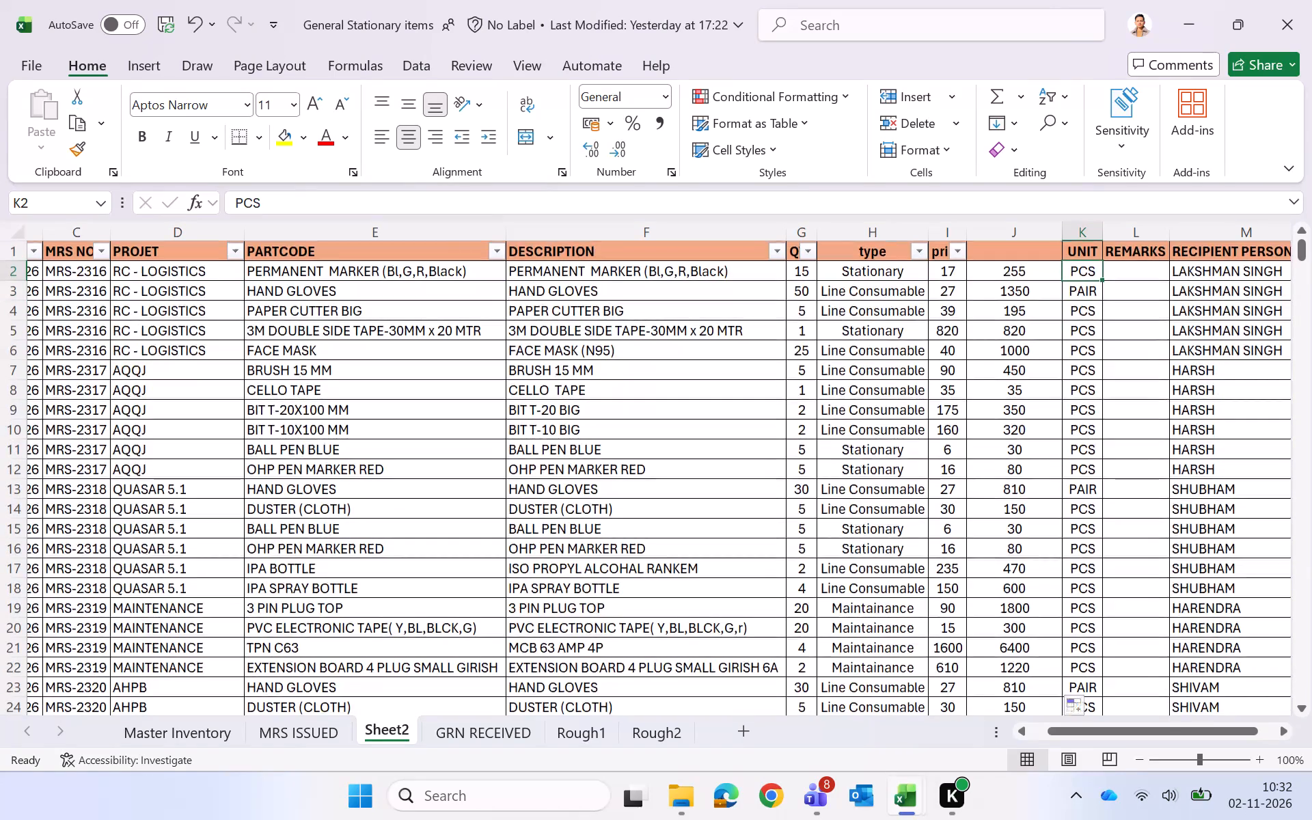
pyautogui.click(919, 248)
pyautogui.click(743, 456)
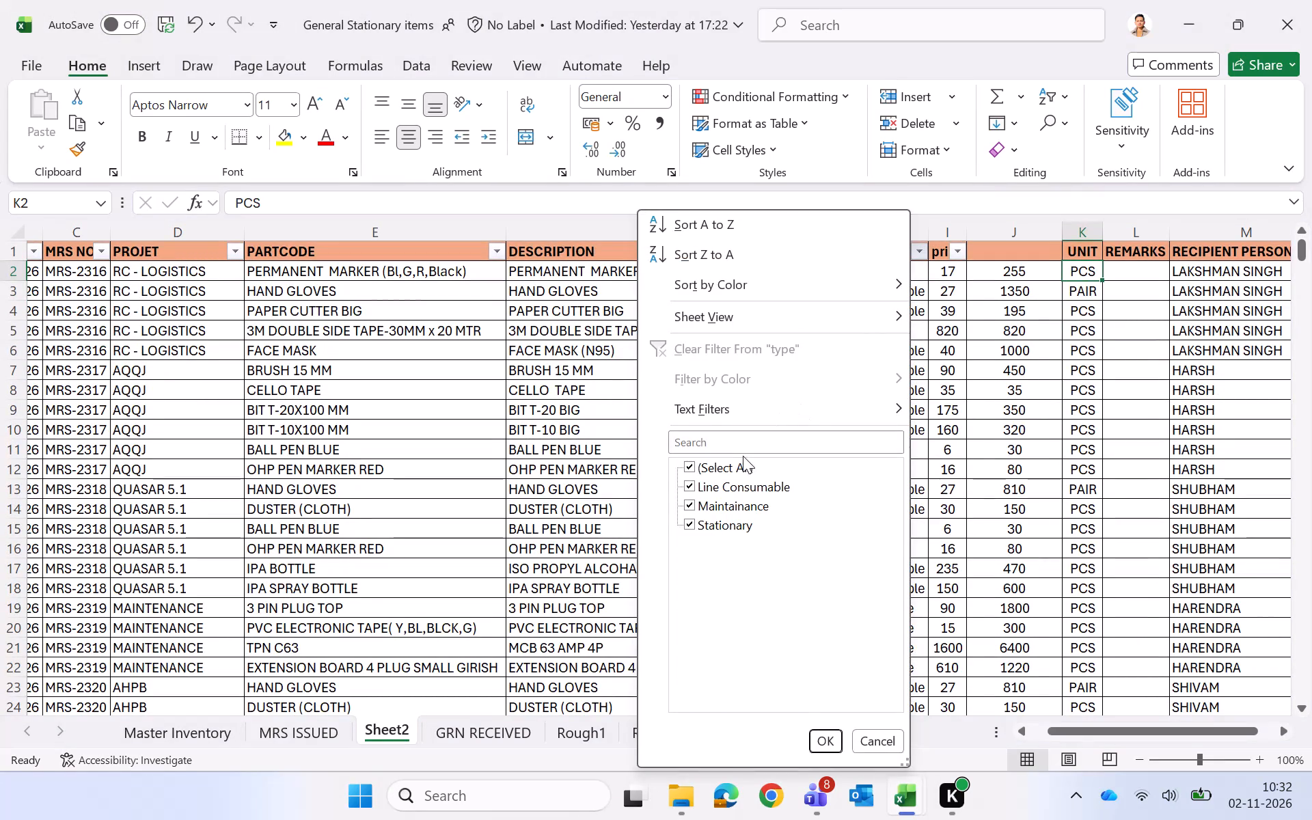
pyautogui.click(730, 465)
# Check the issued figures by item type on Summary-1 in the SUMMARY OCT 26 workbook, and return to the issued records.
pyautogui.hotkey('alt', 'Tab')
pyautogui.hotkey('alt', 'Tab')
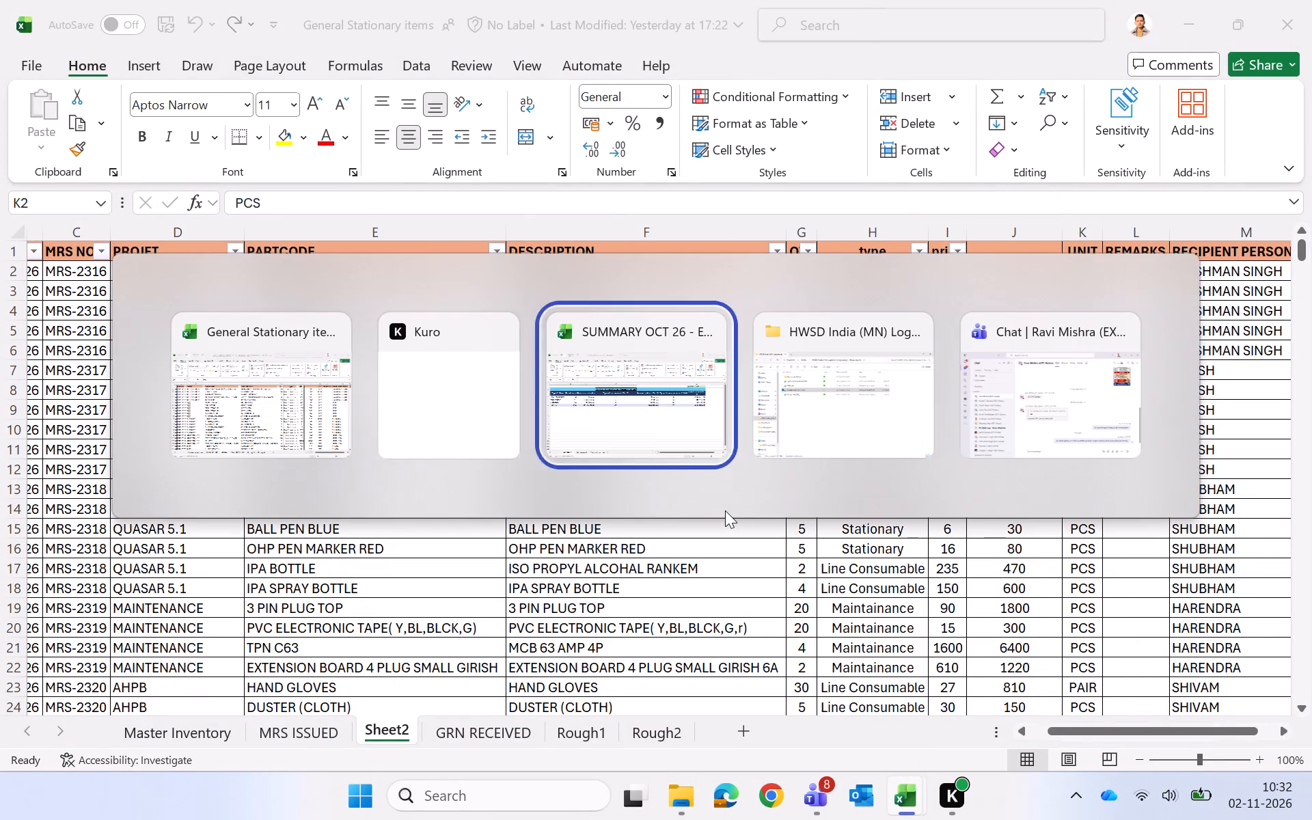
pyautogui.click(801, 435)
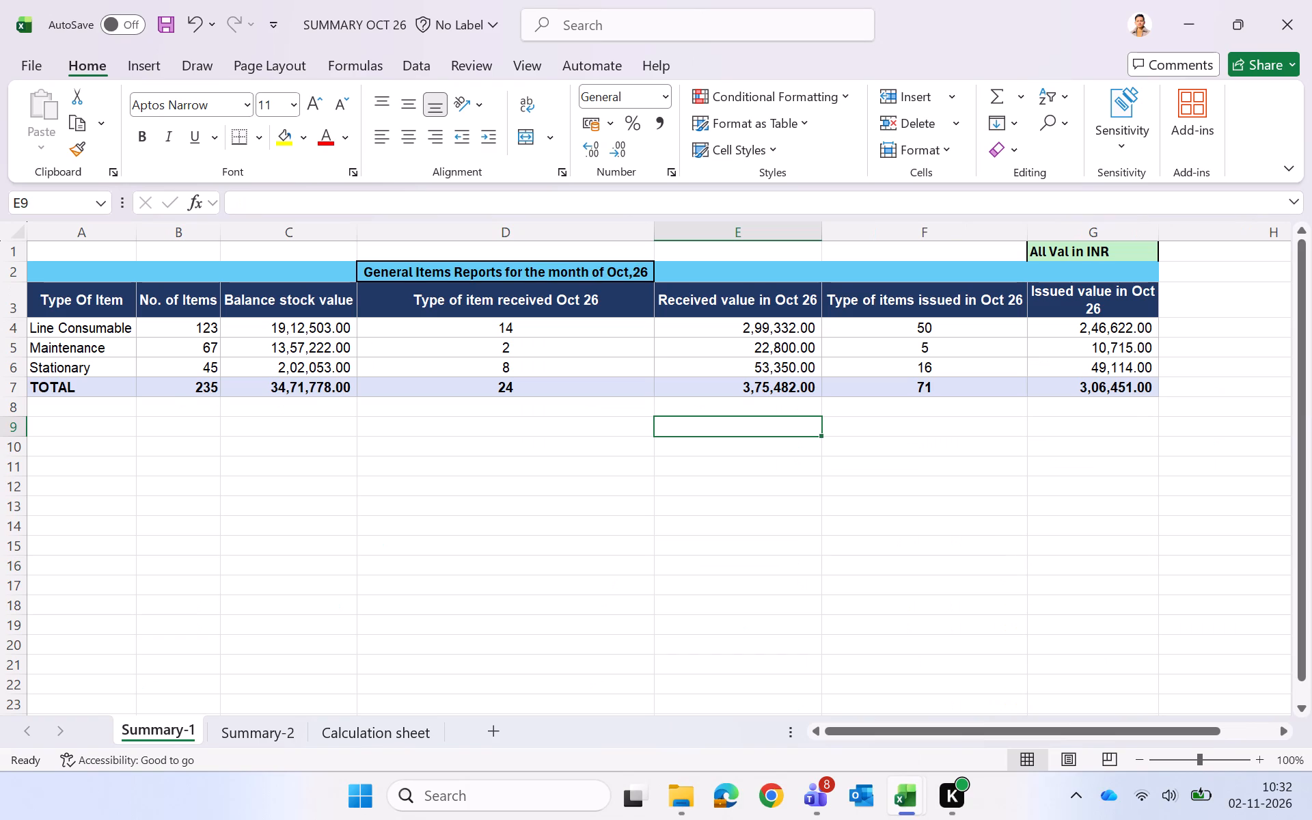
pyautogui.hotkey('alt', 'Tab')
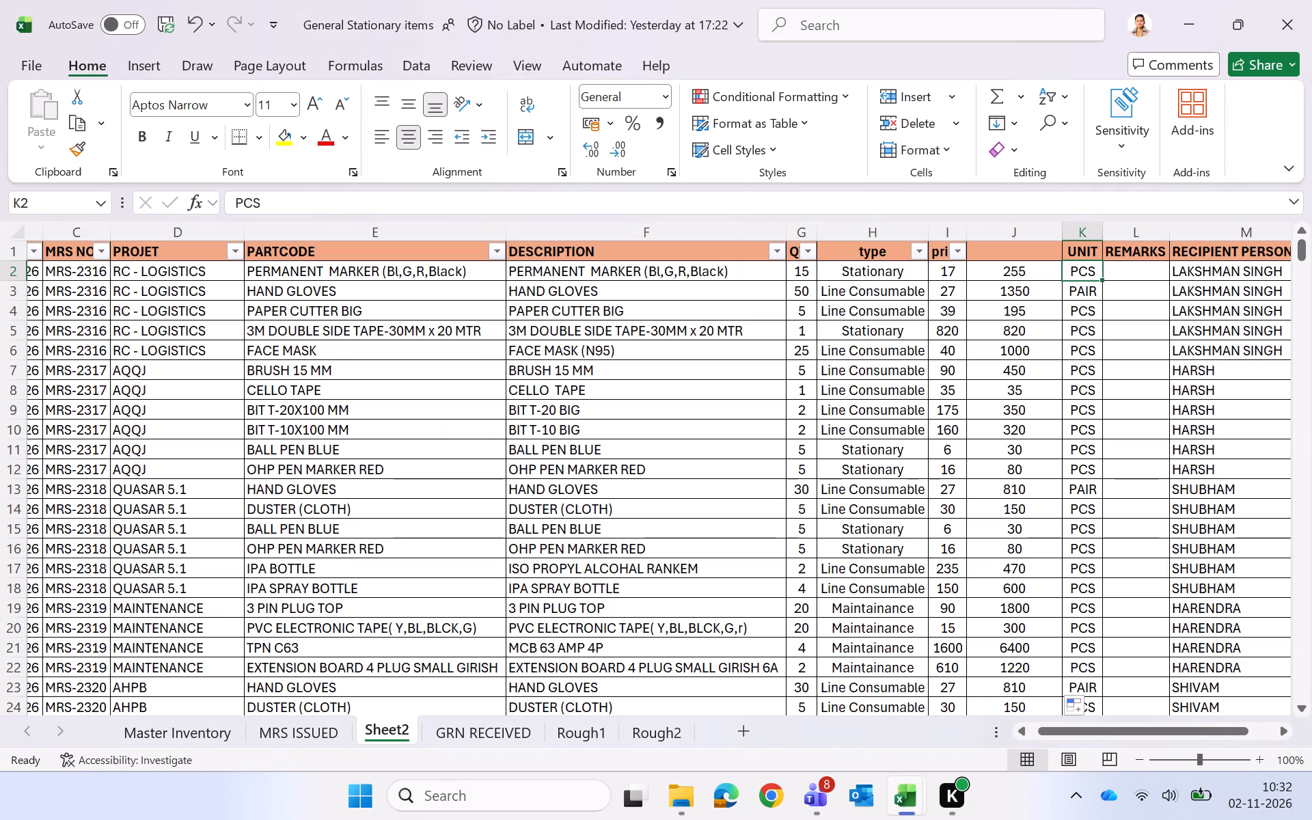
pyautogui.hotkey('alt', 'Tab')
pyautogui.hotkey('alt', 'Tab')
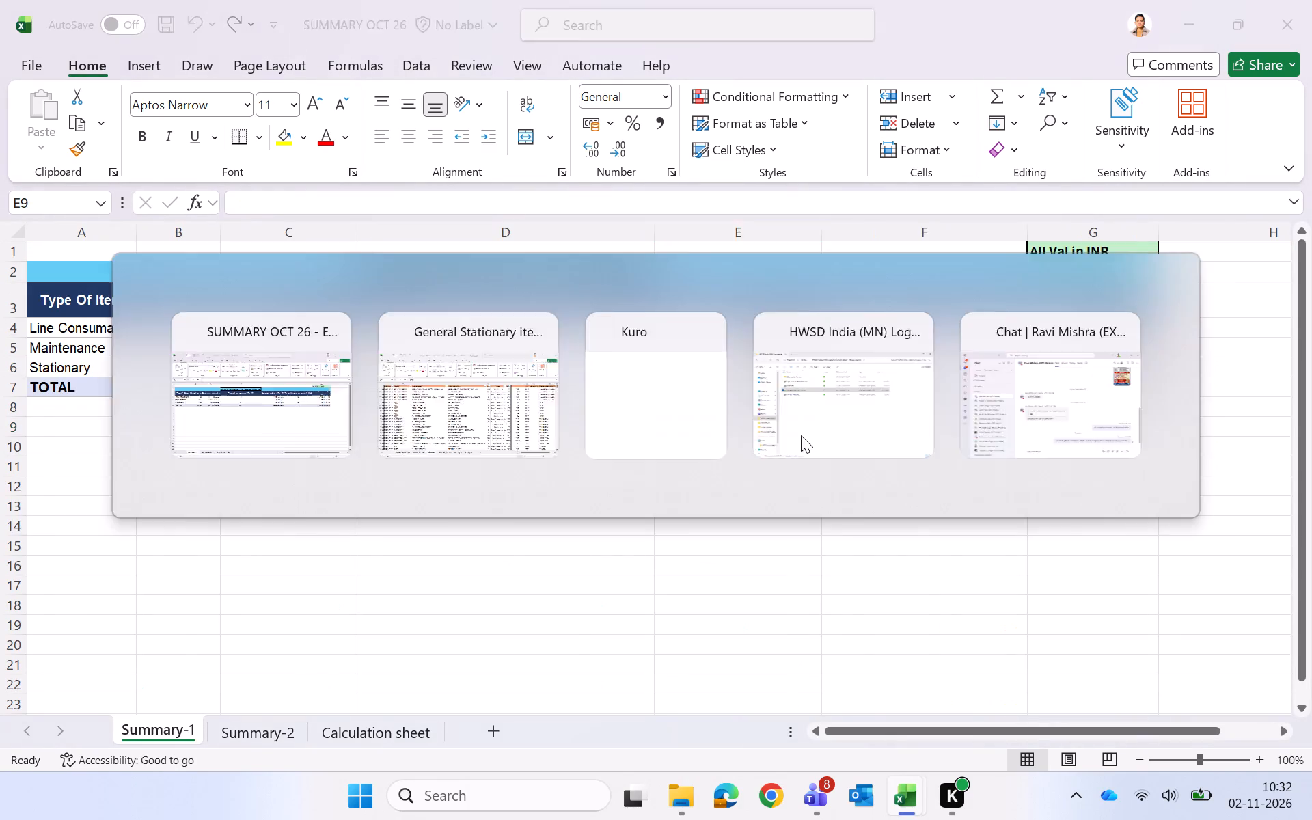
# Filter the type column to show only Stationary records.
pyautogui.click(915, 249)
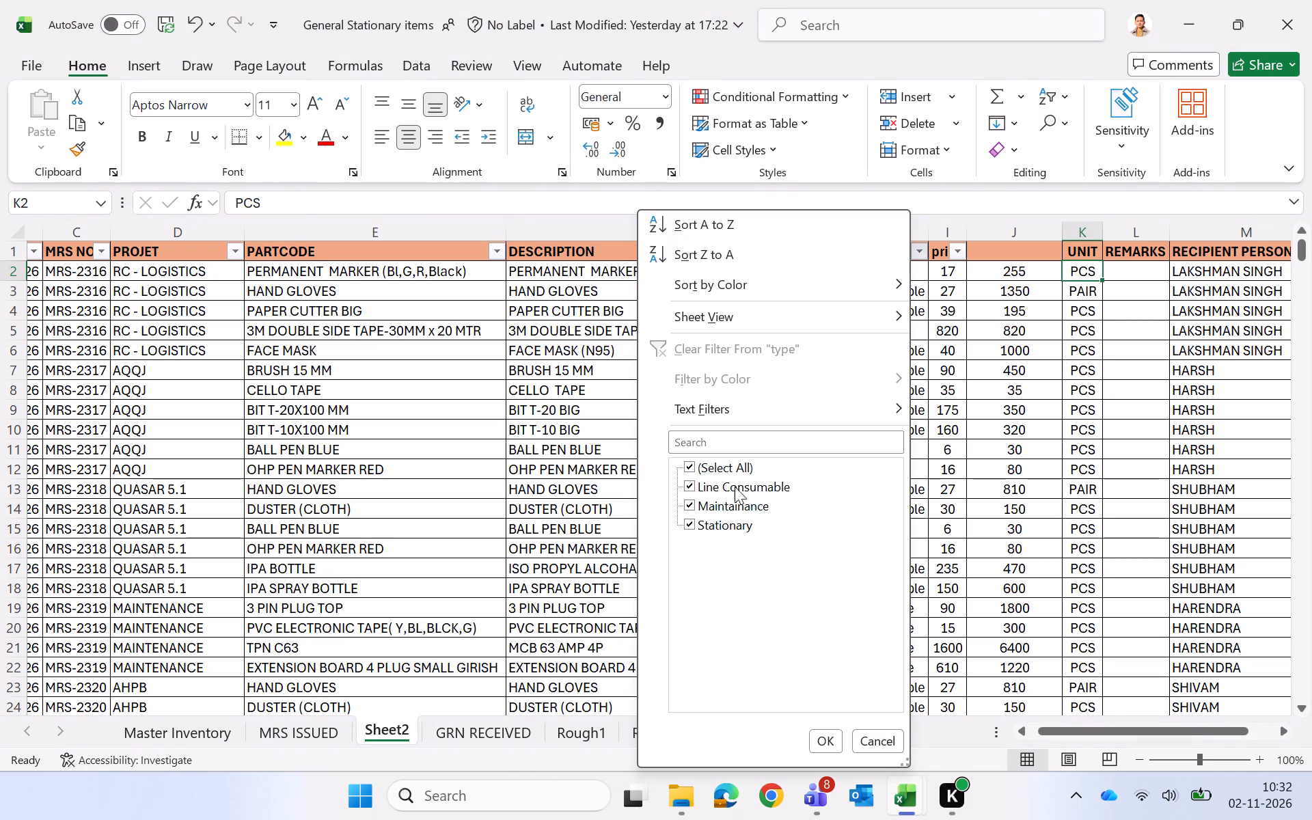
pyautogui.click(737, 471)
pyautogui.click(717, 533)
pyautogui.click(822, 737)
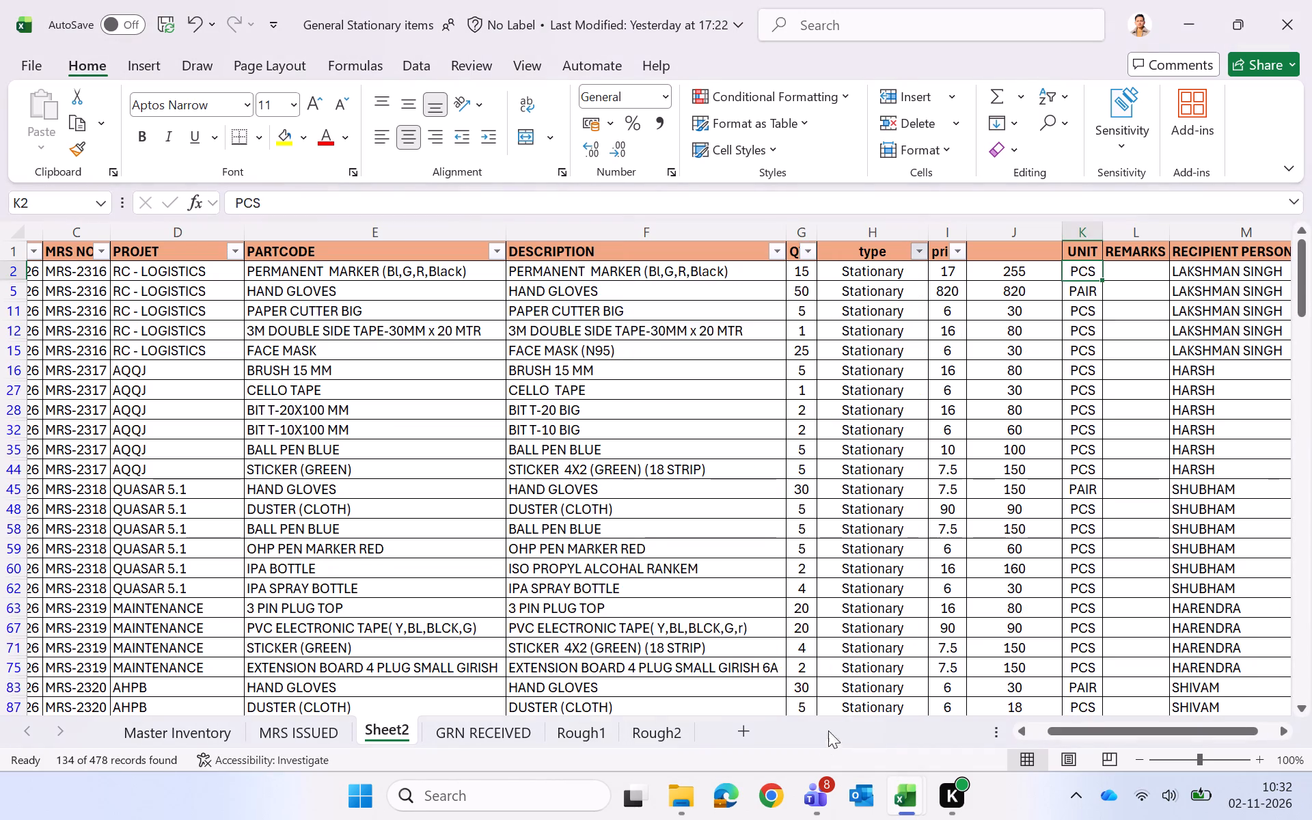
# Get the sum of column J for the Stationary records and compare it with Summary-1's Stationary issued value.
pyautogui.doubleClick(1028, 235)
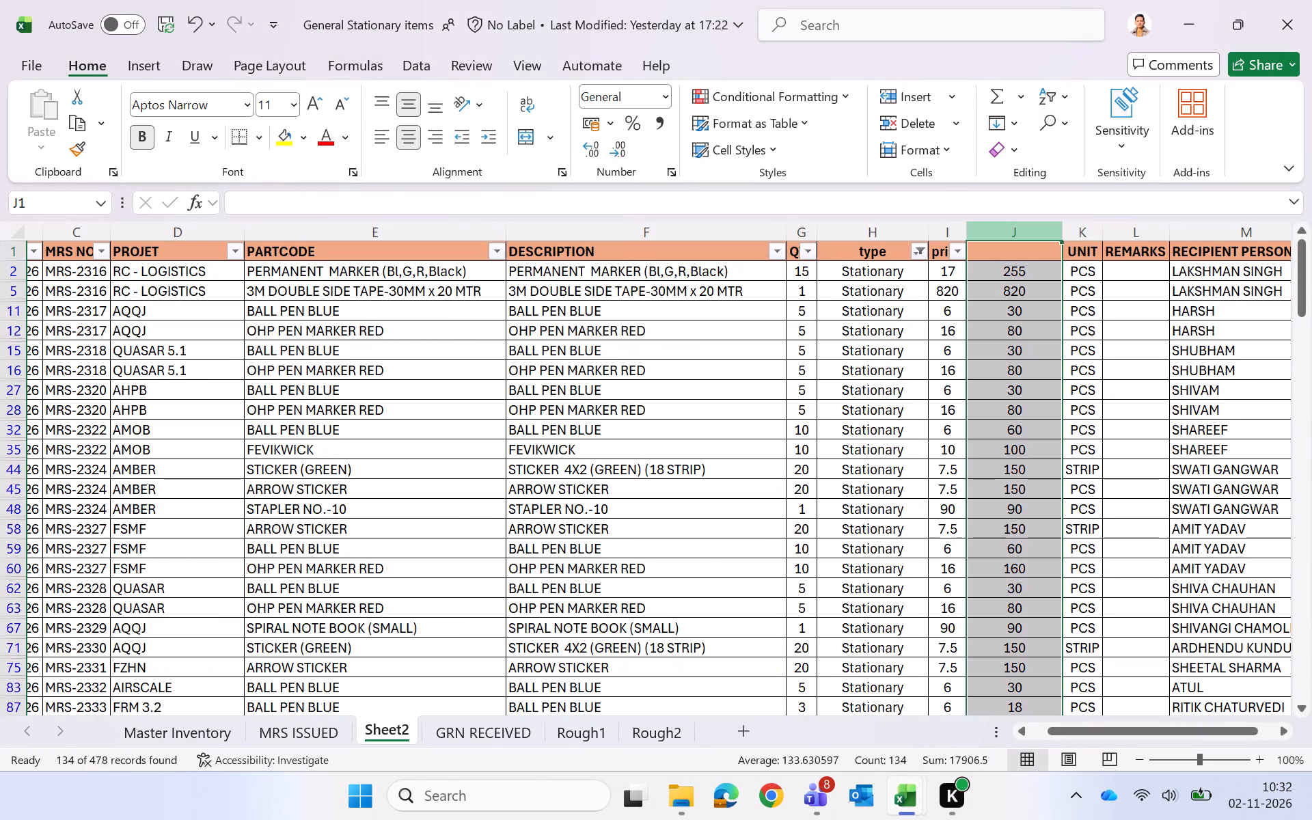
pyautogui.hotkey('alt', 'Tab')
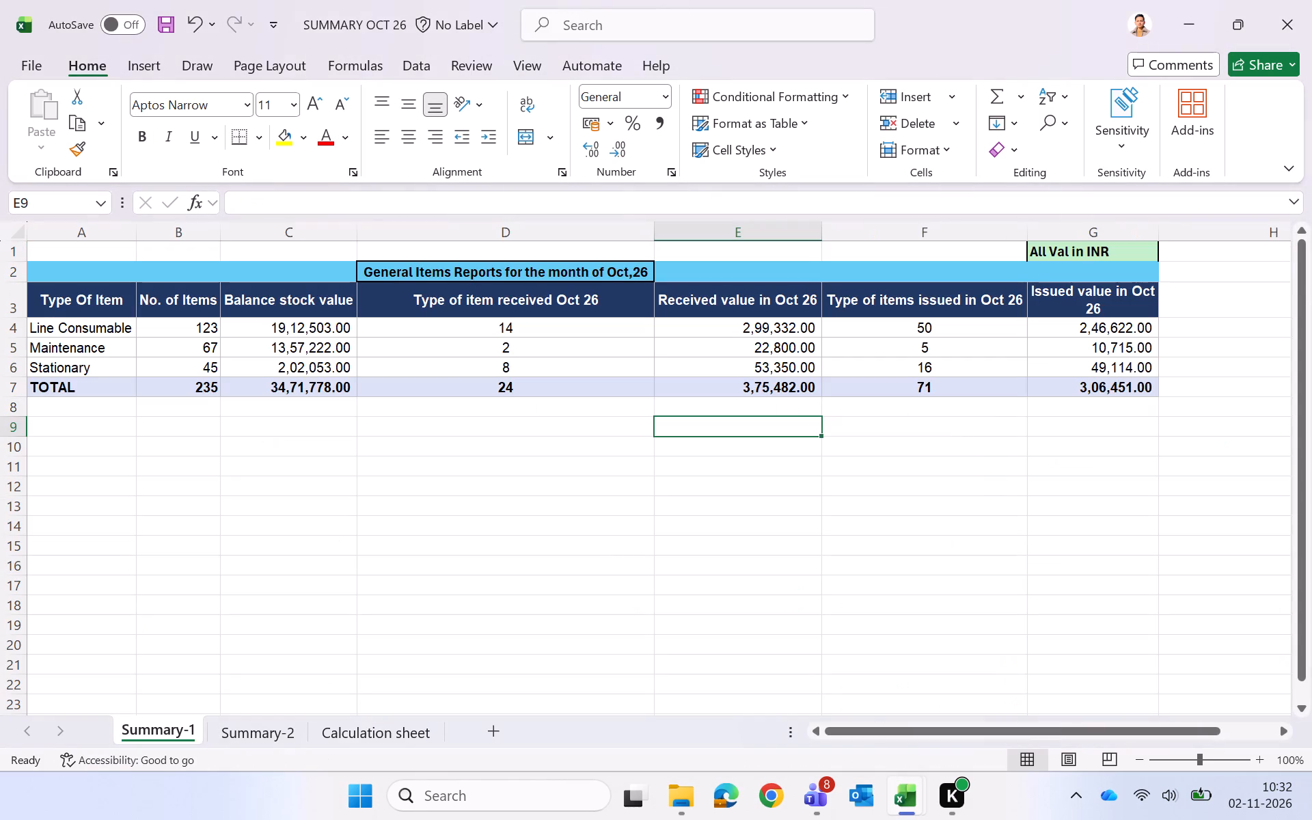
pyautogui.hotkey('alt', 'Tab')
# Examine the filtered Stationary records' quantities, prices and calculated amounts through to the last row.
pyautogui.scroll(-1, 1099, 591)
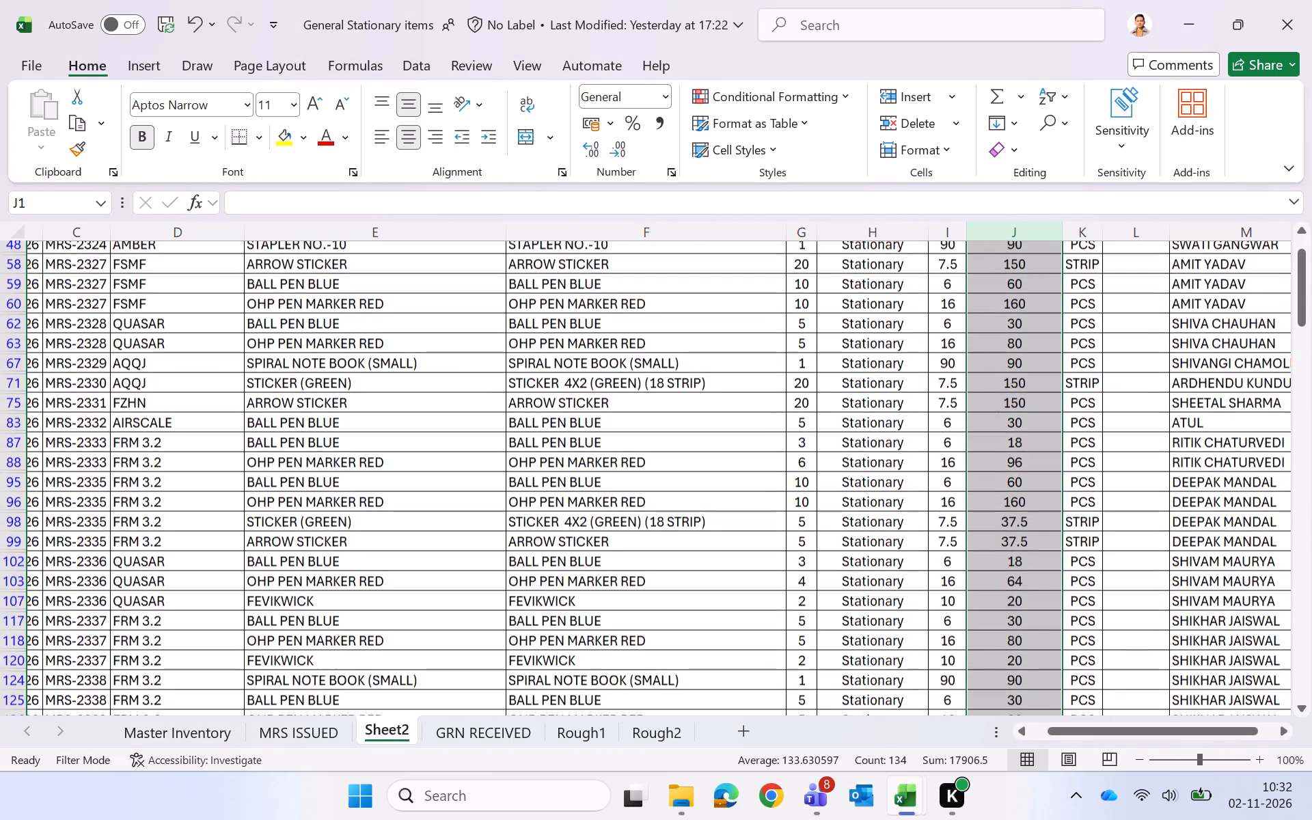
pyautogui.scroll(-4, 1099, 591)
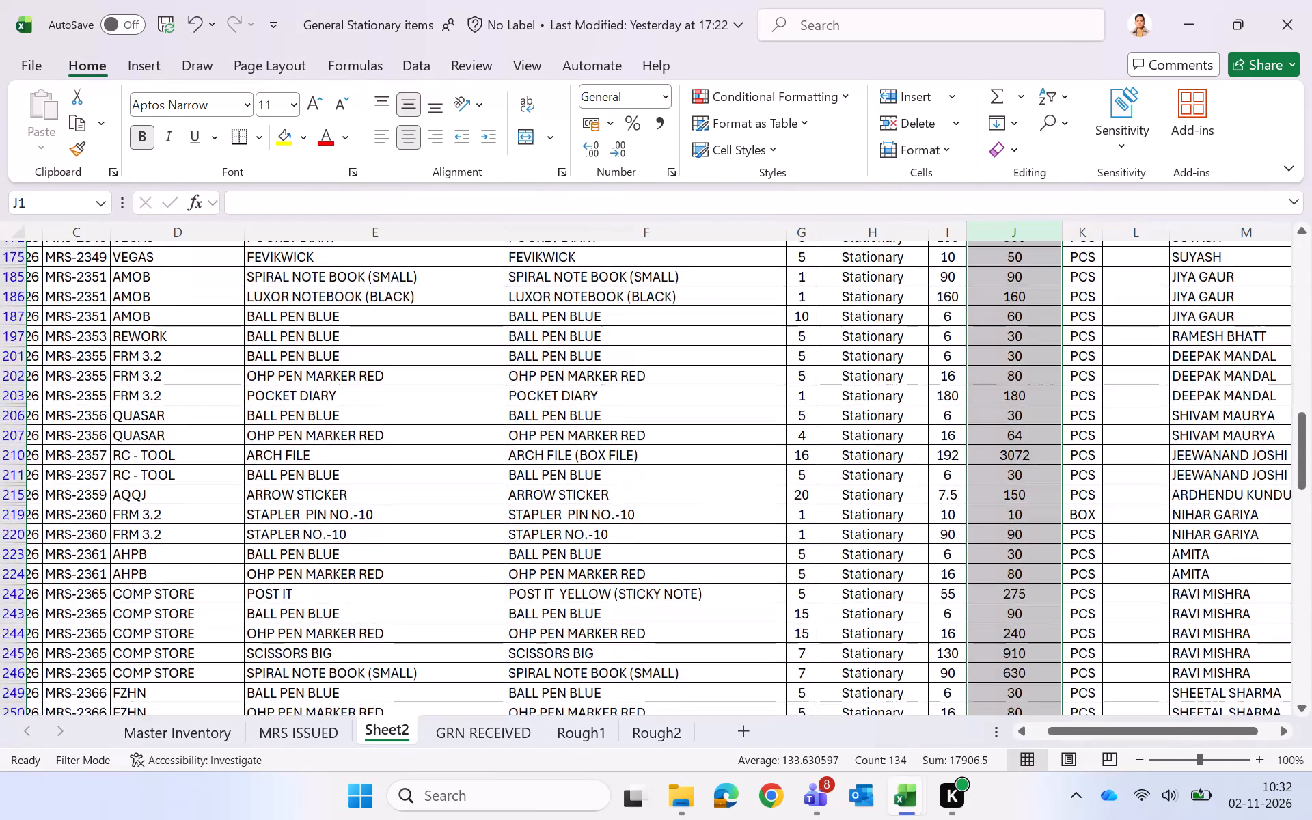
pyautogui.scroll(-6, 1099, 591)
pyautogui.scroll(3, 1099, 591)
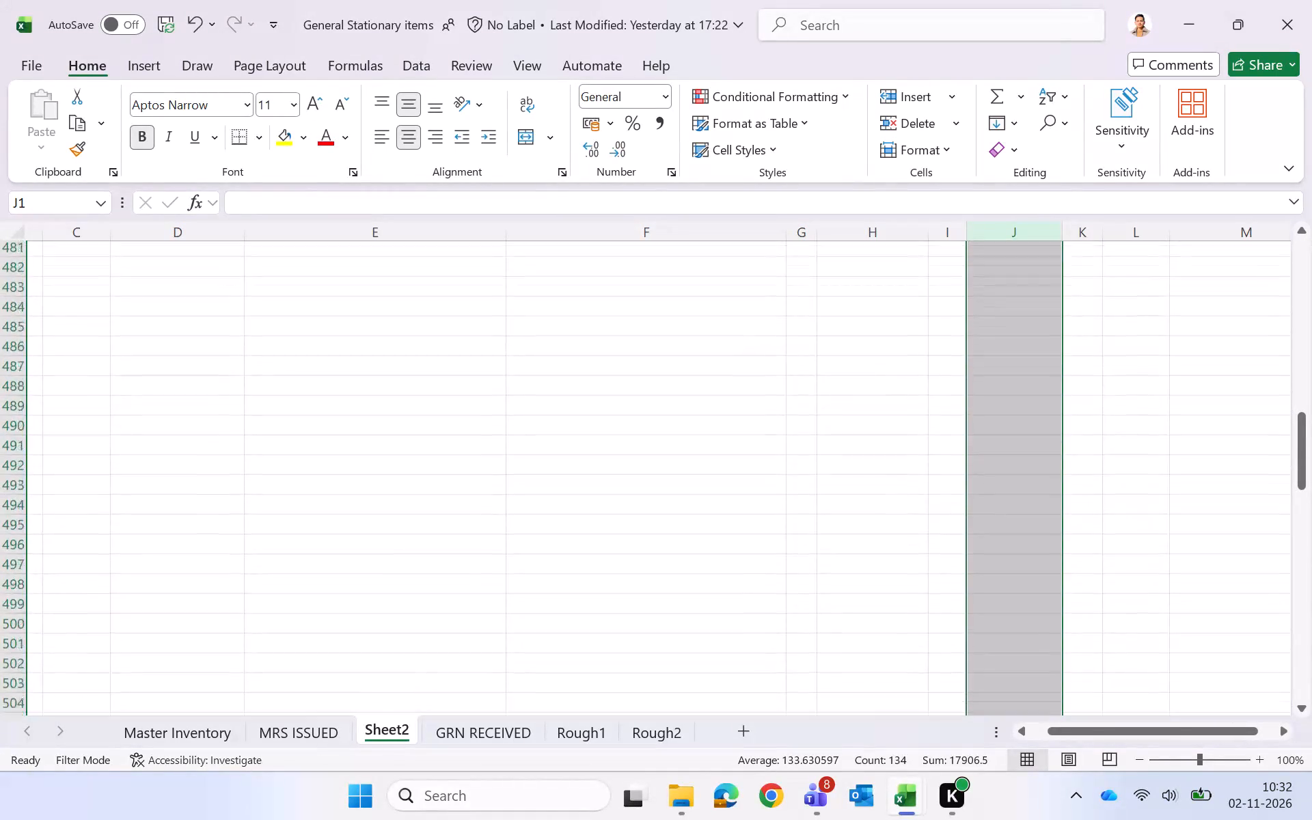
pyautogui.scroll(4, 1099, 591)
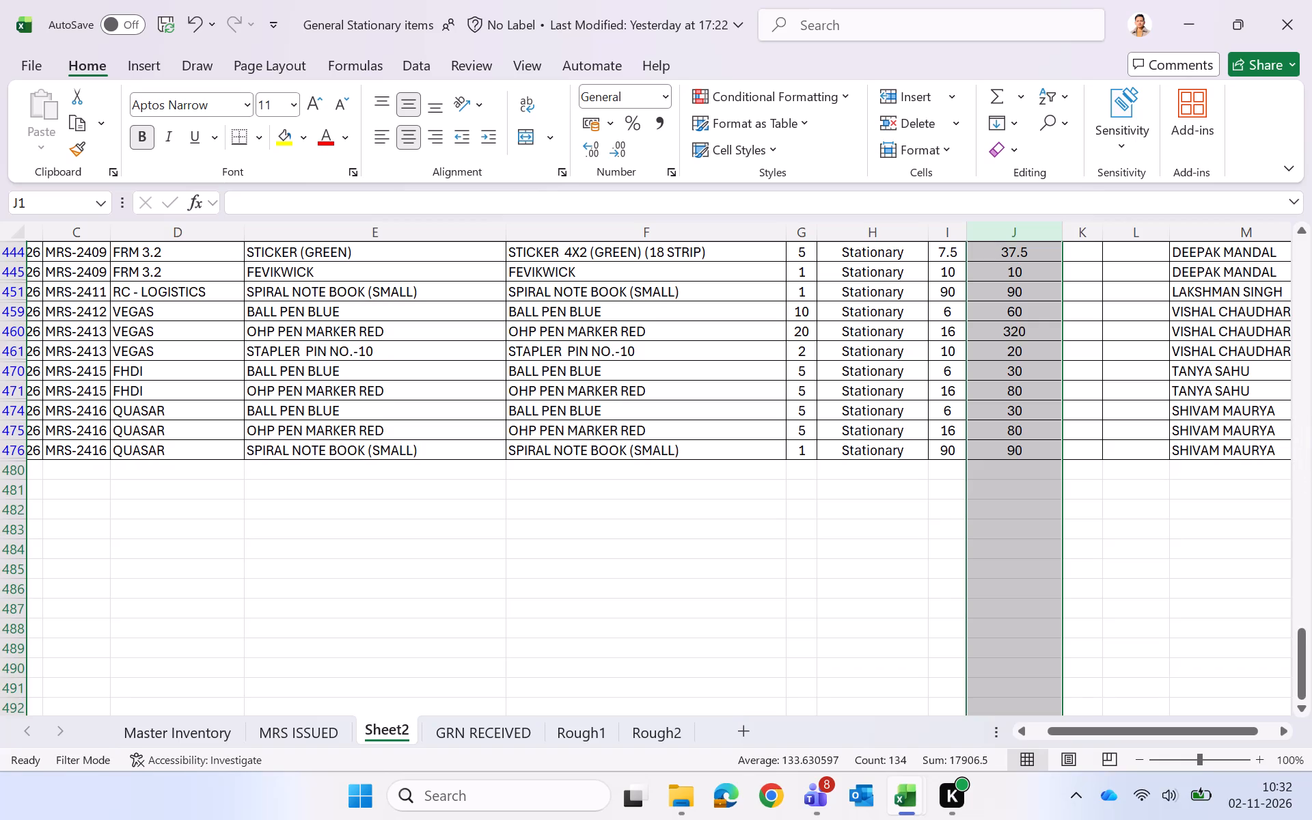
pyautogui.scroll(15, 1099, 591)
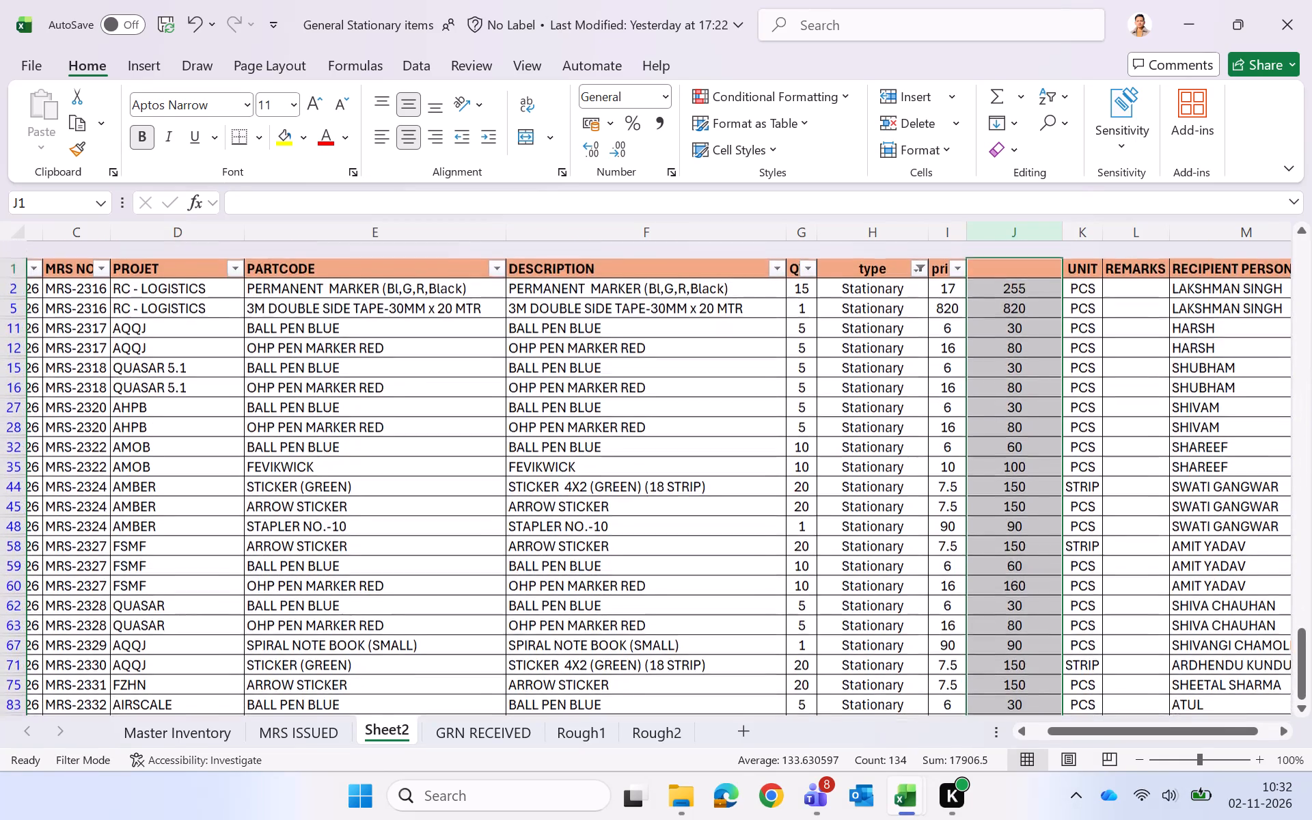
pyautogui.scroll(-8, 1099, 591)
pyautogui.scroll(2, 1099, 591)
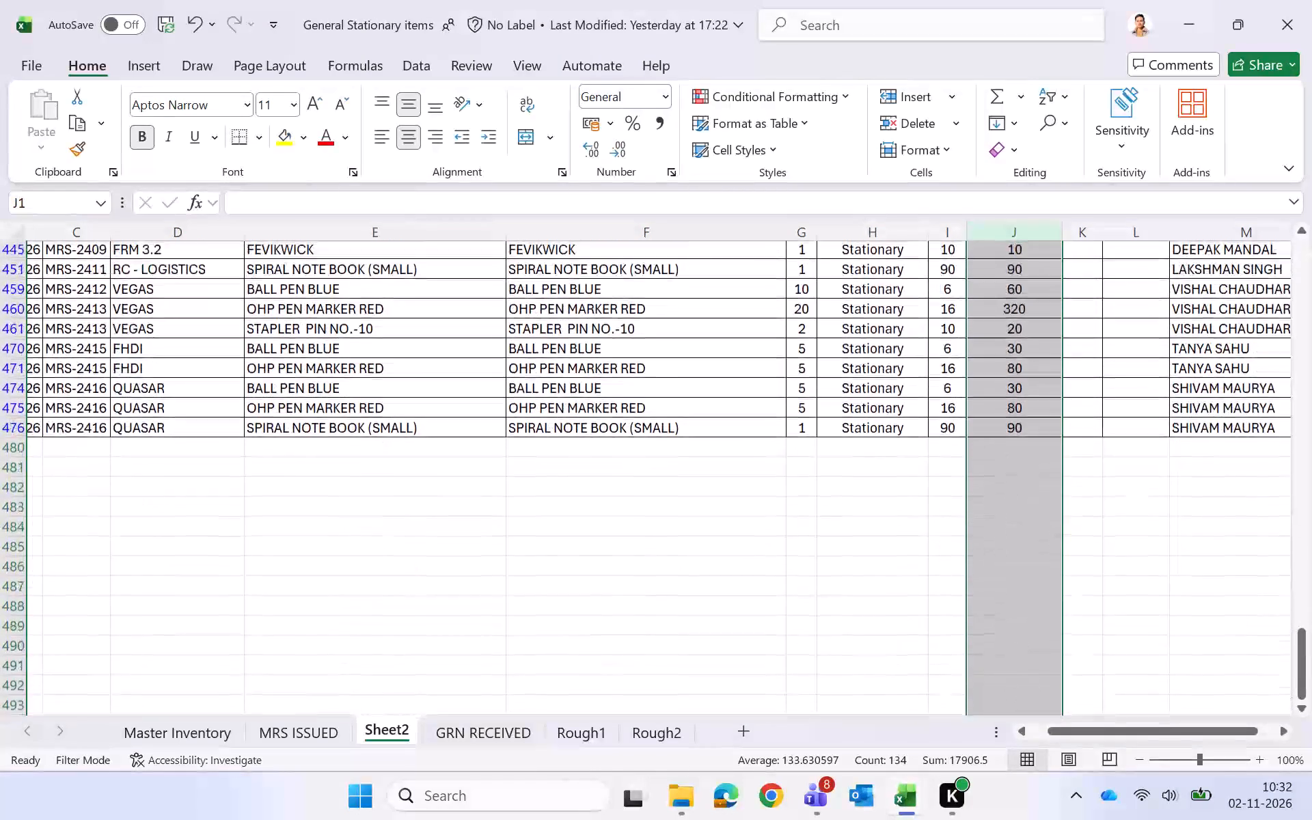
# Recheck the Stationary amounts in column J against the Stationary issued value on Summary-1 in SUMMARY OCT 26, and return to the issued records.
pyautogui.scroll(2, 1099, 591)
pyautogui.scroll(-1, 1099, 591)
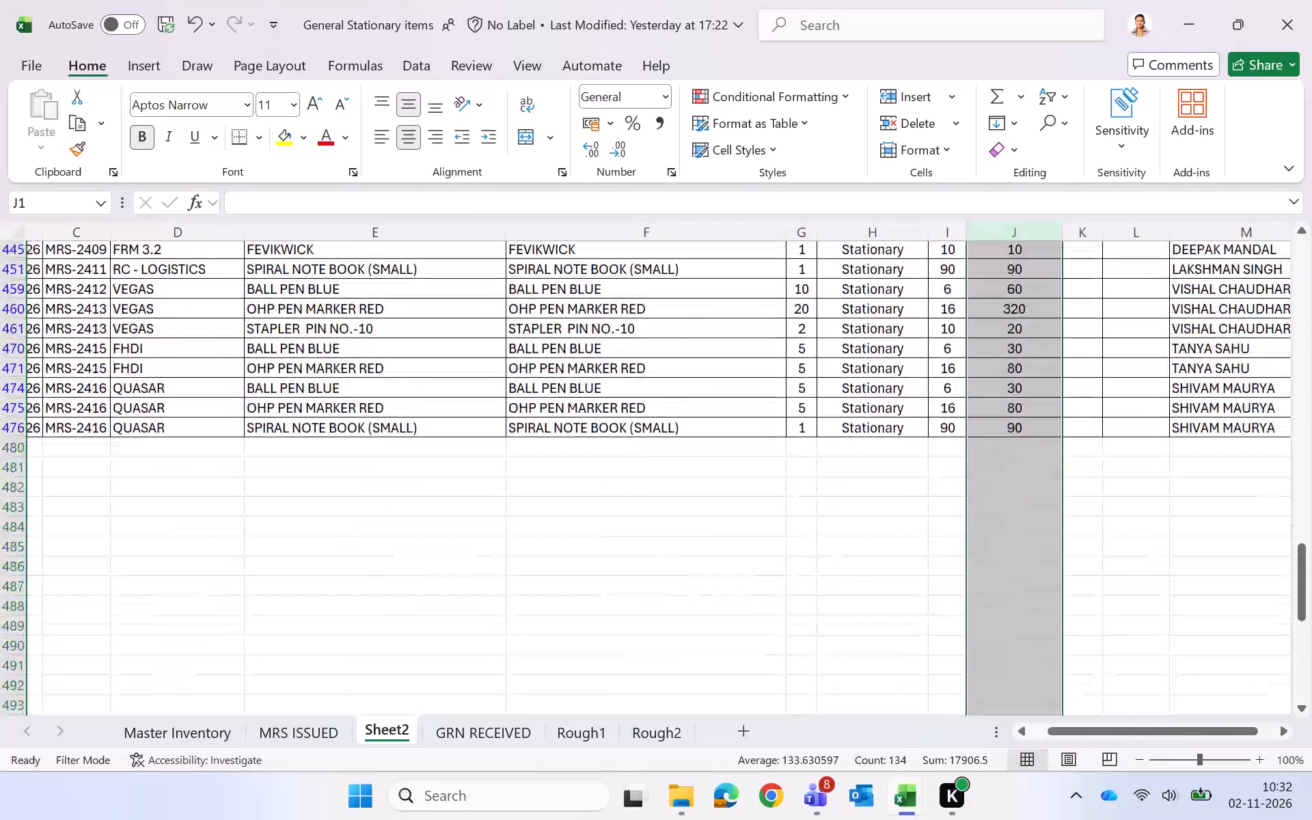
pyautogui.scroll(14, 1099, 591)
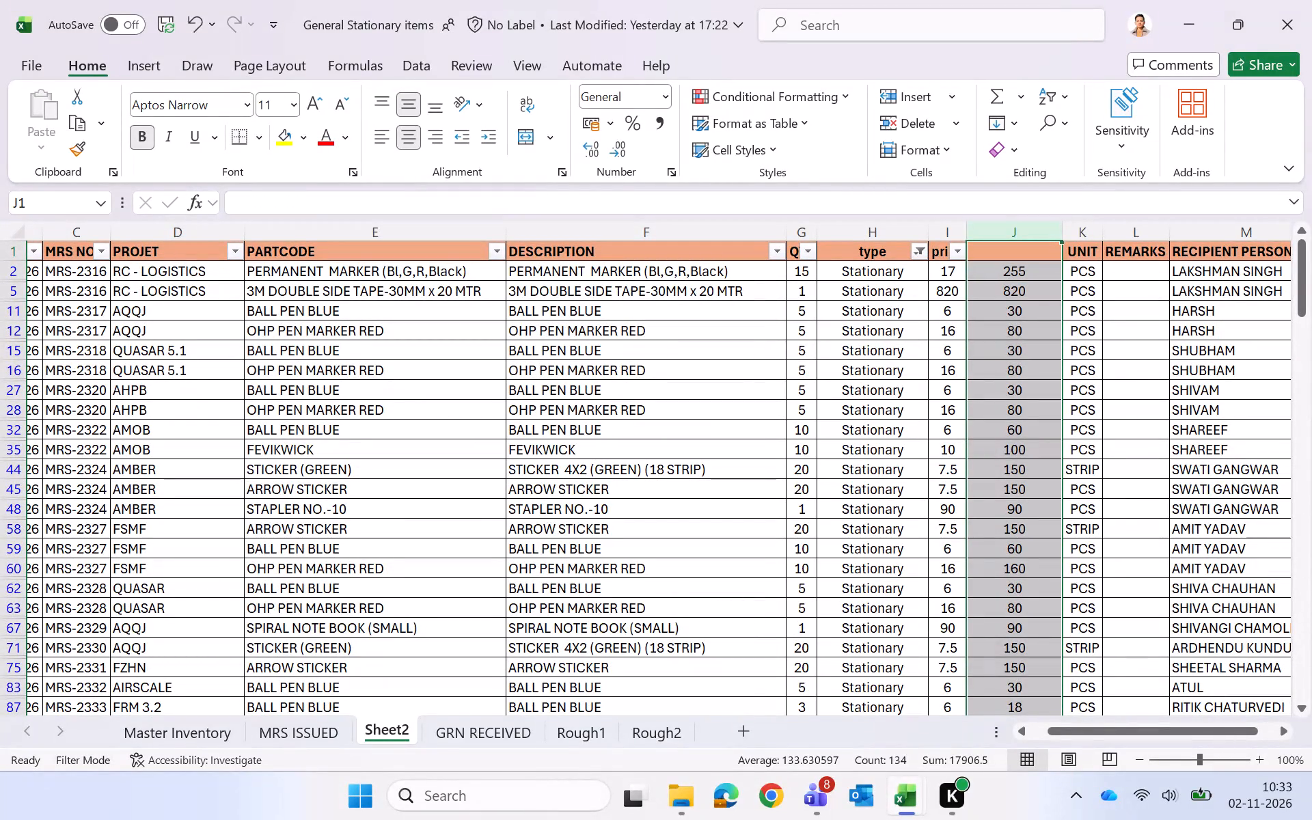
pyautogui.click(1013, 511)
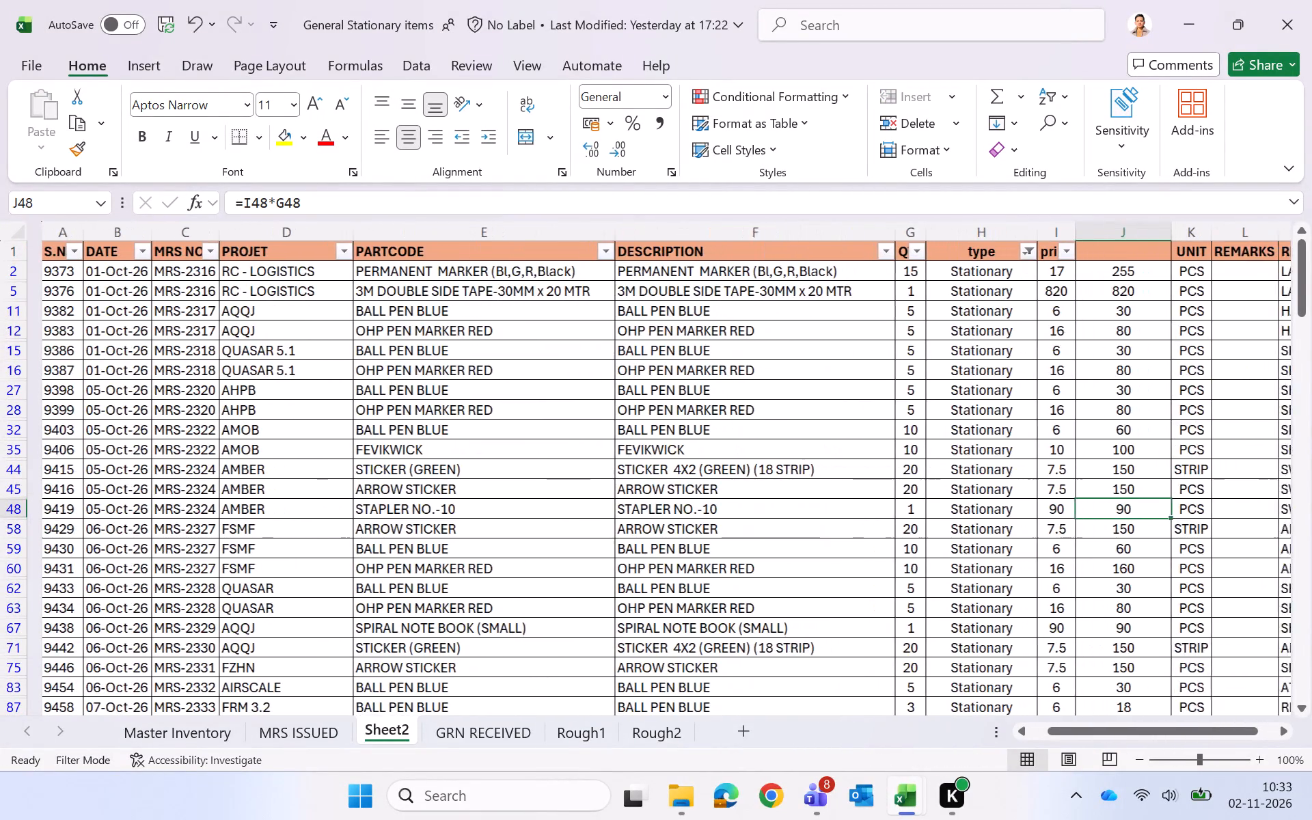
pyautogui.hotkey('alt', 'Tab')
pyautogui.click(1013, 511)
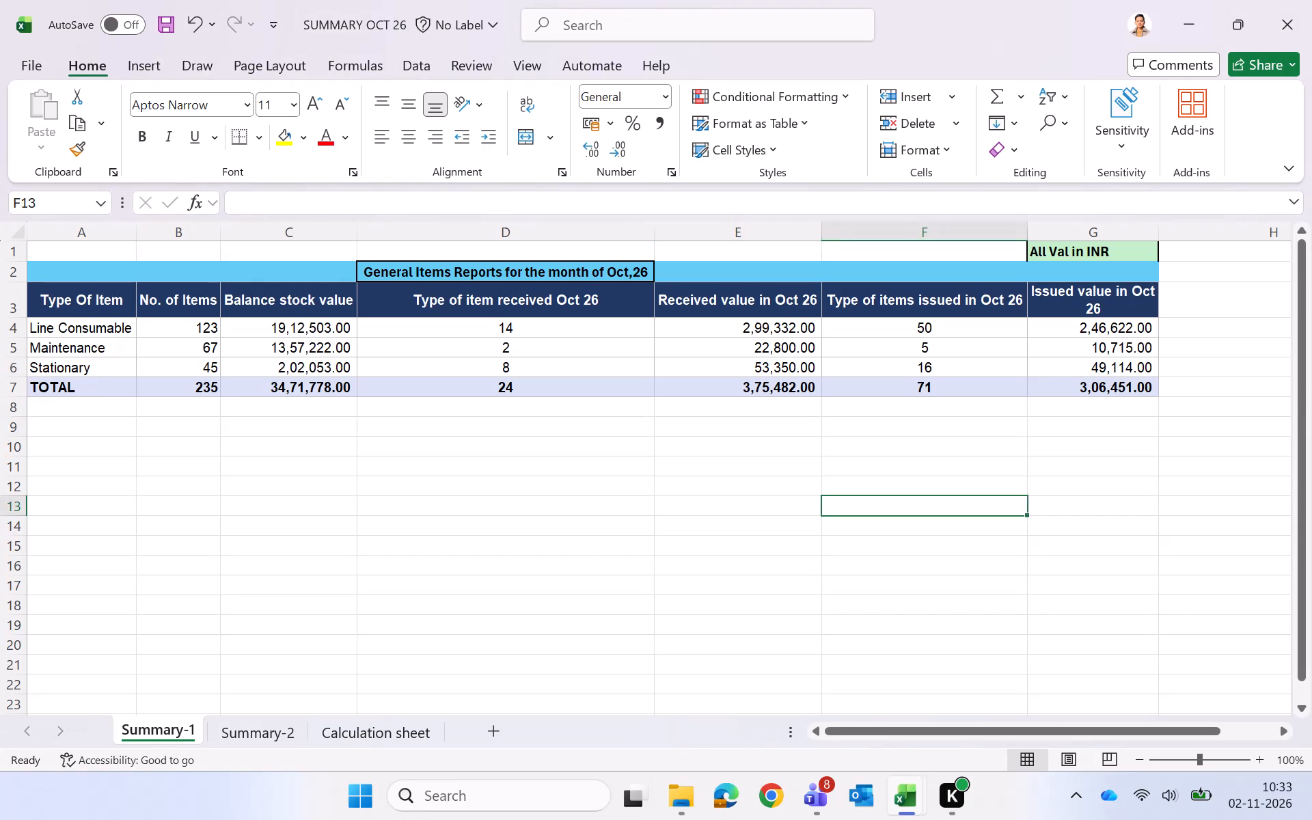
pyautogui.click(1126, 374)
pyautogui.doubleClick(1132, 531)
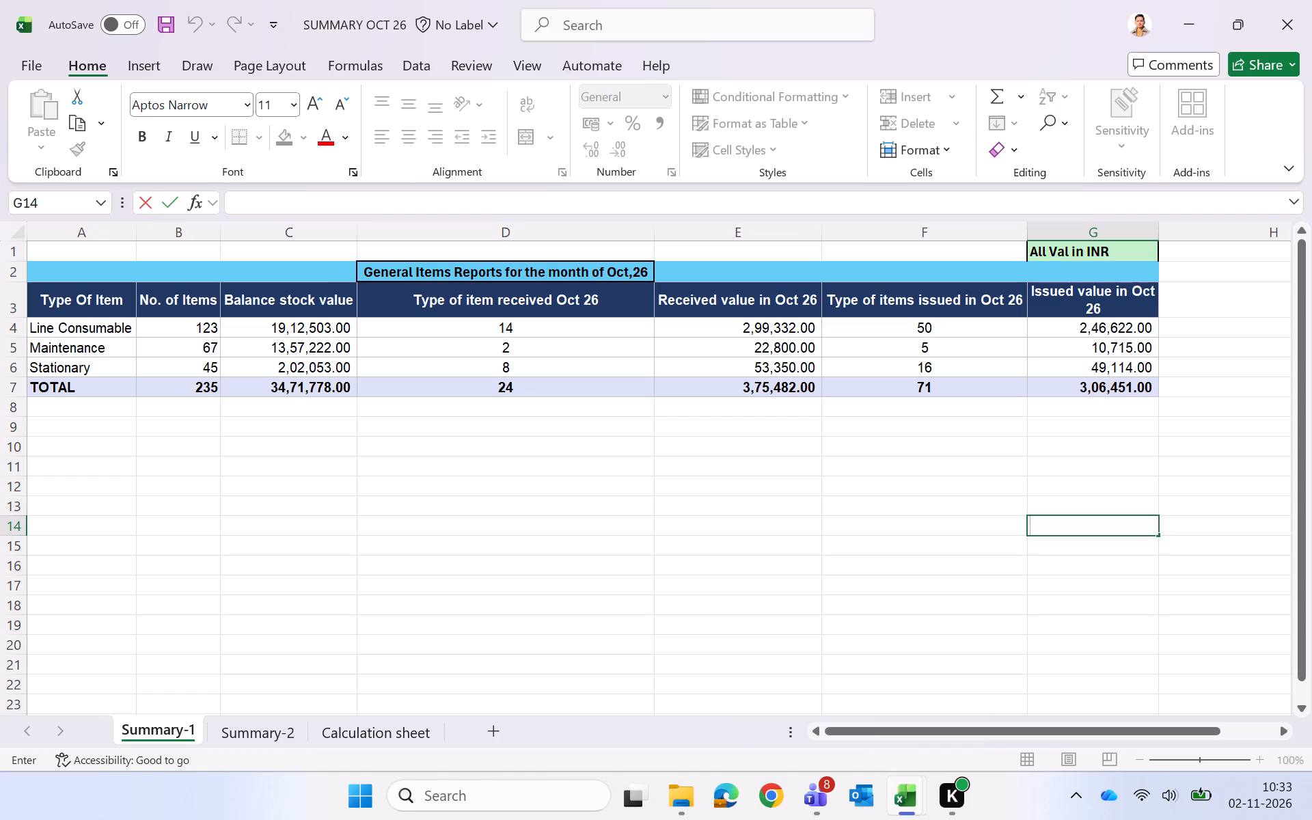
pyautogui.scroll(1, 1111, 459)
pyautogui.hotkey('alt', 'Tab')
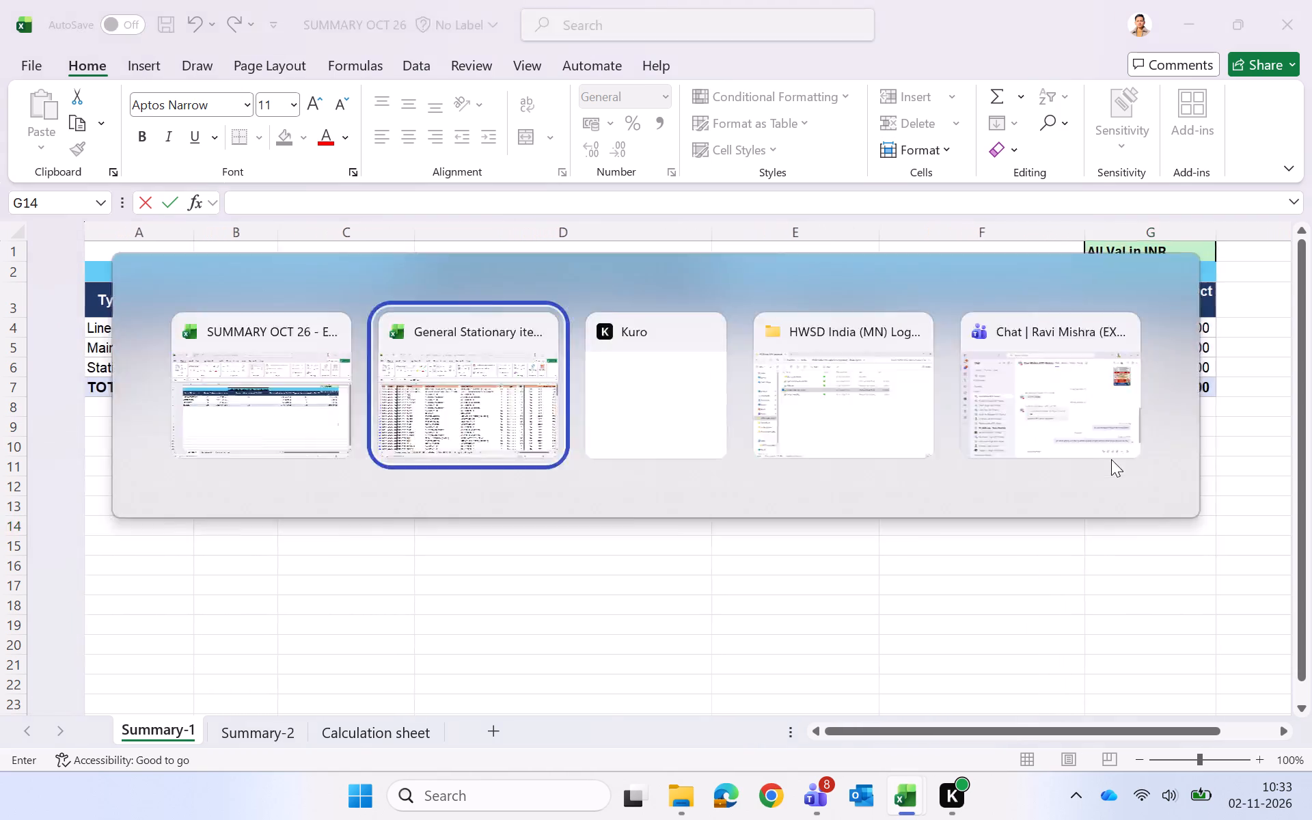
pyautogui.hotkey('alt', 'Tab')
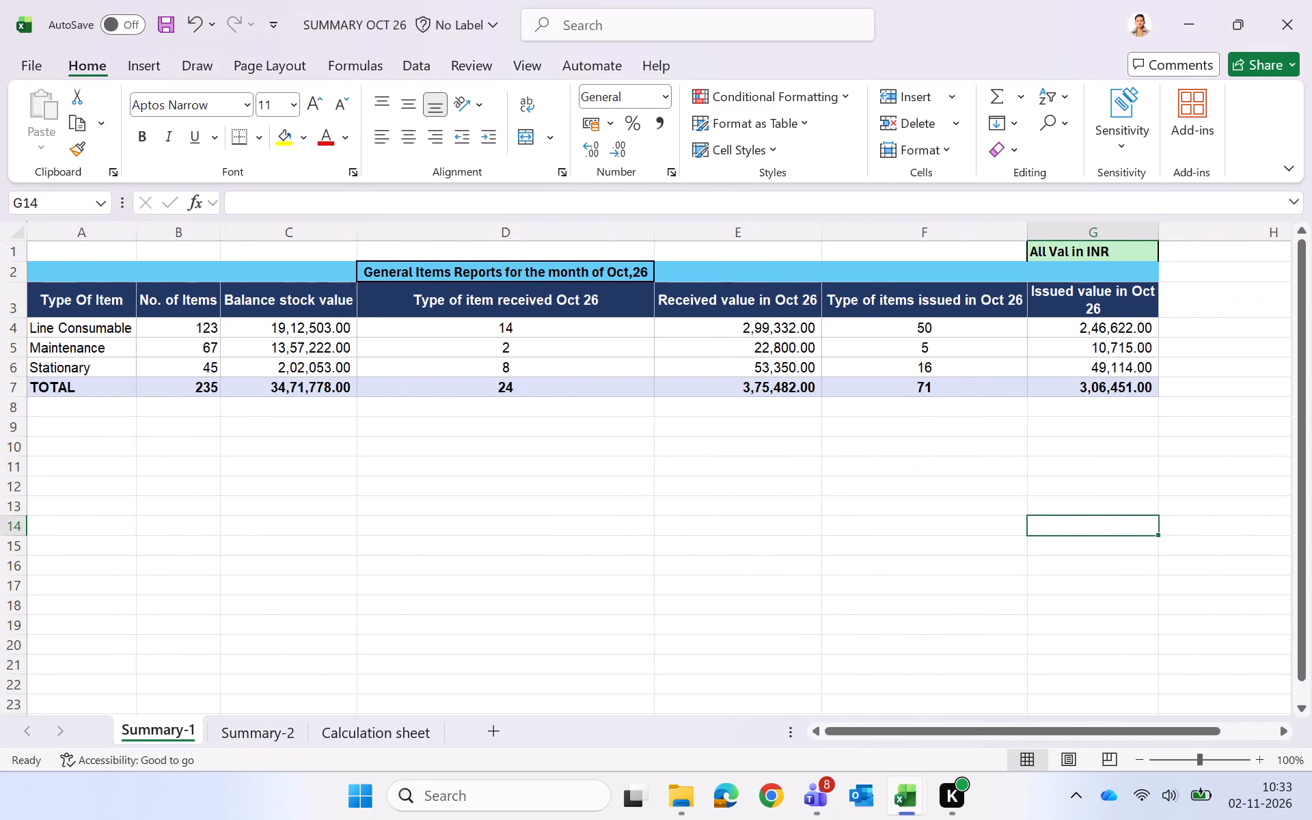
pyautogui.hotkey('alt', 'Tab')
# Review the filtered Stationary records on Sheet2 again and get the sum of their column J amounts.
pyautogui.hscroll(-3, 1111, 459)
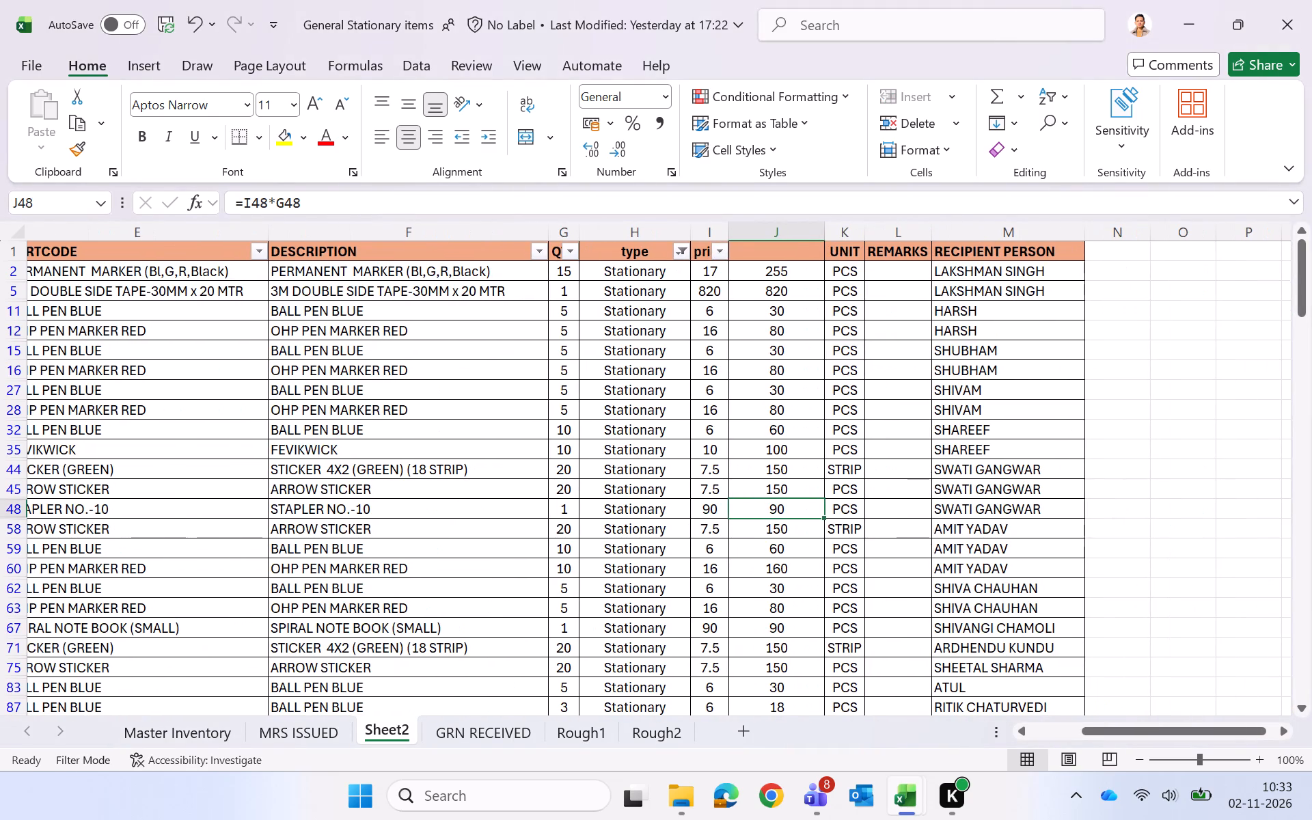
pyautogui.hscroll(1, 1111, 459)
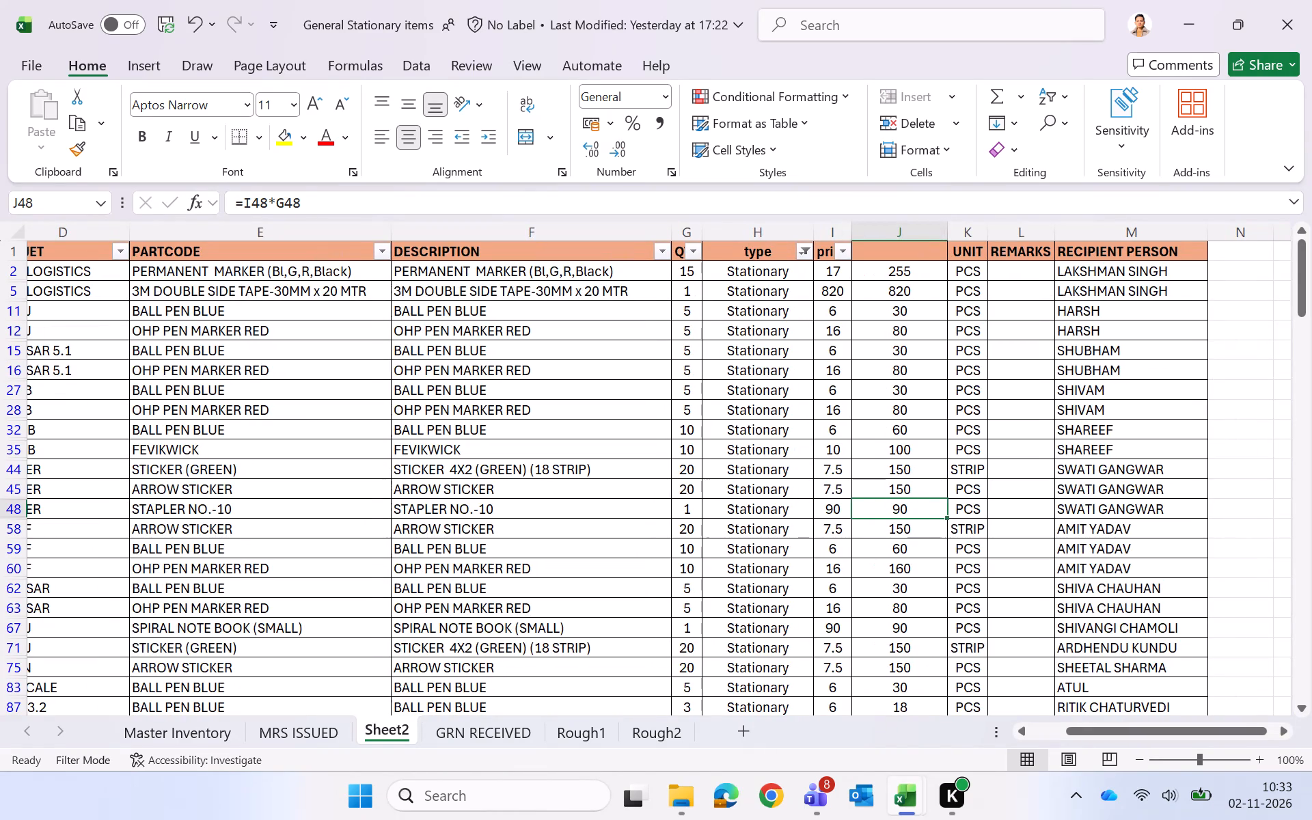
pyautogui.scroll(-2, 1111, 459)
pyautogui.scroll(1, 1111, 459)
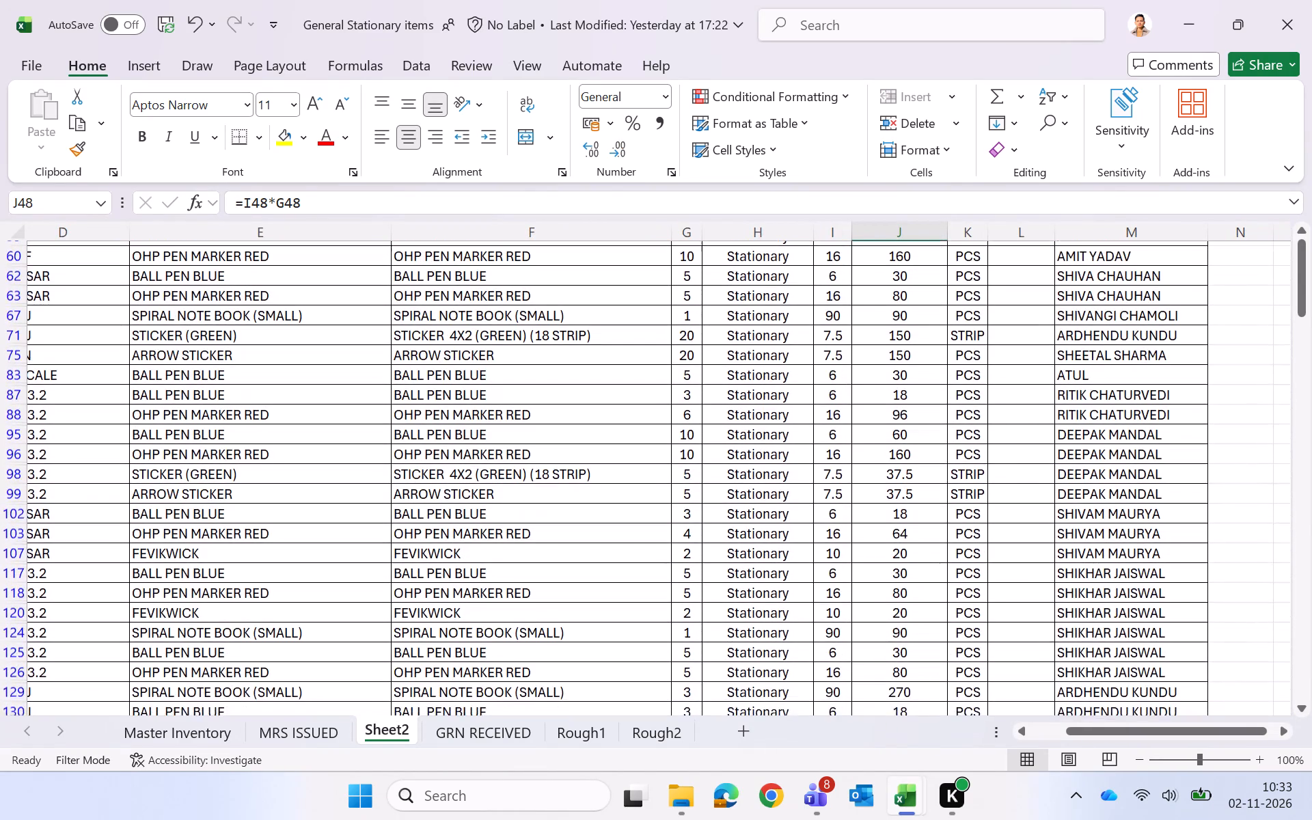
pyautogui.scroll(1, 1111, 459)
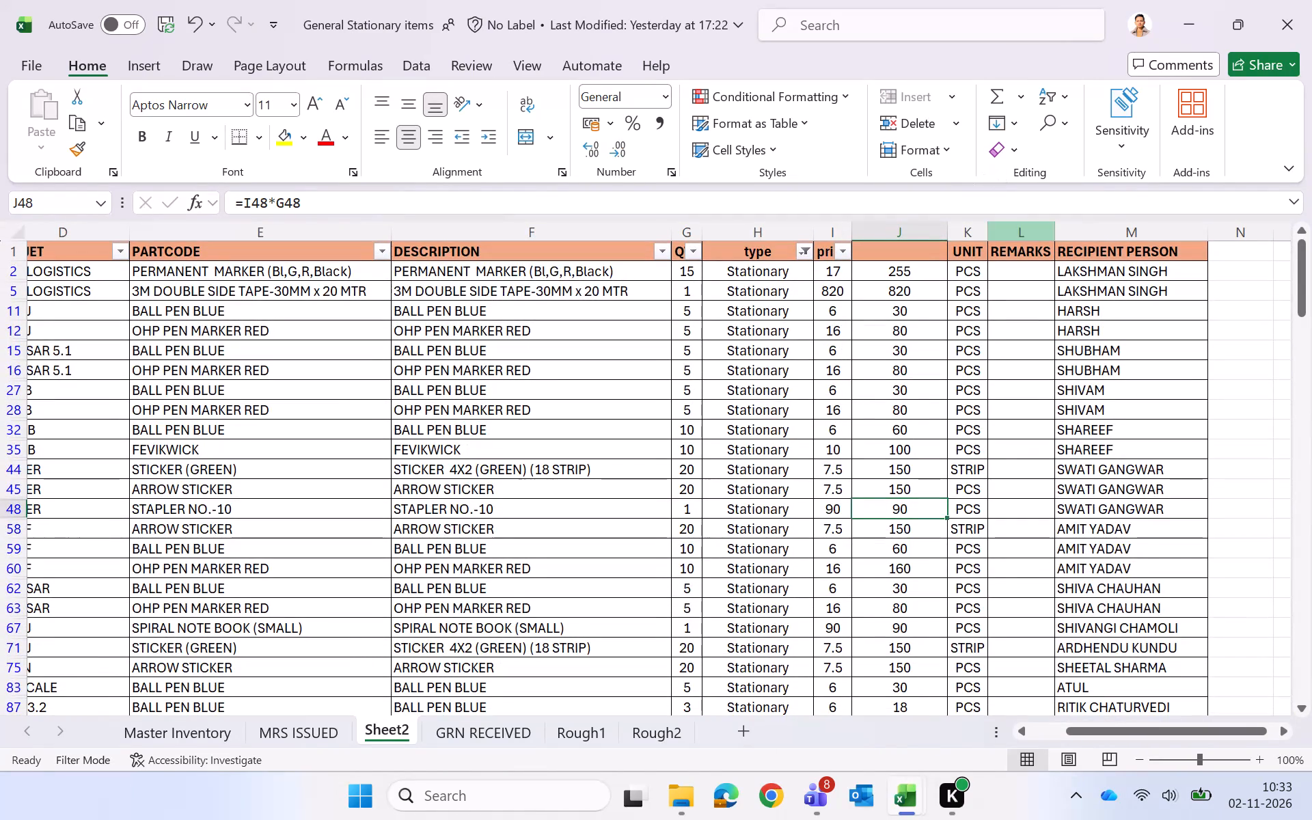
pyautogui.click(914, 230)
pyautogui.scroll(-4, 1021, 519)
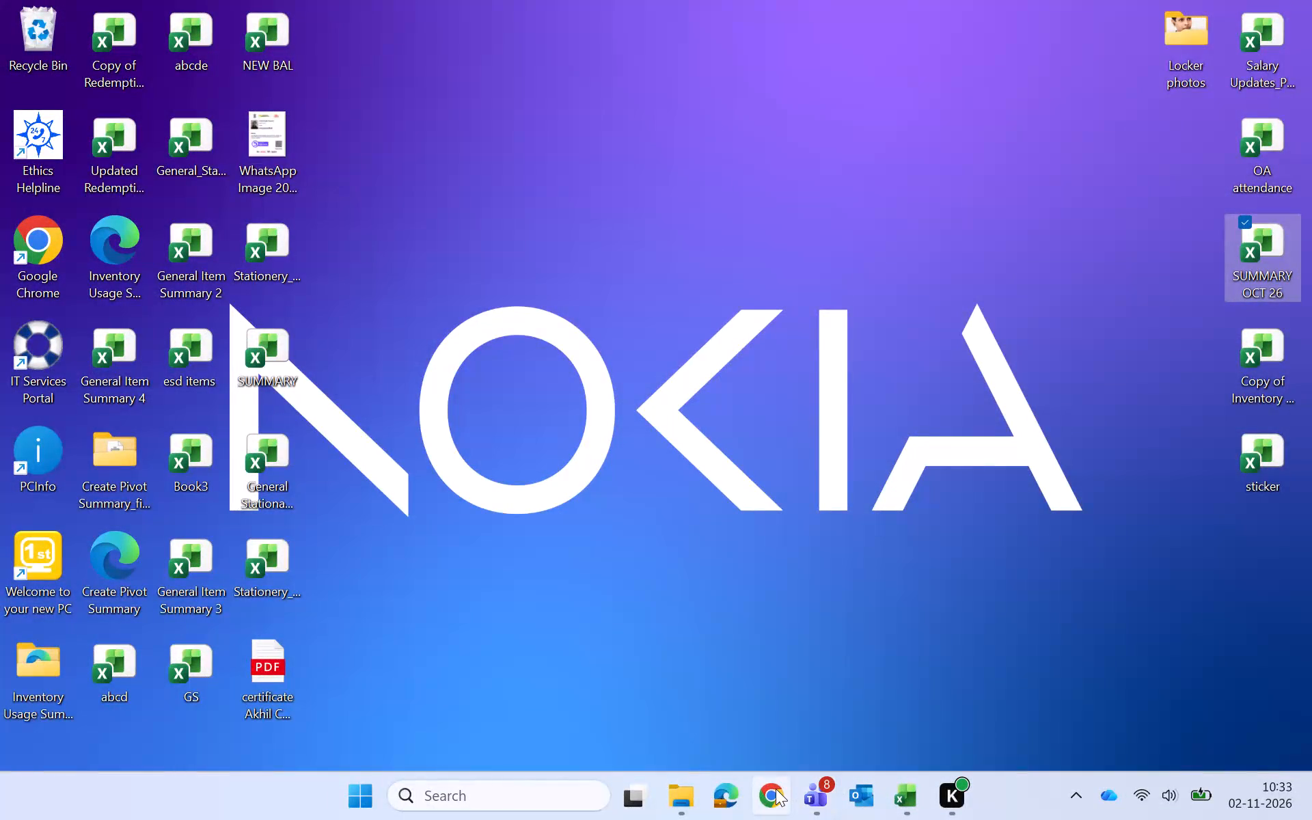
# Switch to the desktop and open Google Chrome.
pyautogui.click(776, 789)
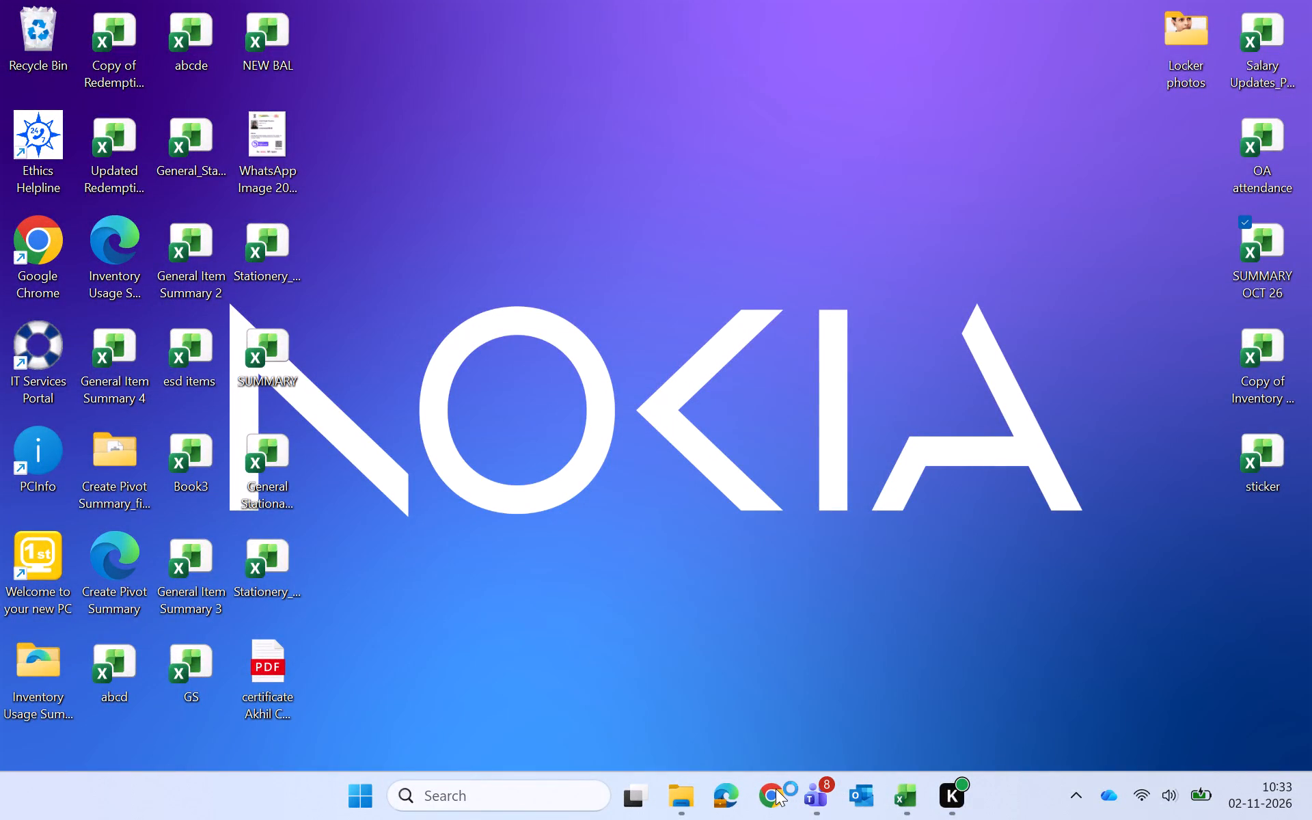
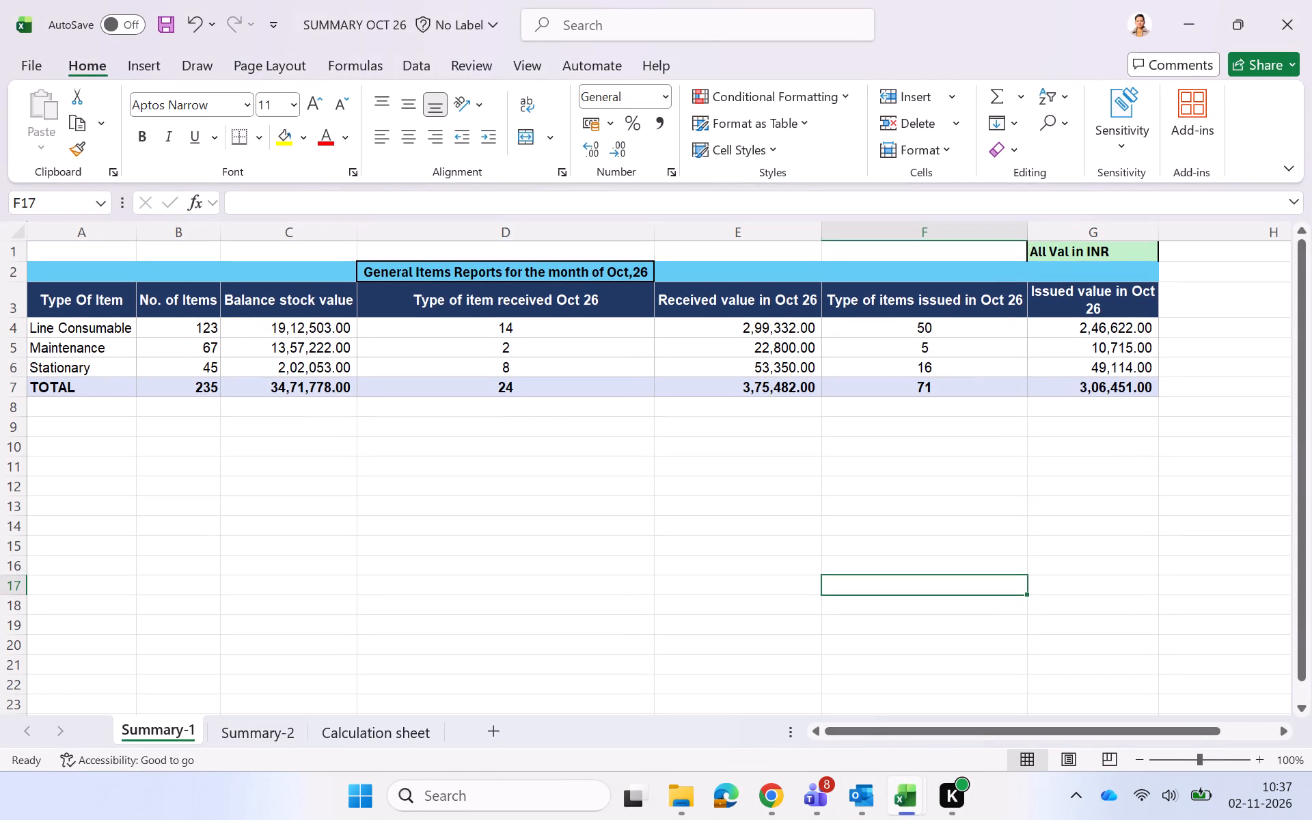
# Switch to the General Stationary items workbook, return to the first filtered Stationary records on Sheet2, and deselect column J.
pyautogui.hotkey('alt', 'Tab')
pyautogui.hotkey('alt', 'Tab')
pyautogui.hotkey('alt', 'Tab')
pyautogui.hotkey('alt', 'Tab')
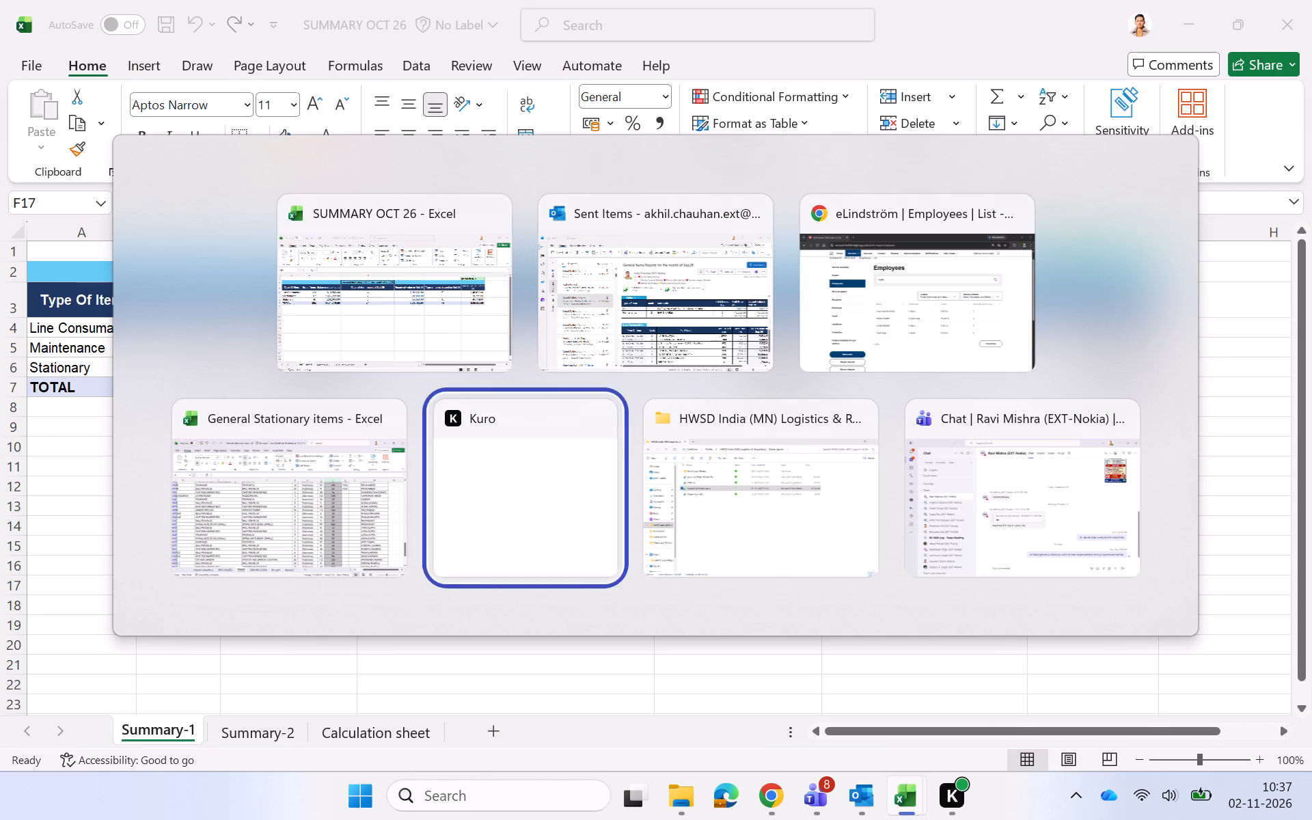
pyautogui.hotkey('alt', 'Tab')
pyautogui.hotkey('alt', 'Tab')
pyautogui.hotkey('alt', 'Tab')
pyautogui.hotkey('alt', 'Tab')
pyautogui.hotkey('alt', 'Tab')
pyautogui.hotkey('alt', 'Tab')
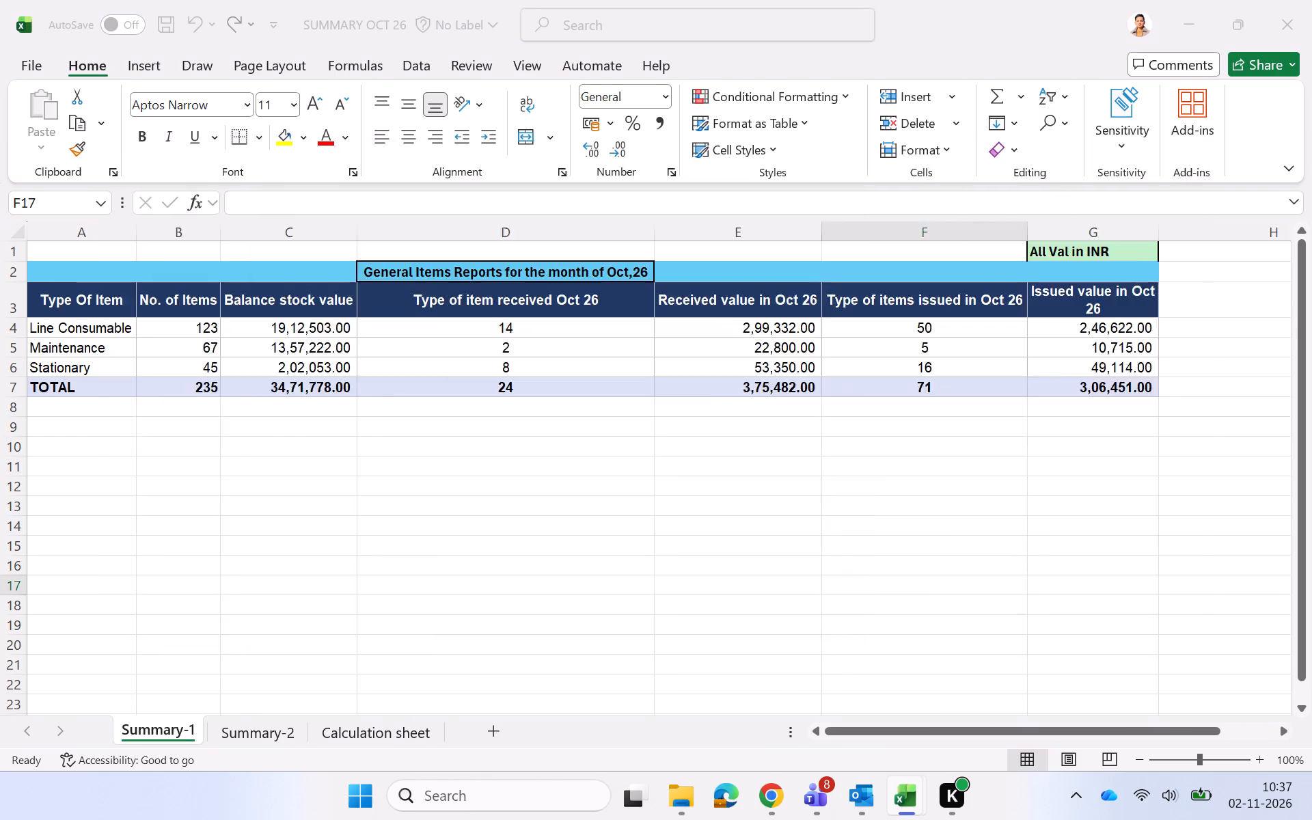
pyautogui.scroll(9, 1106, 580)
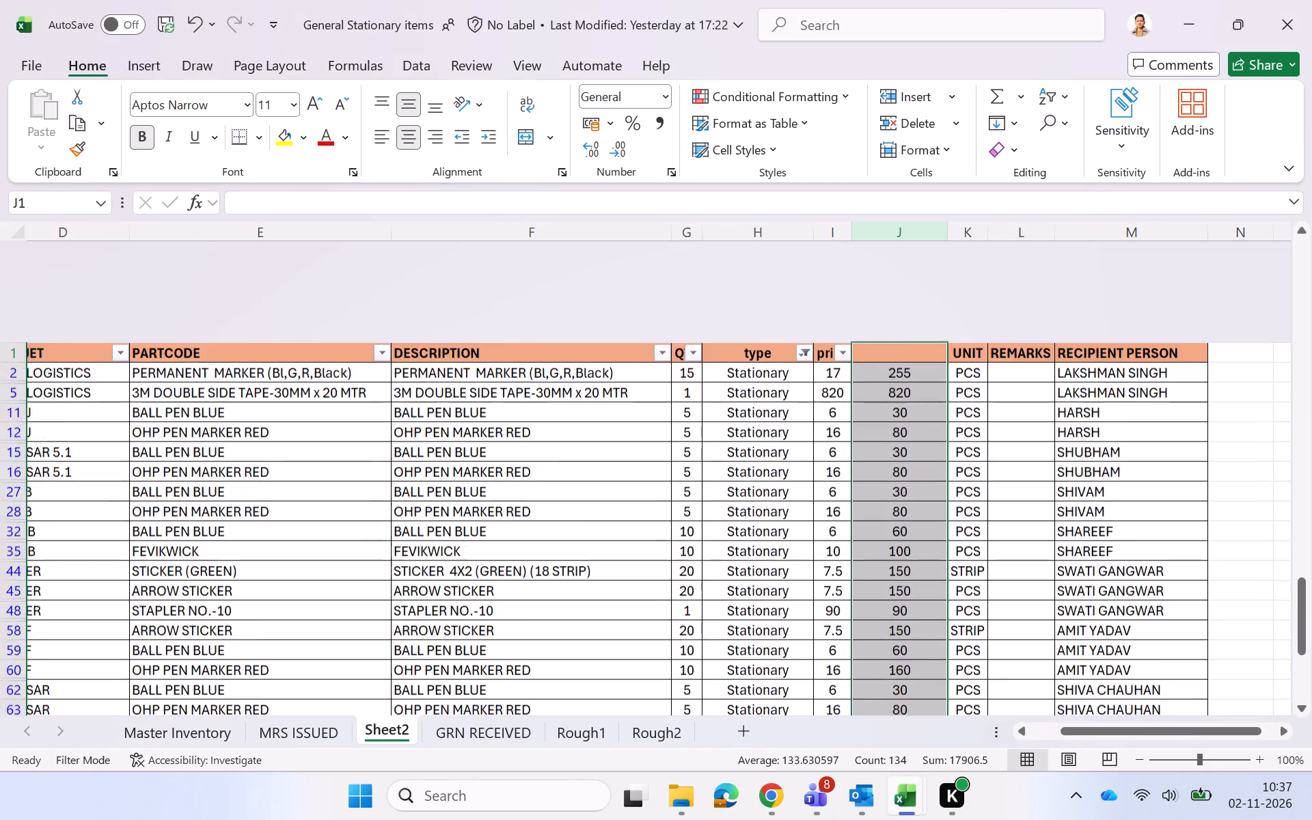
pyautogui.scroll(6, 1106, 580)
pyautogui.click(1252, 352)
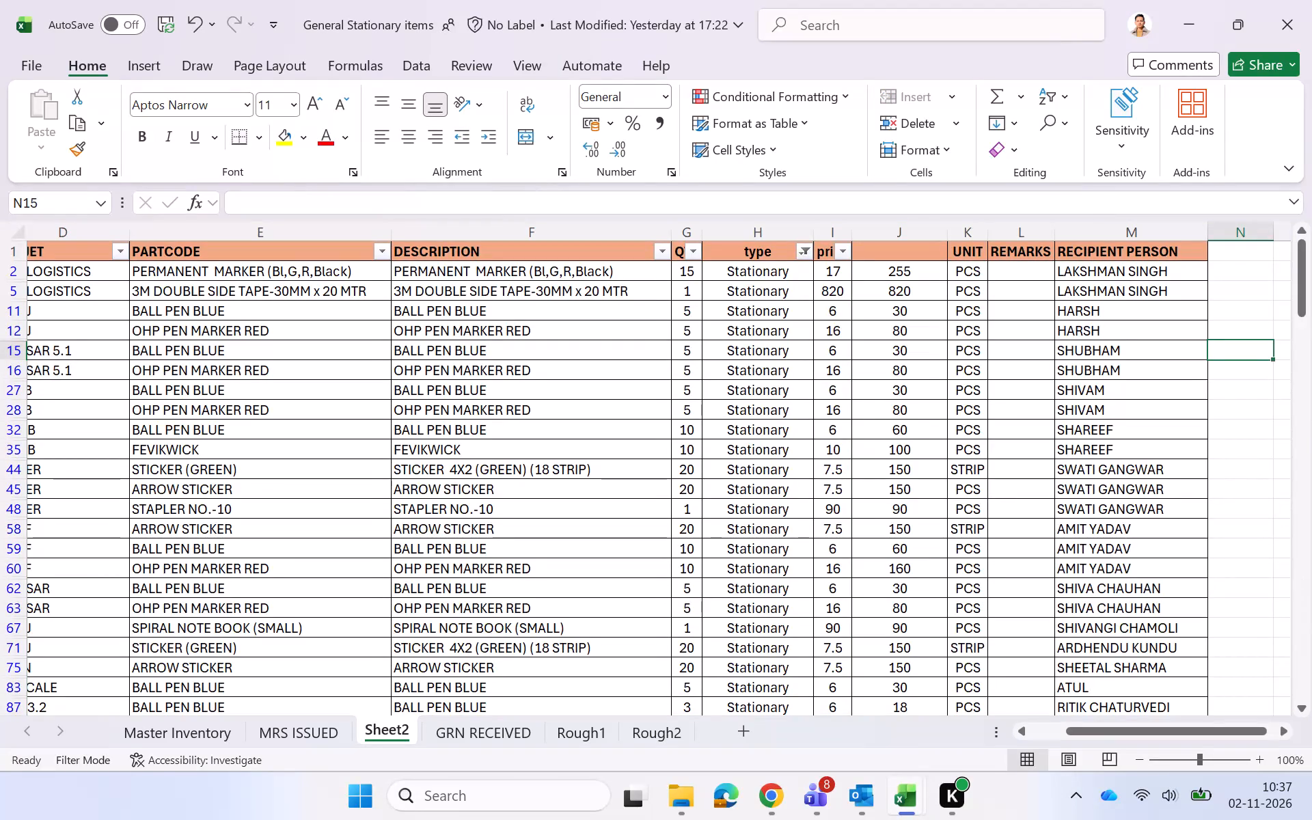
# Review Sheet2's filtered Stationary records, get the sum of column J, and compare it with the Stationary issued value on Summary-1 in SUMMARY OCT 26.
pyautogui.scroll(-1, 1117, 412)
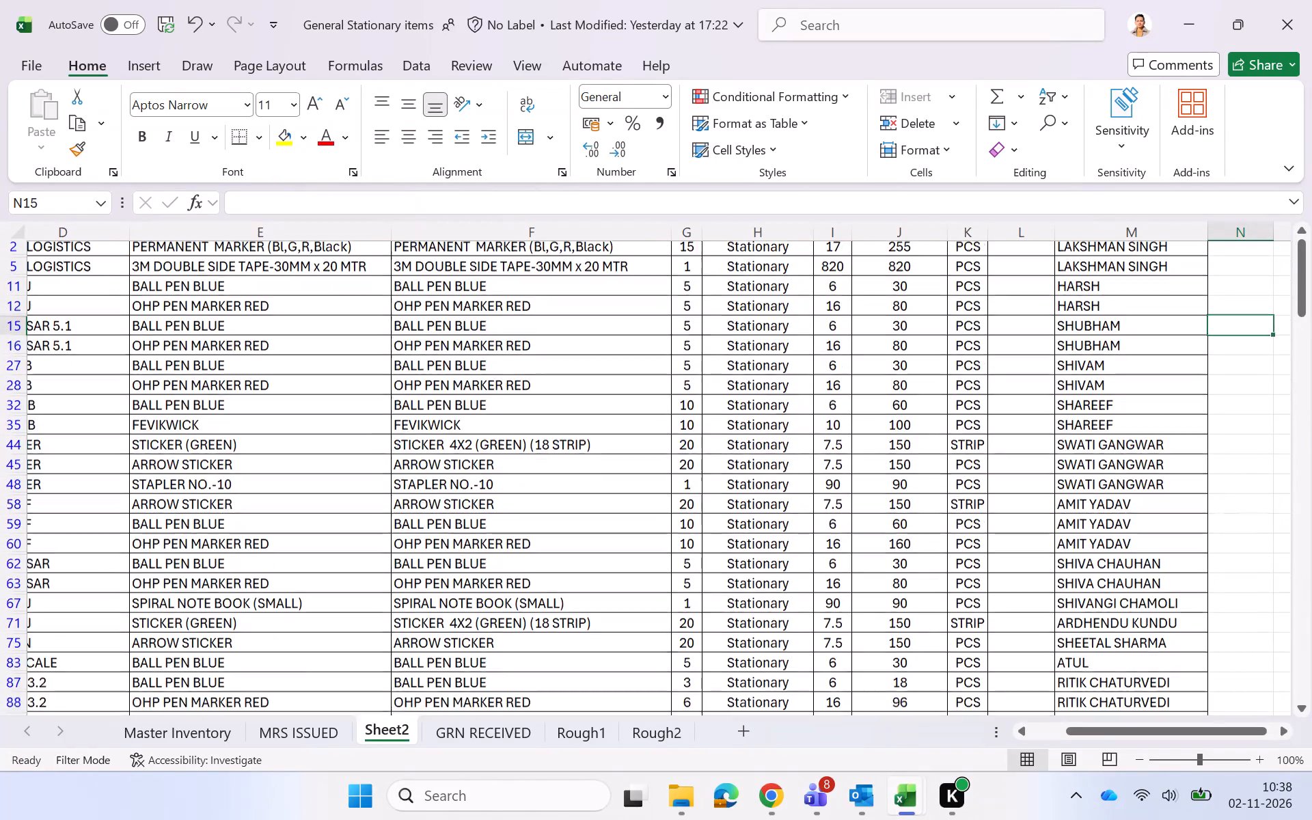
pyautogui.scroll(-10, 1117, 412)
pyautogui.scroll(3, 1117, 412)
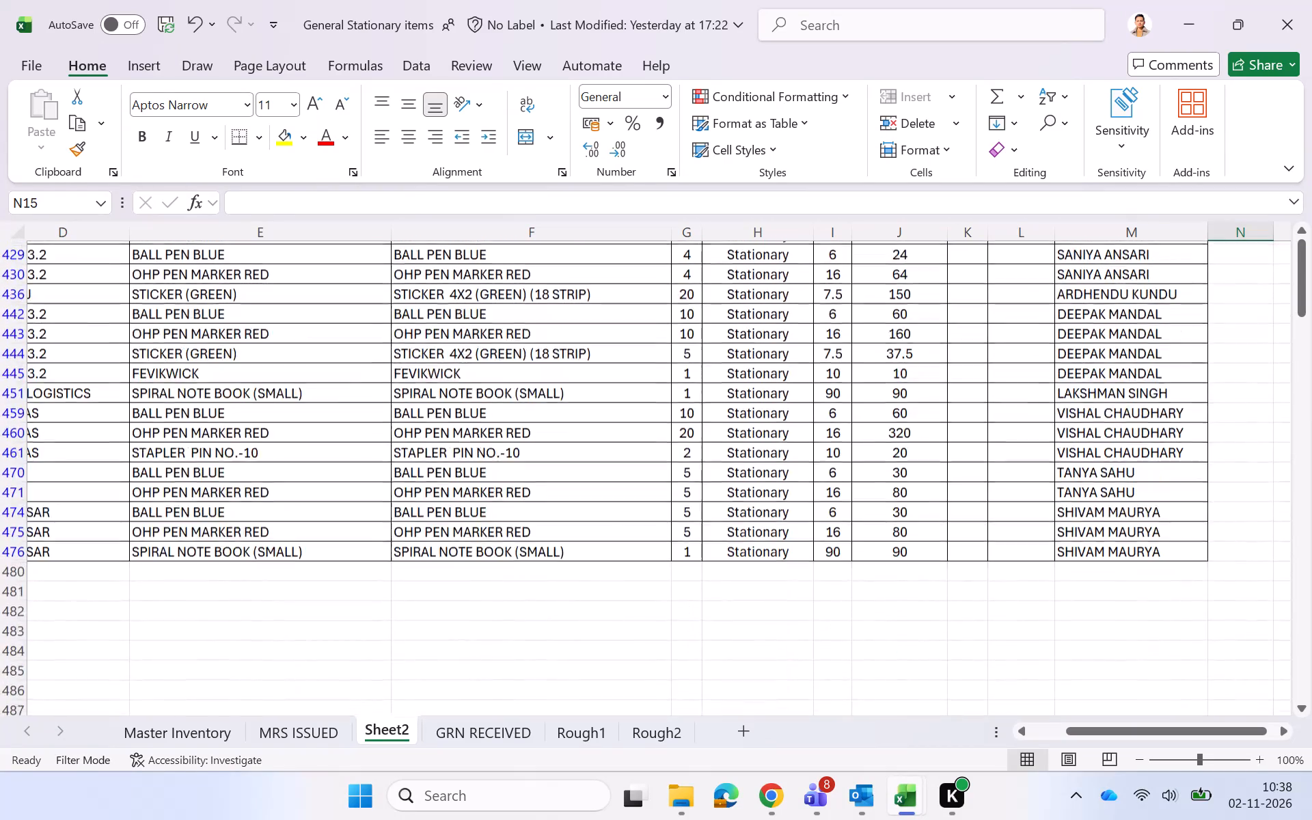
pyautogui.scroll(2, 1117, 412)
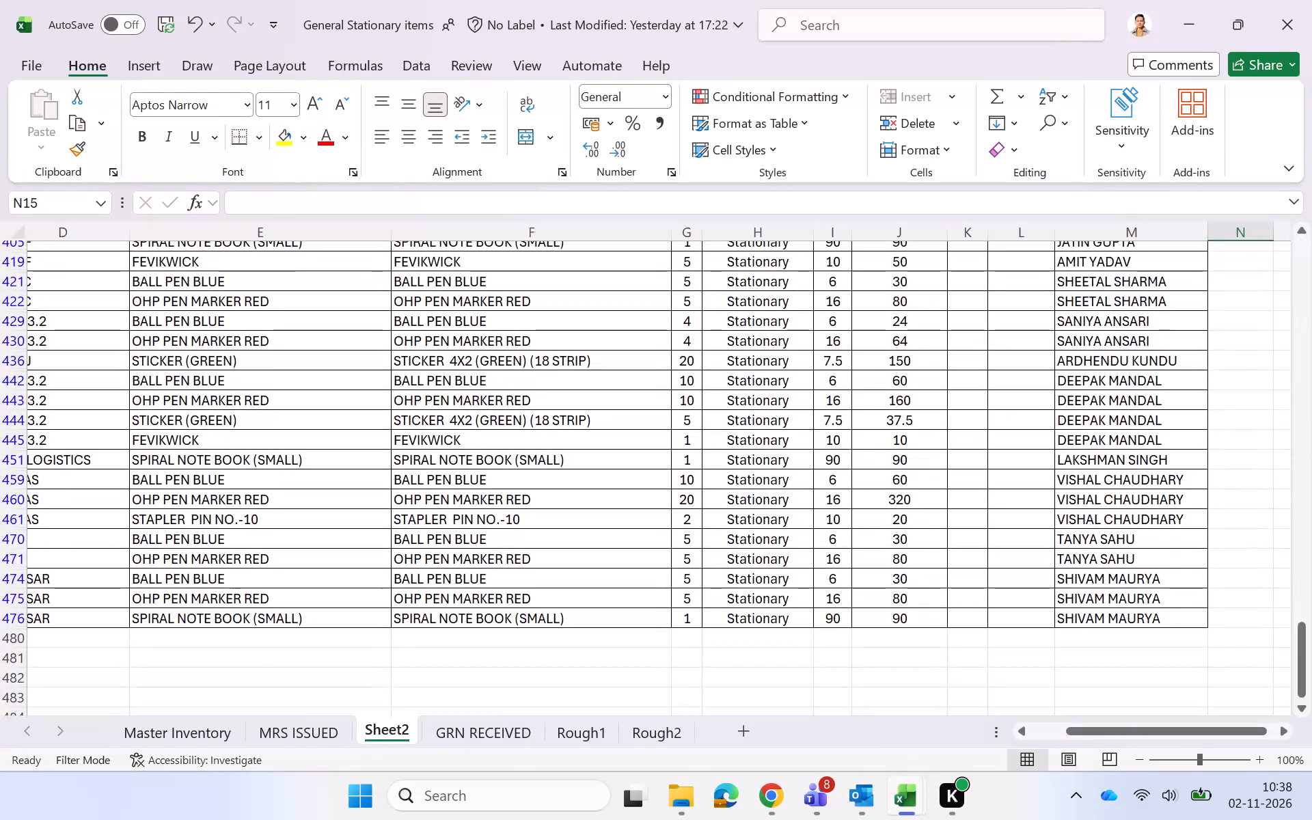
pyautogui.scroll(15, 1117, 412)
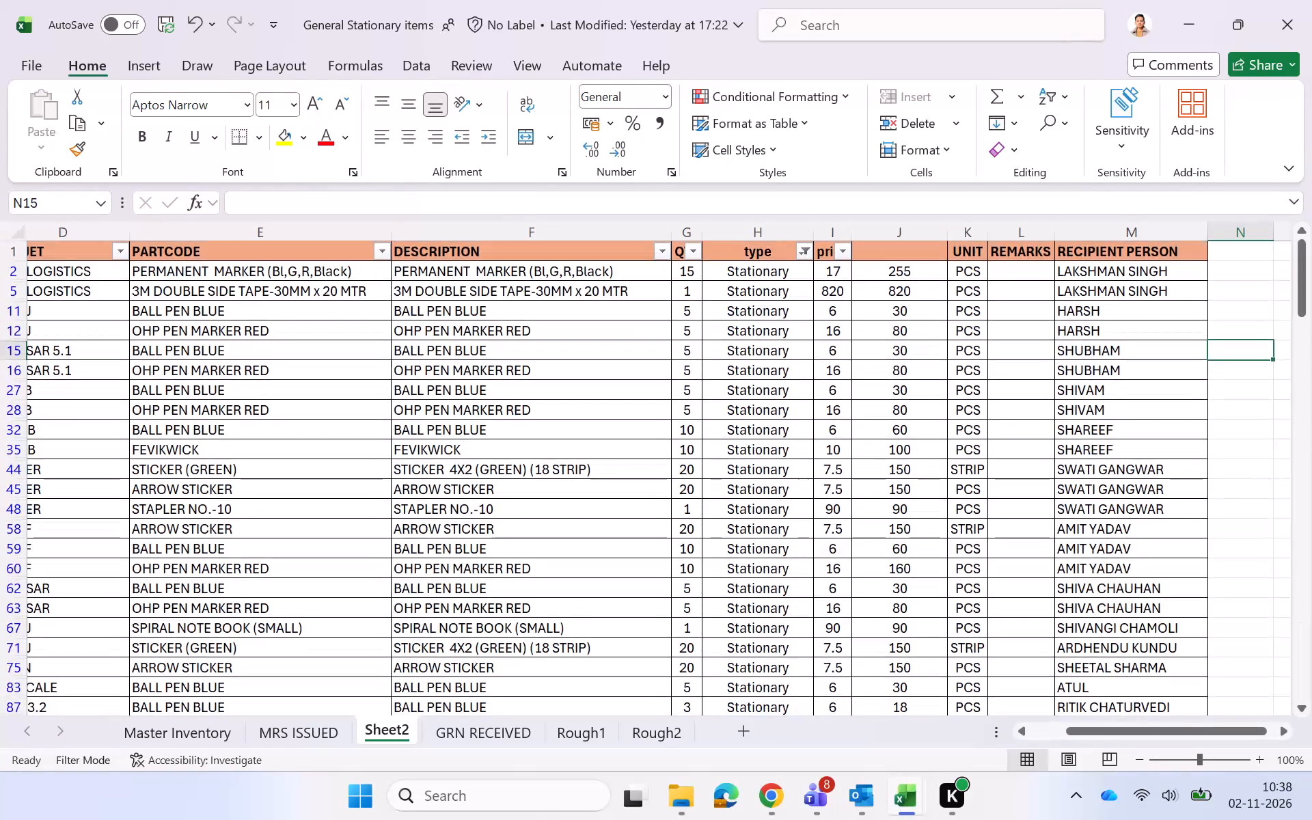
pyautogui.click(888, 236)
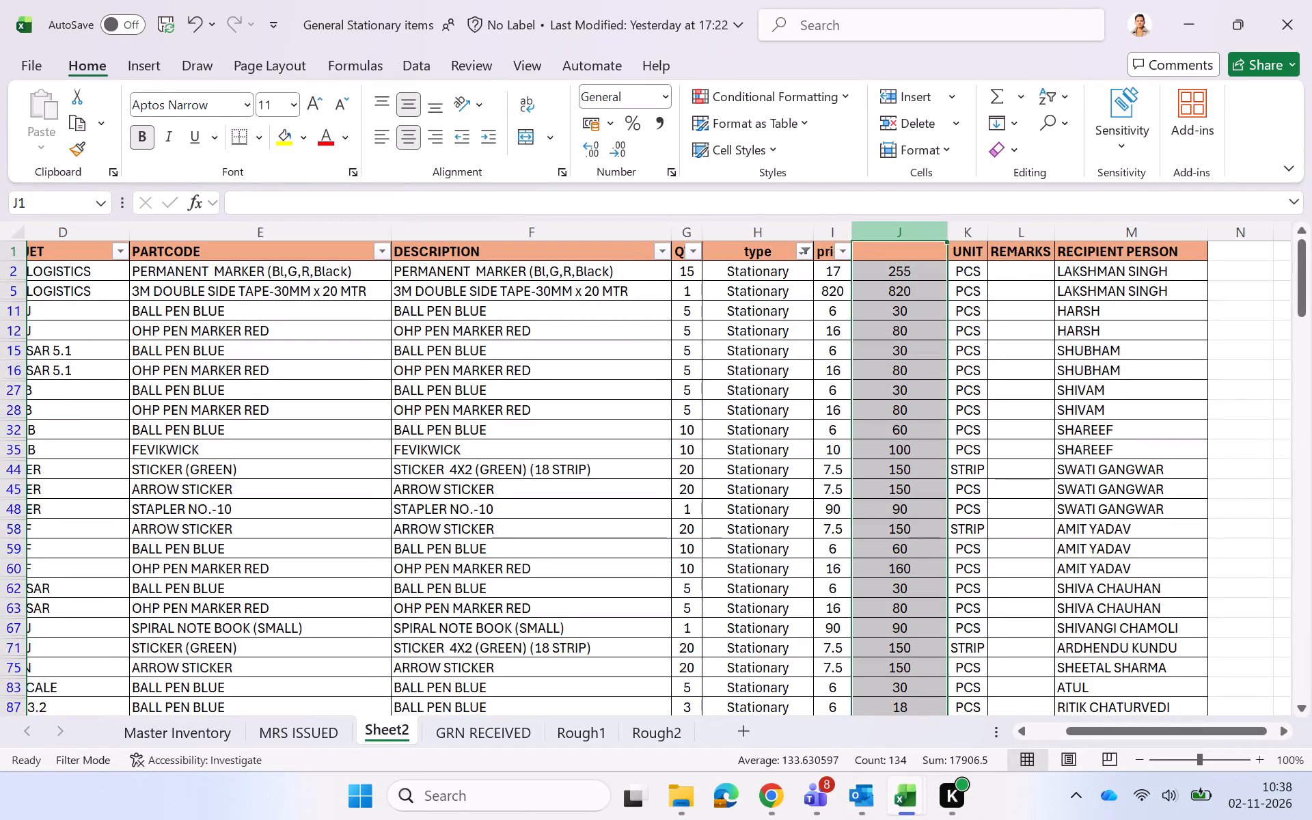
pyautogui.hotkey('alt', 'Tab')
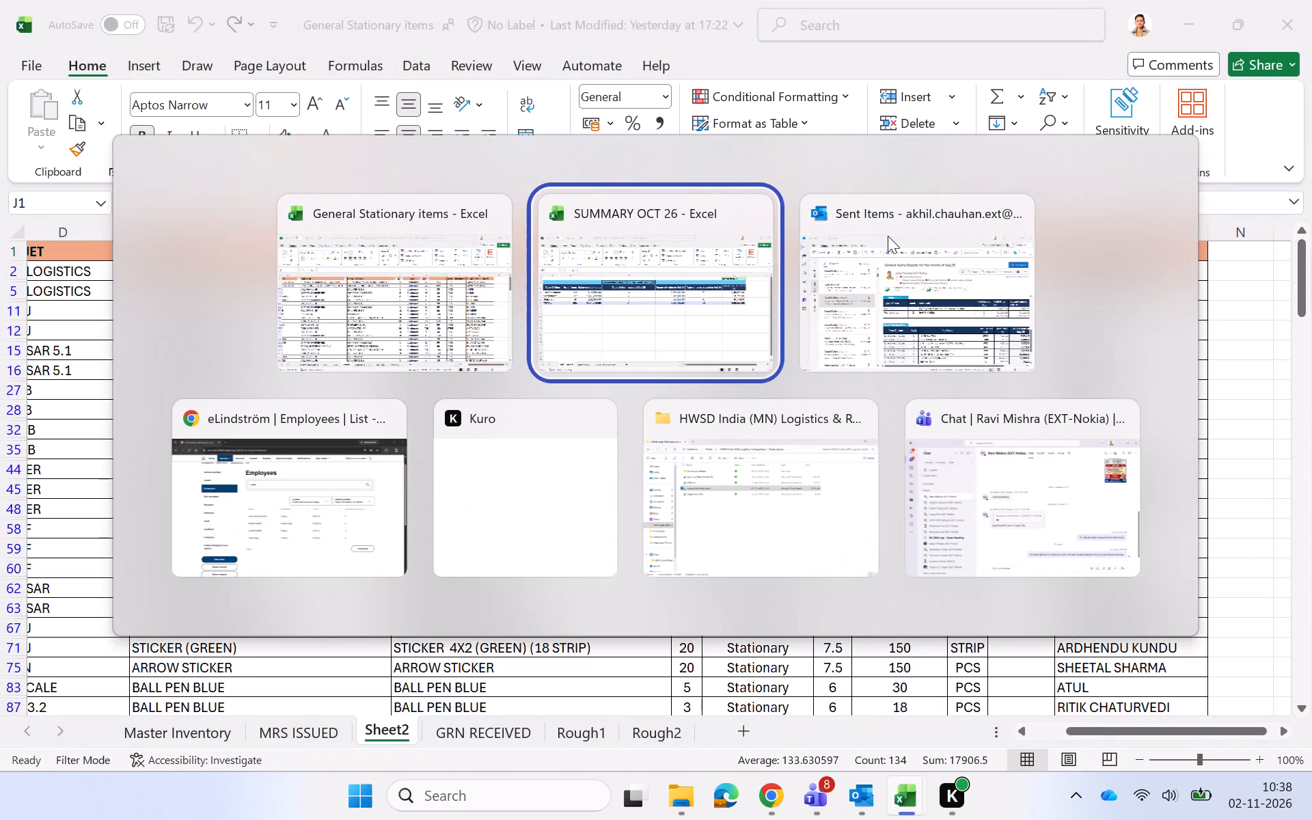
pyautogui.click(553, 608)
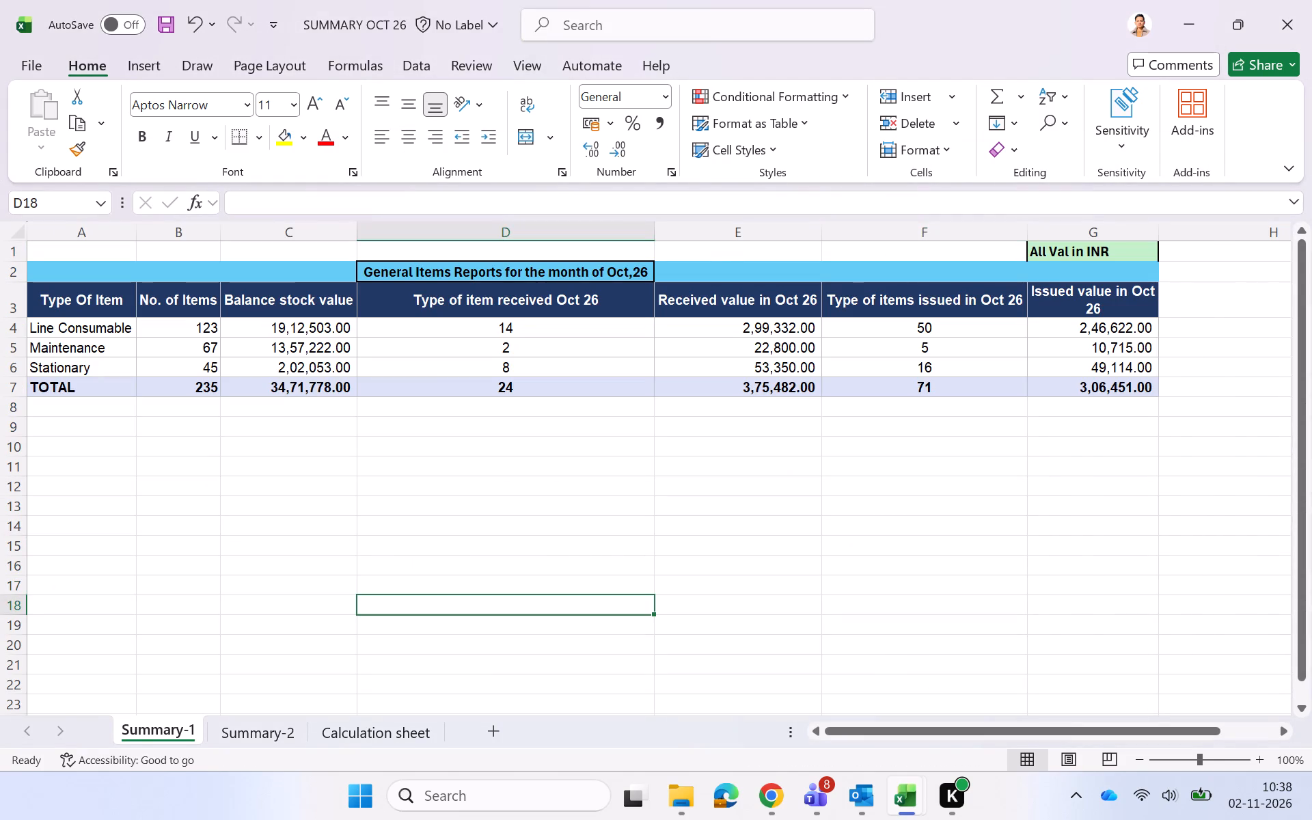
# Examine the Stationery table's quantities, unit prices and issued values on Summary-2.
pyautogui.click(280, 733)
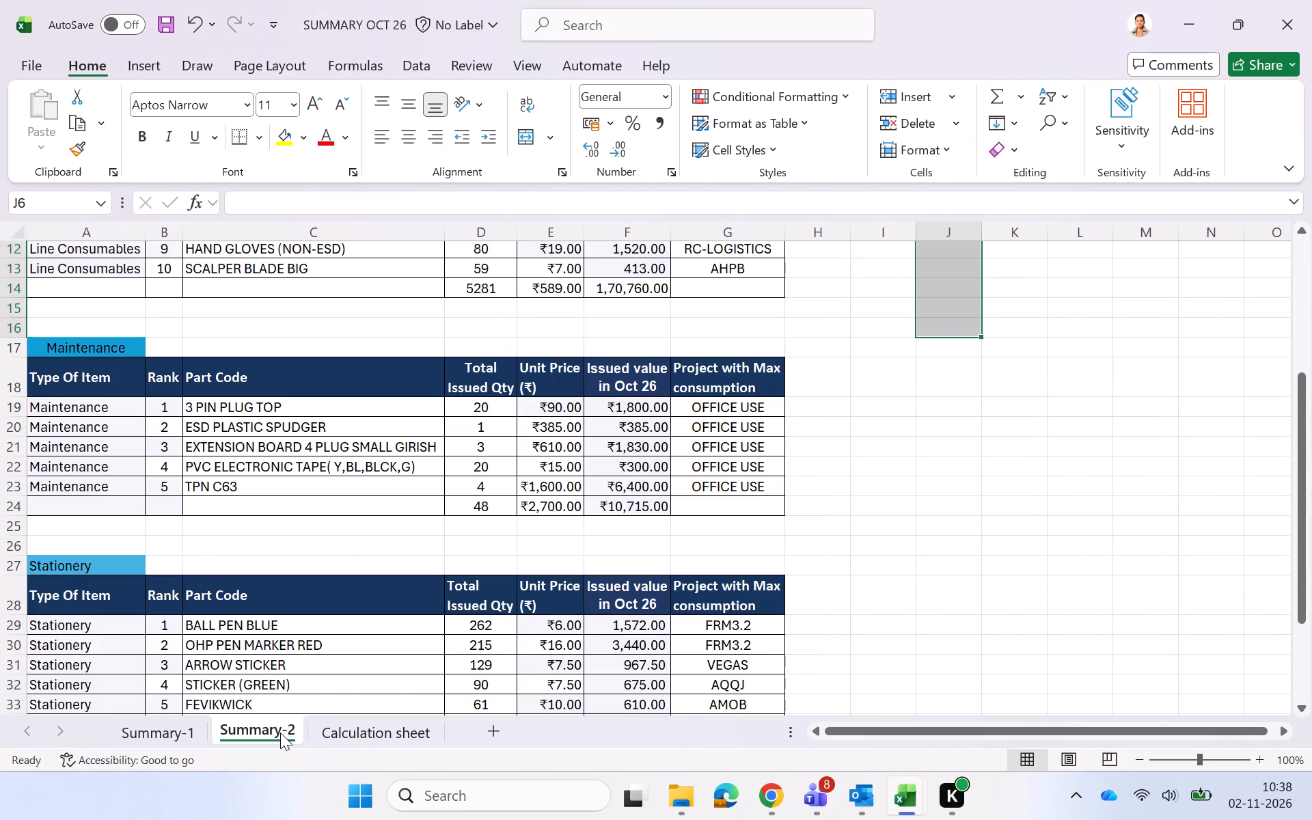
pyautogui.scroll(-2, 280, 733)
pyautogui.scroll(2, 487, 550)
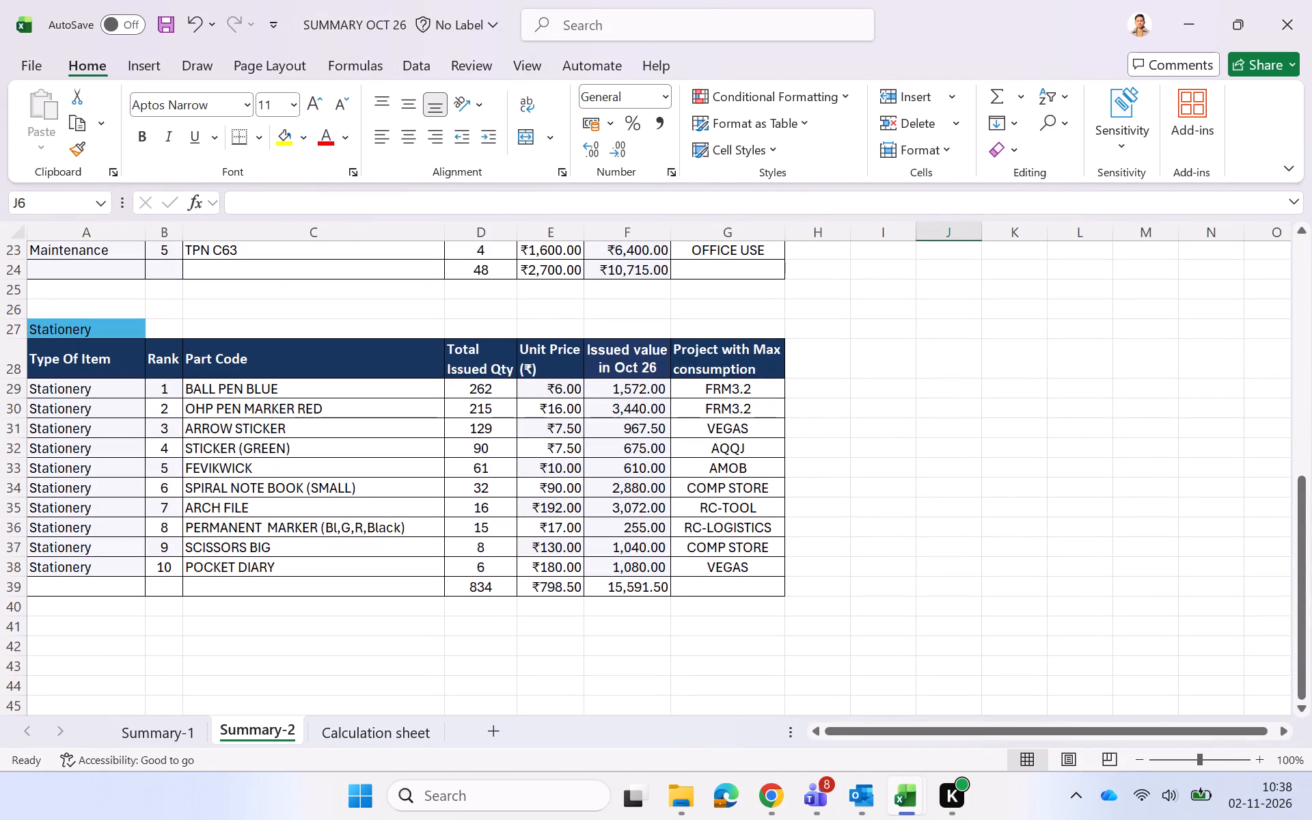
pyautogui.click(968, 448)
pyautogui.hscroll(1, 864, 408)
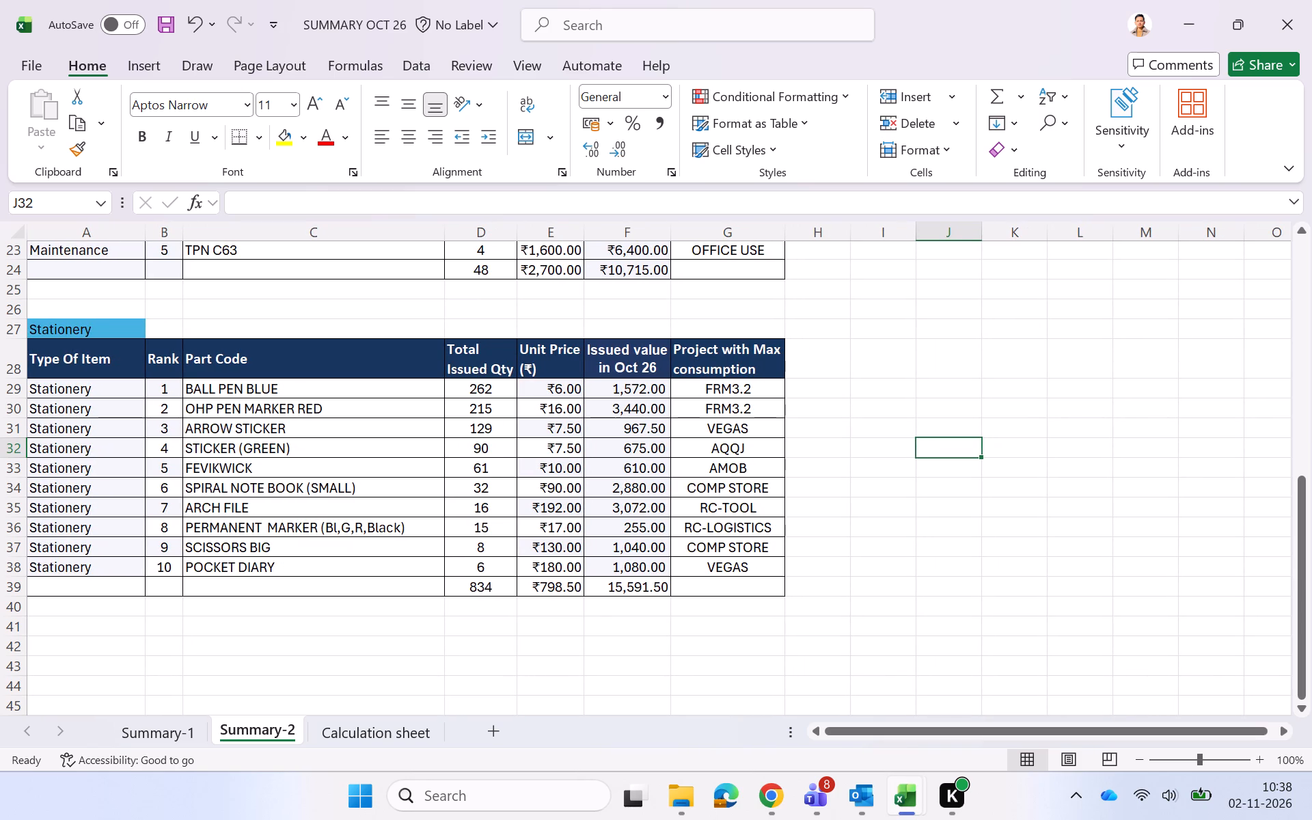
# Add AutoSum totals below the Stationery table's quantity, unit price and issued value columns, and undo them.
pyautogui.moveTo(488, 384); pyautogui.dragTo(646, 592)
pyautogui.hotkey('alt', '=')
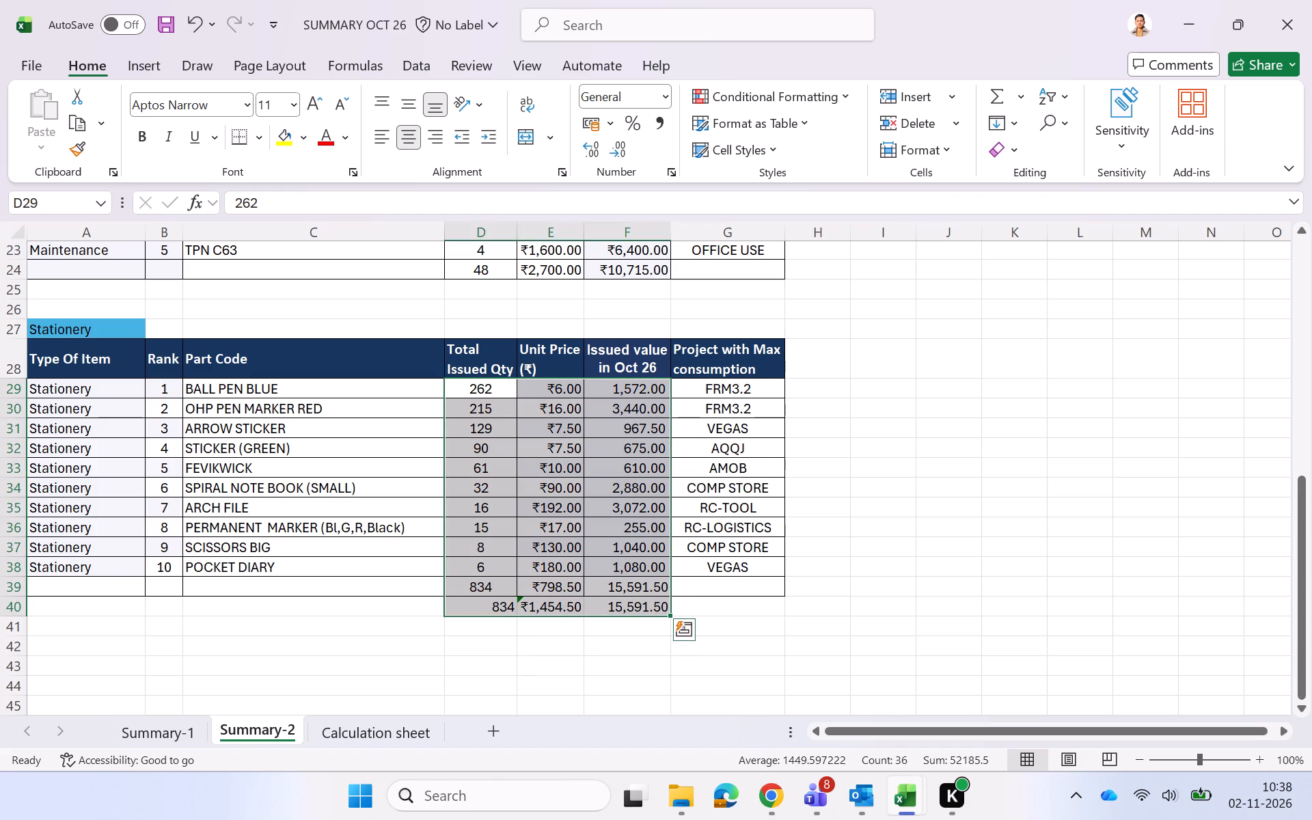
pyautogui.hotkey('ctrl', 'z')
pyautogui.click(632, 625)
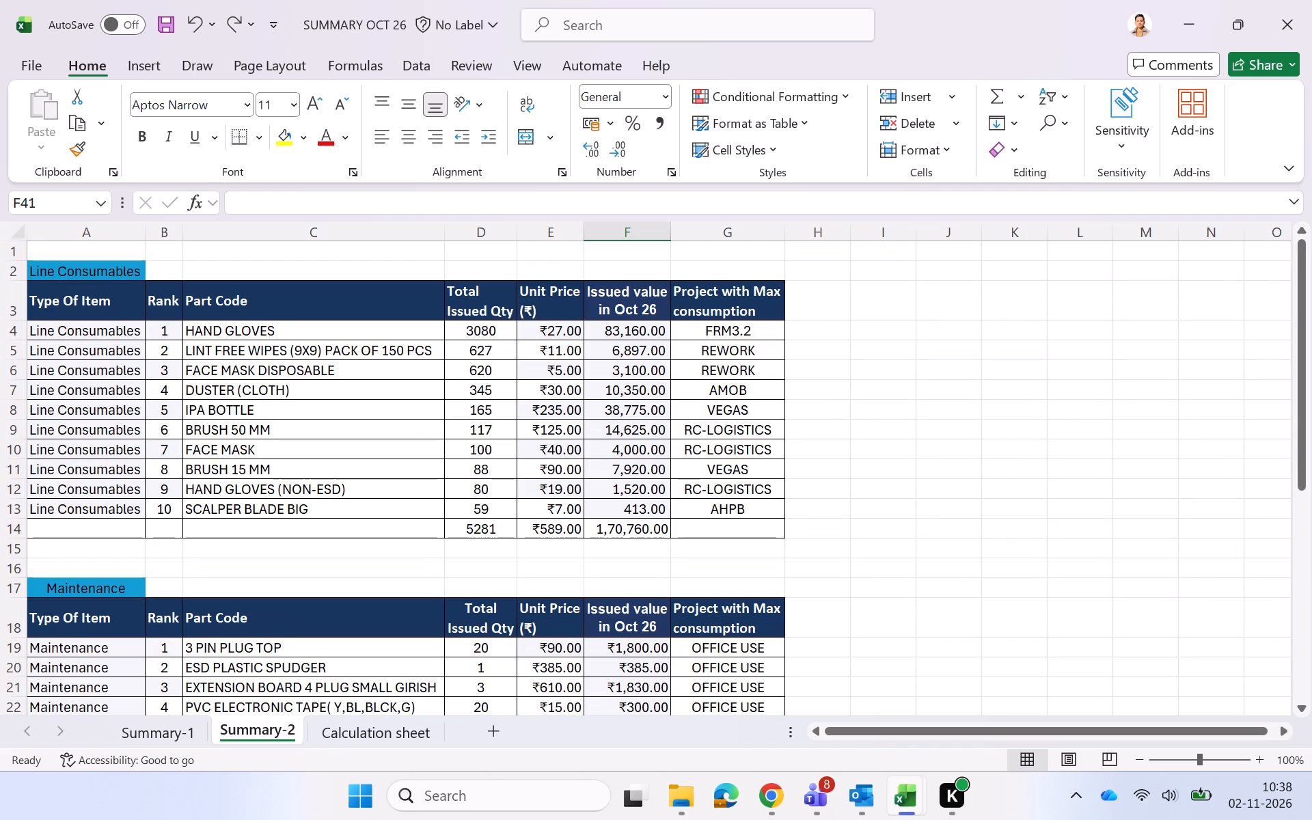
# Review the three category tables on Summary-2 and compare the Stationery issued values with the column J sum in General Stationary items.
pyautogui.scroll(-2, 830, 551)
pyautogui.scroll(1, 830, 551)
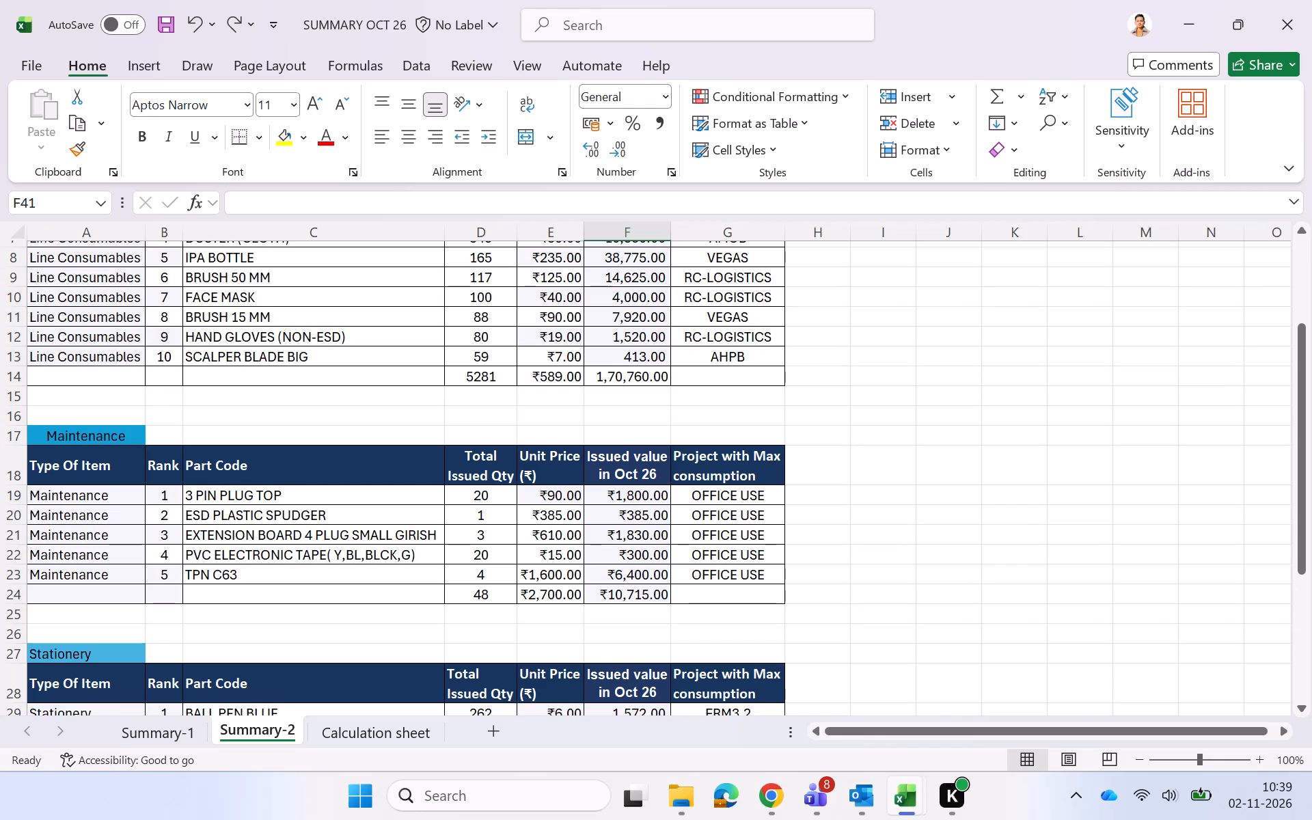
pyautogui.scroll(3, 830, 551)
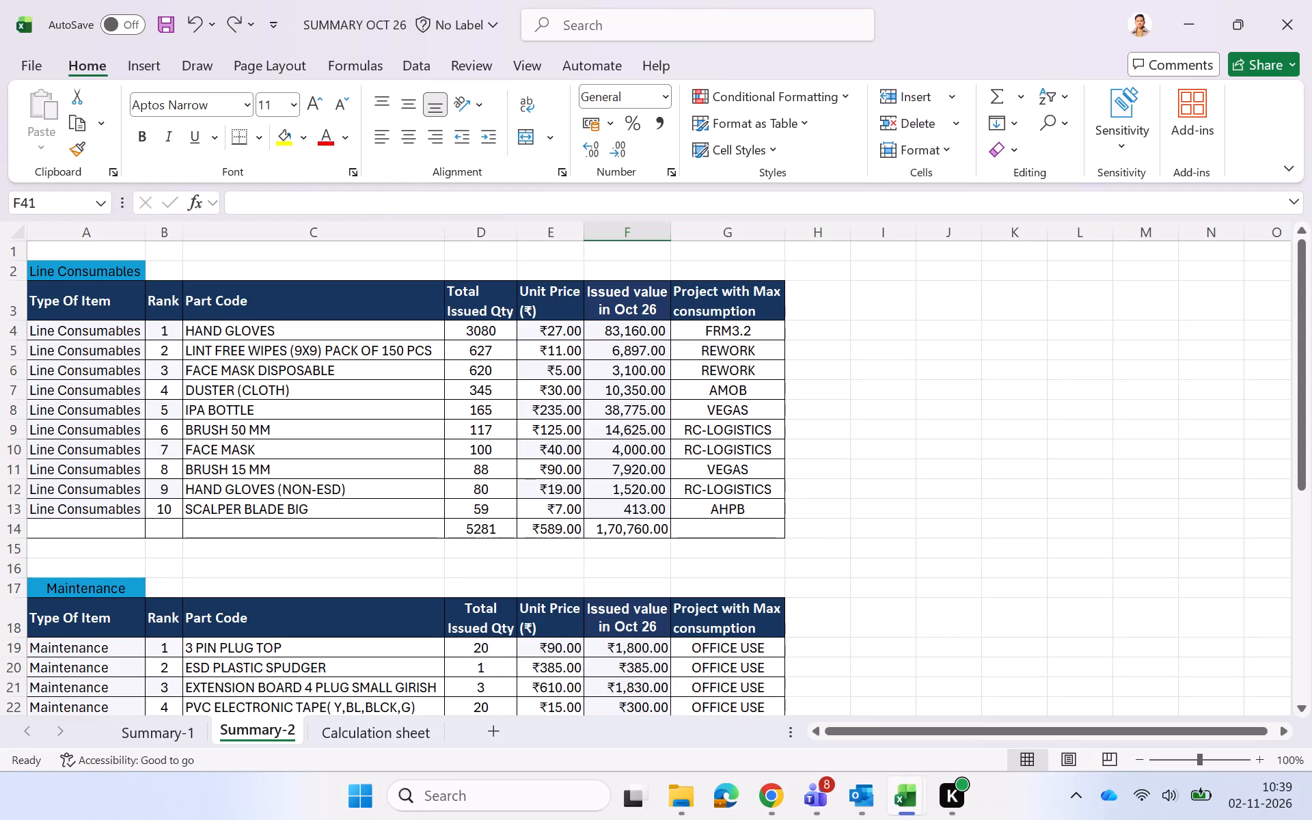
pyautogui.scroll(-2, 830, 551)
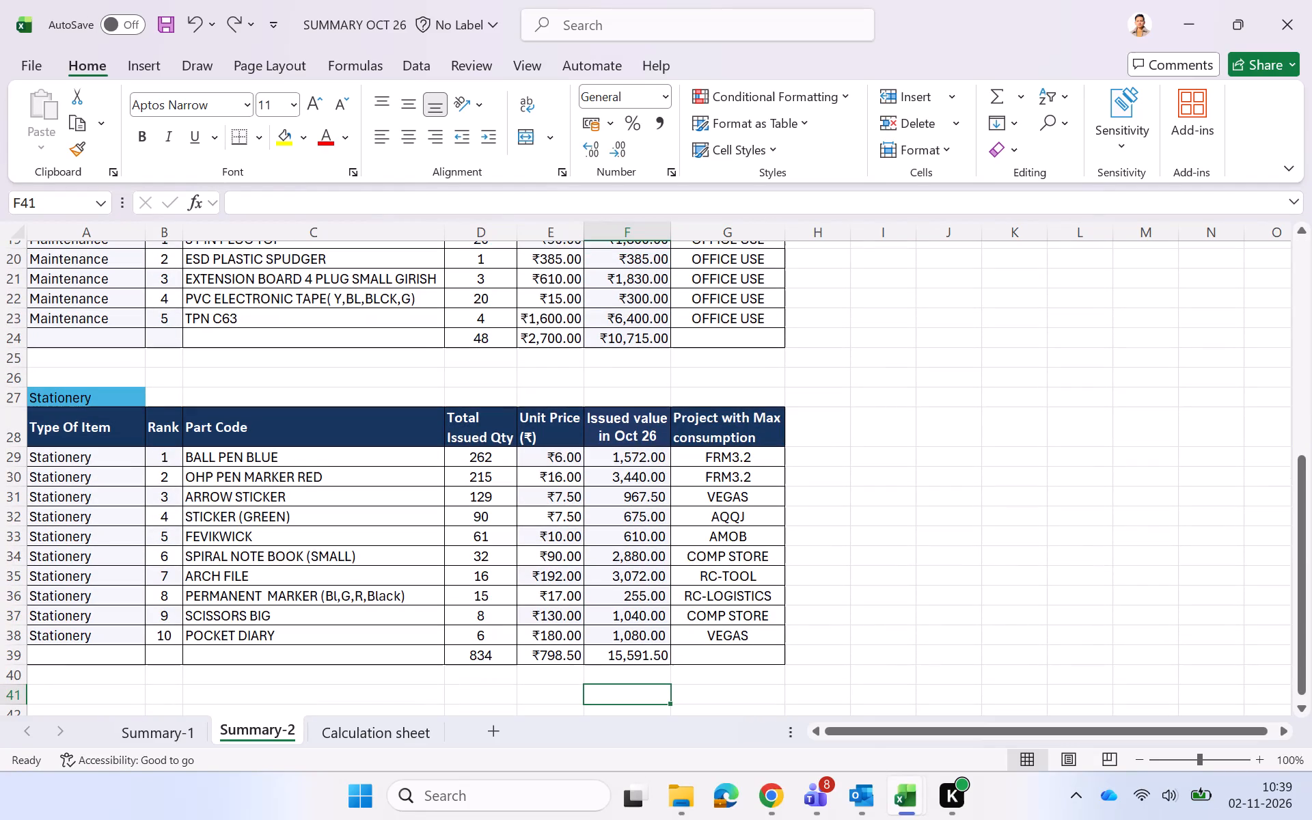
pyautogui.hotkey('alt', 'Tab')
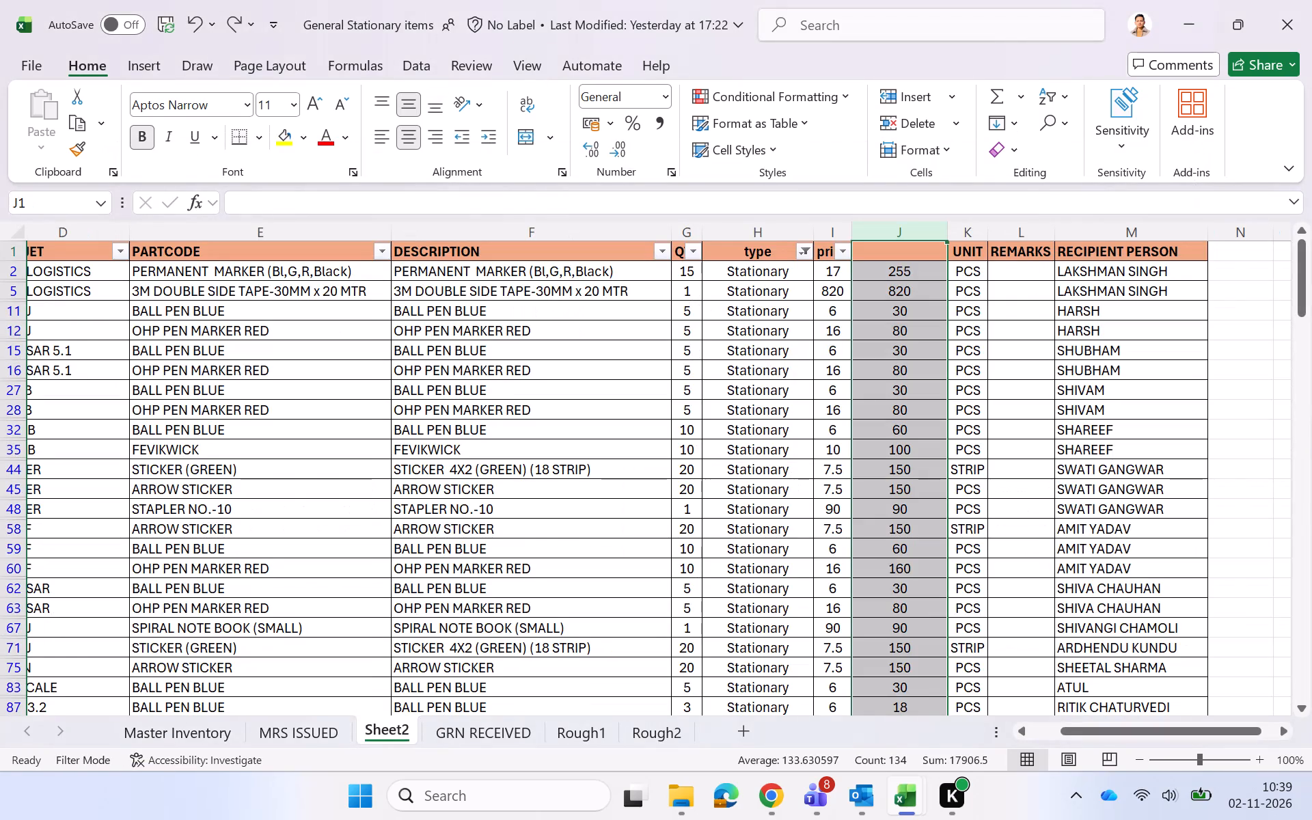
pyautogui.hotkey('alt', 'Tab')
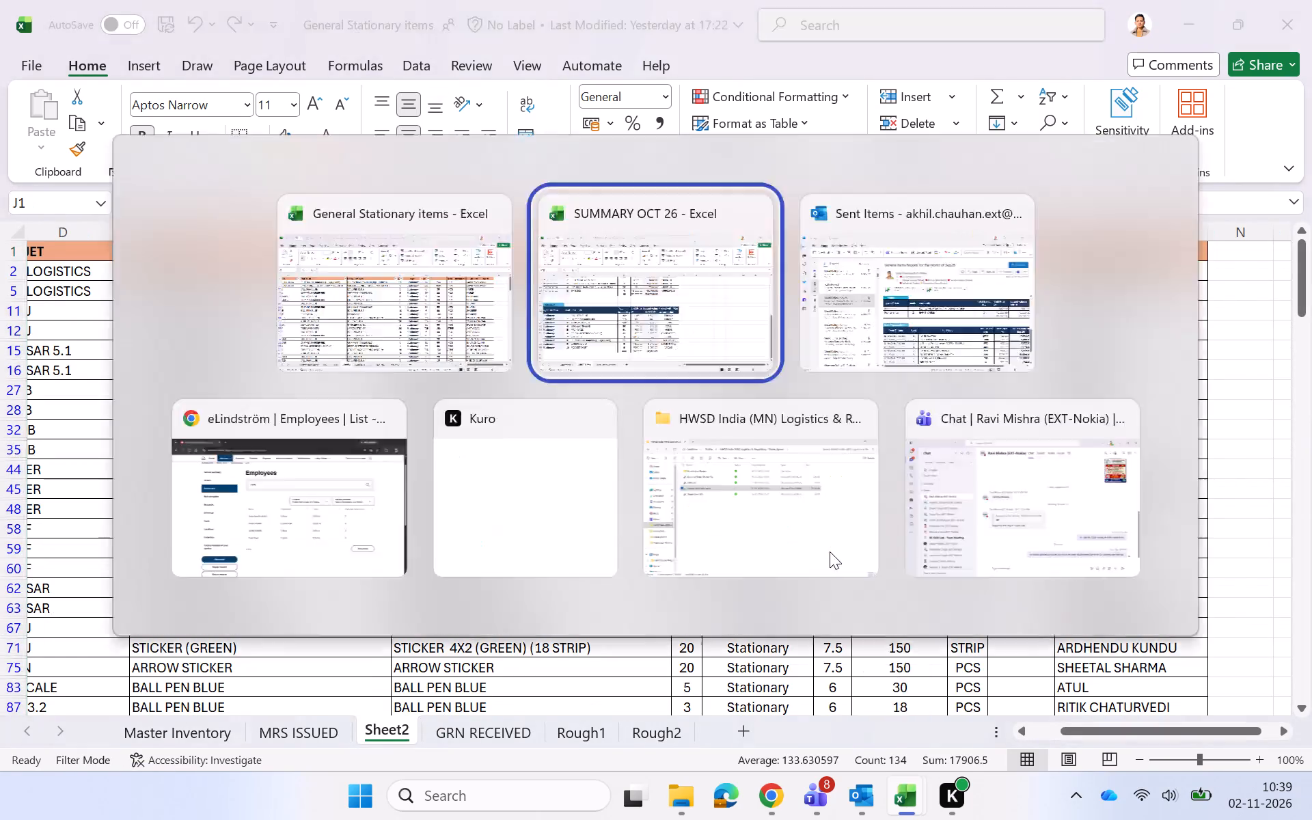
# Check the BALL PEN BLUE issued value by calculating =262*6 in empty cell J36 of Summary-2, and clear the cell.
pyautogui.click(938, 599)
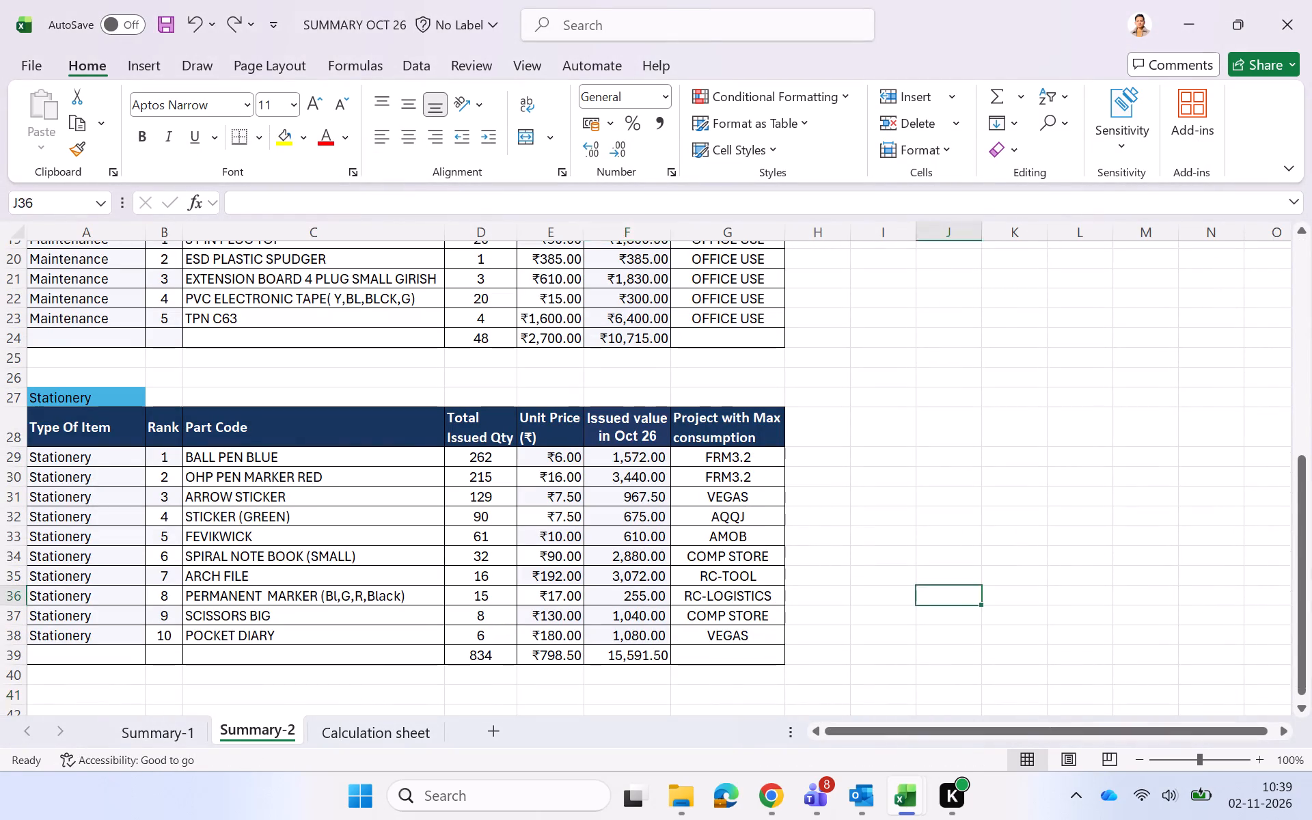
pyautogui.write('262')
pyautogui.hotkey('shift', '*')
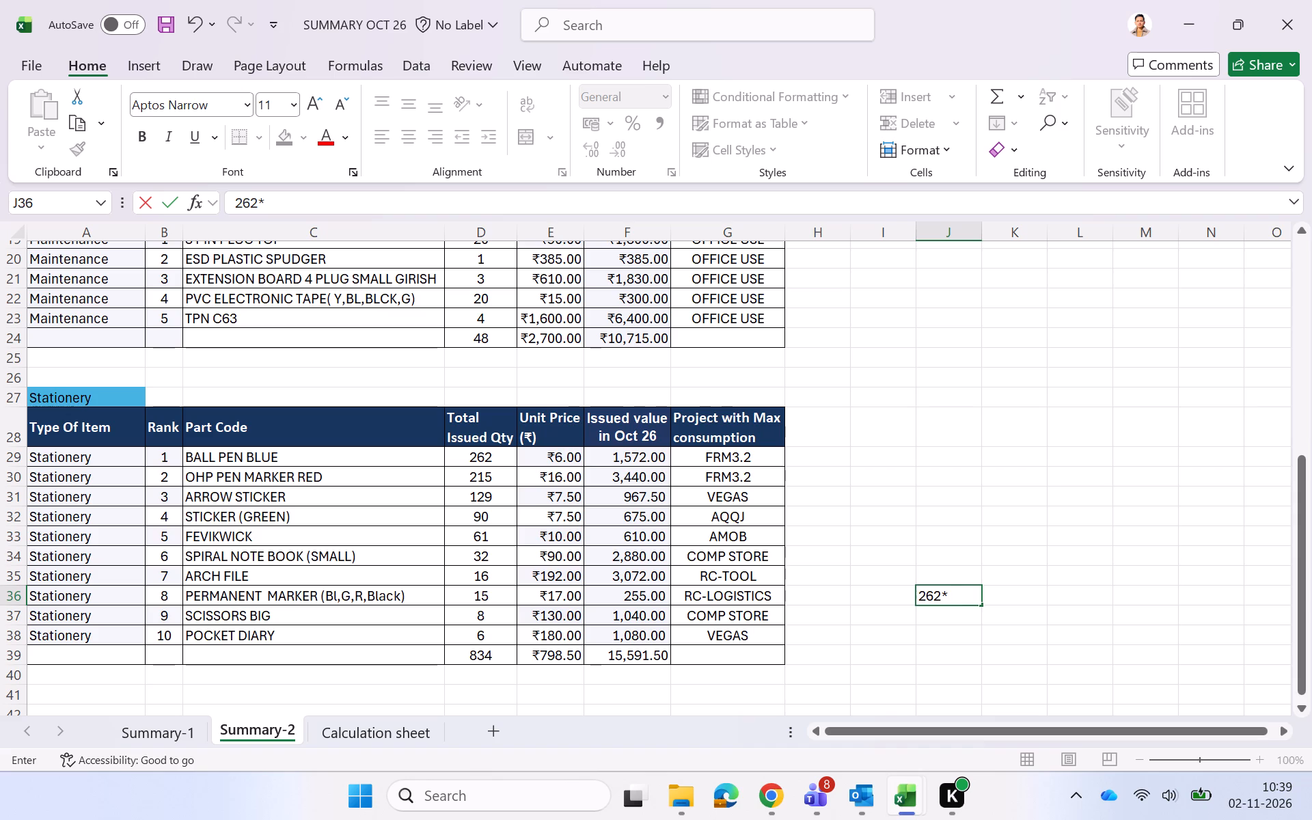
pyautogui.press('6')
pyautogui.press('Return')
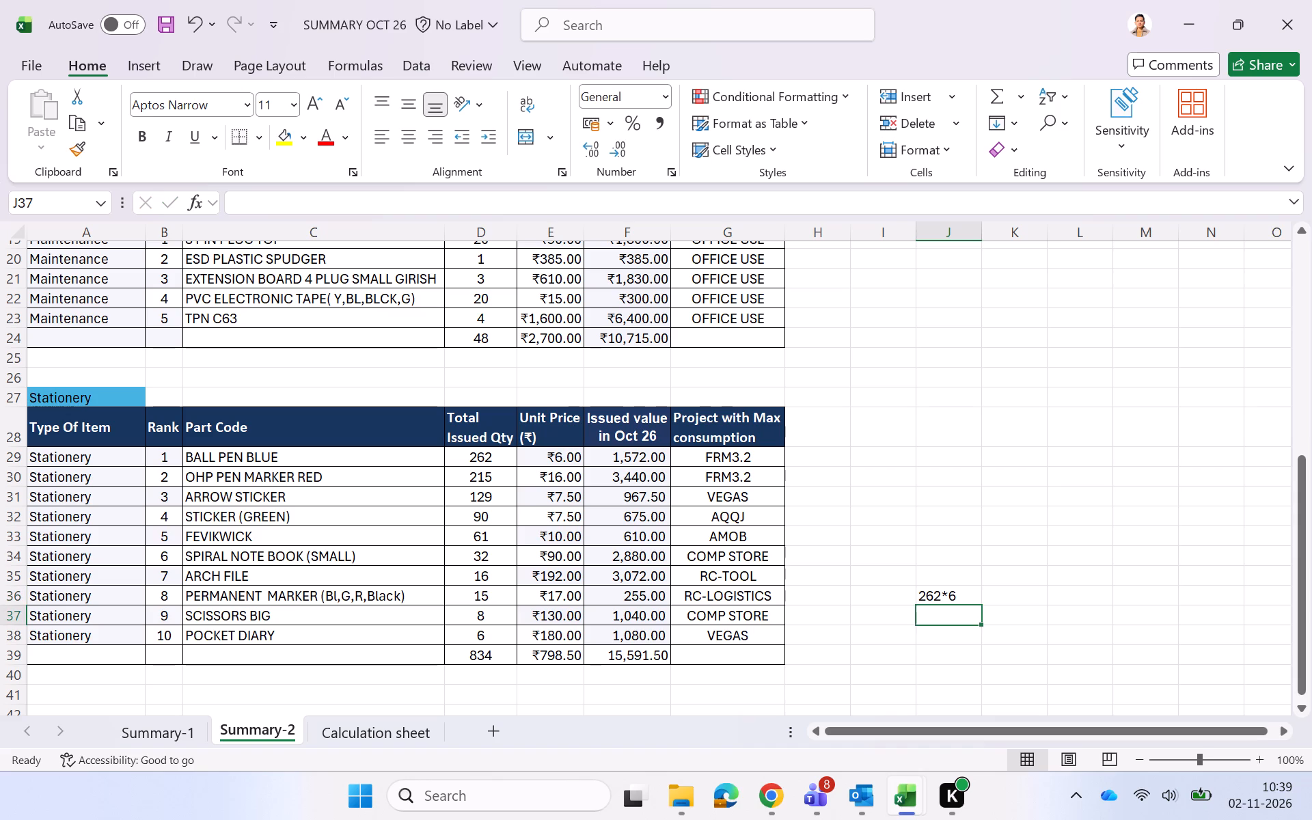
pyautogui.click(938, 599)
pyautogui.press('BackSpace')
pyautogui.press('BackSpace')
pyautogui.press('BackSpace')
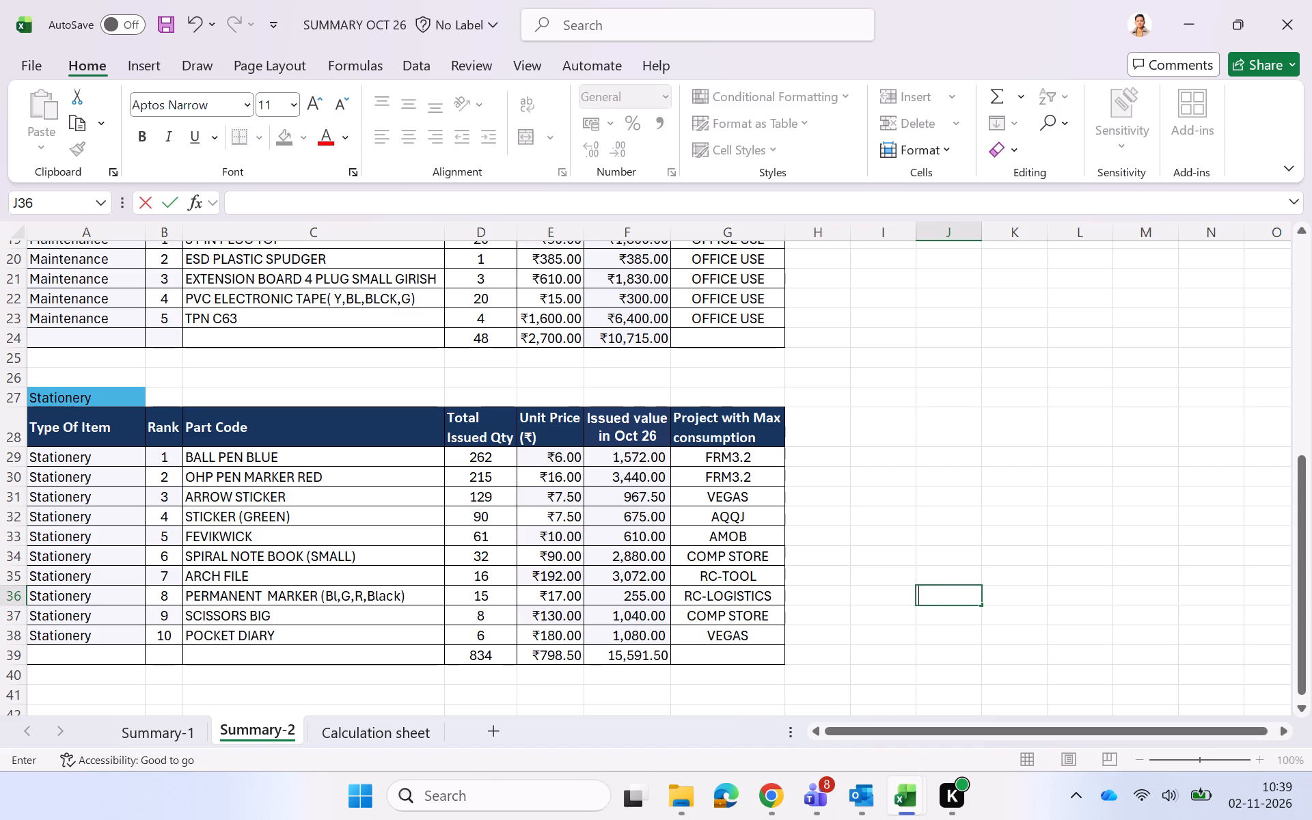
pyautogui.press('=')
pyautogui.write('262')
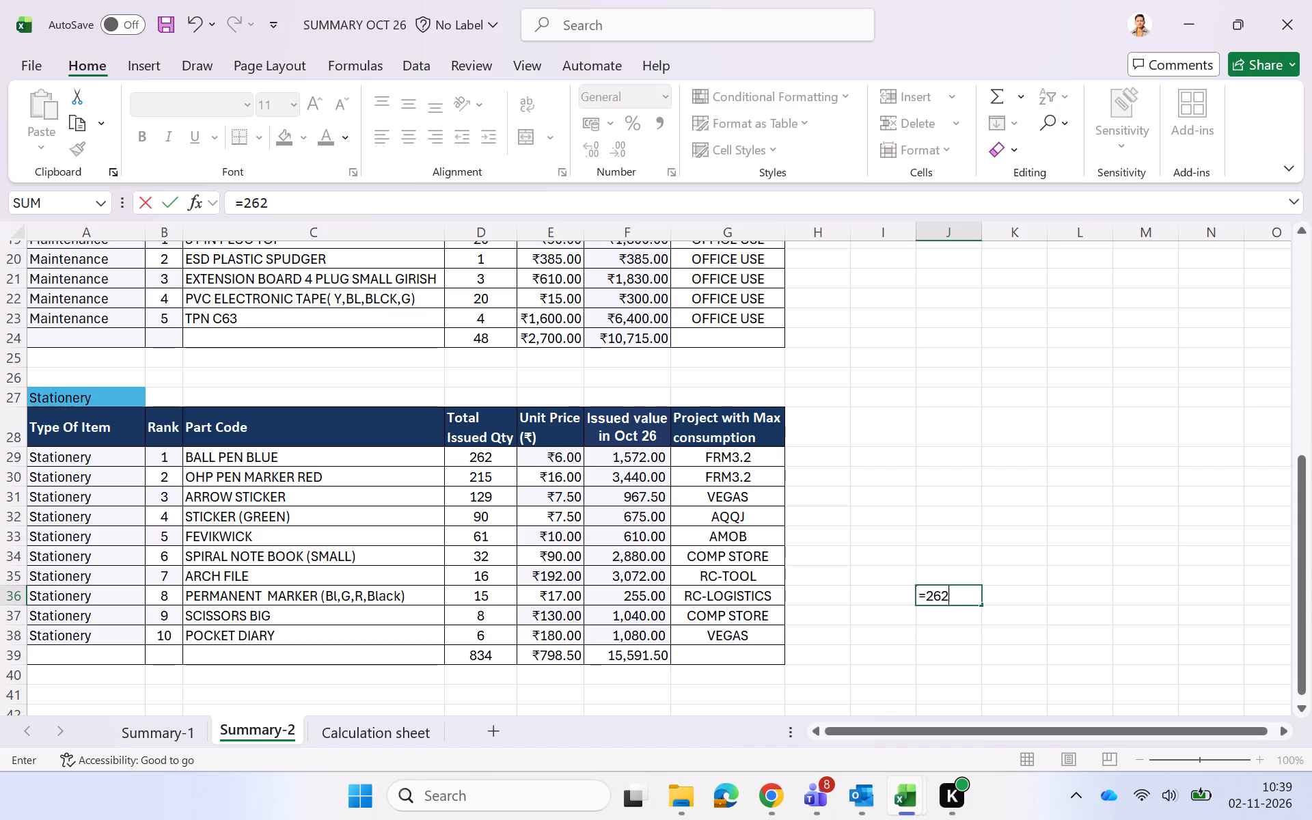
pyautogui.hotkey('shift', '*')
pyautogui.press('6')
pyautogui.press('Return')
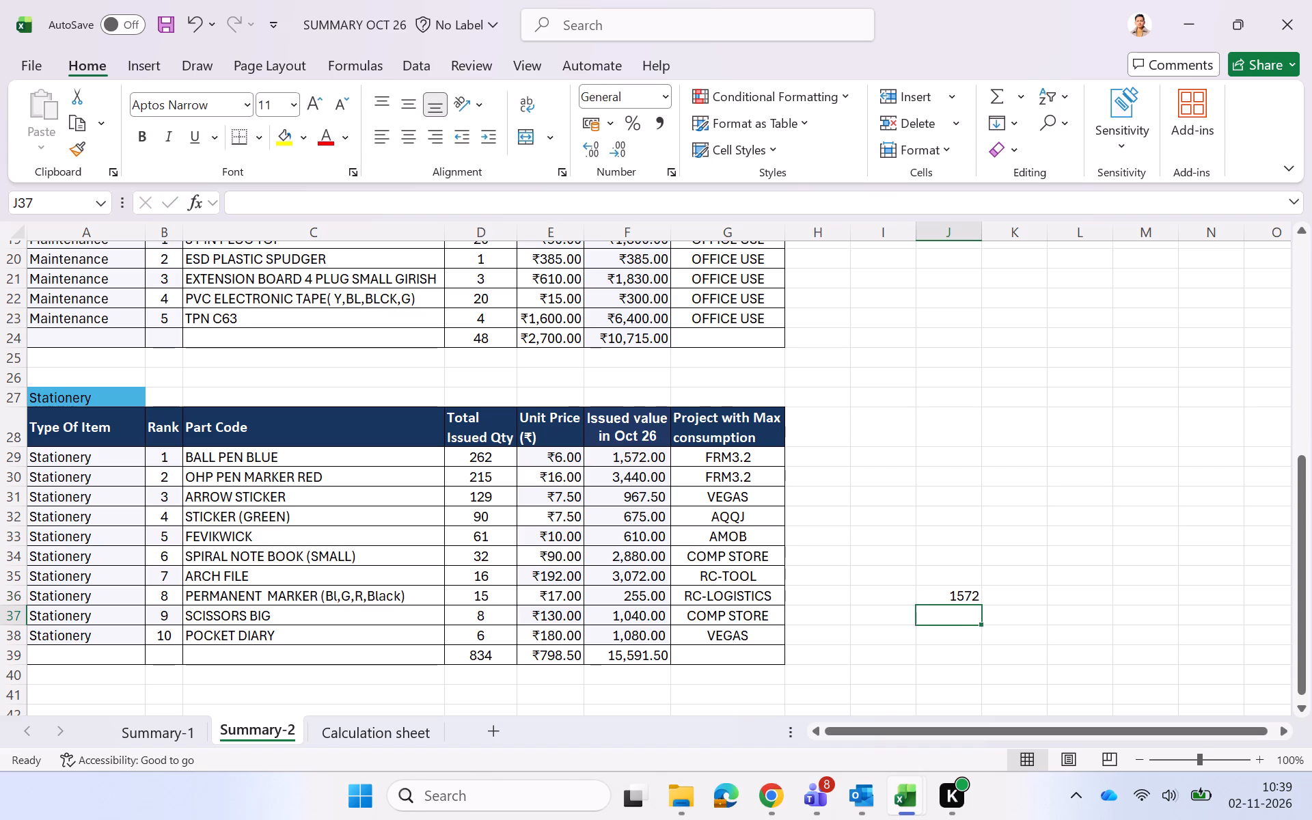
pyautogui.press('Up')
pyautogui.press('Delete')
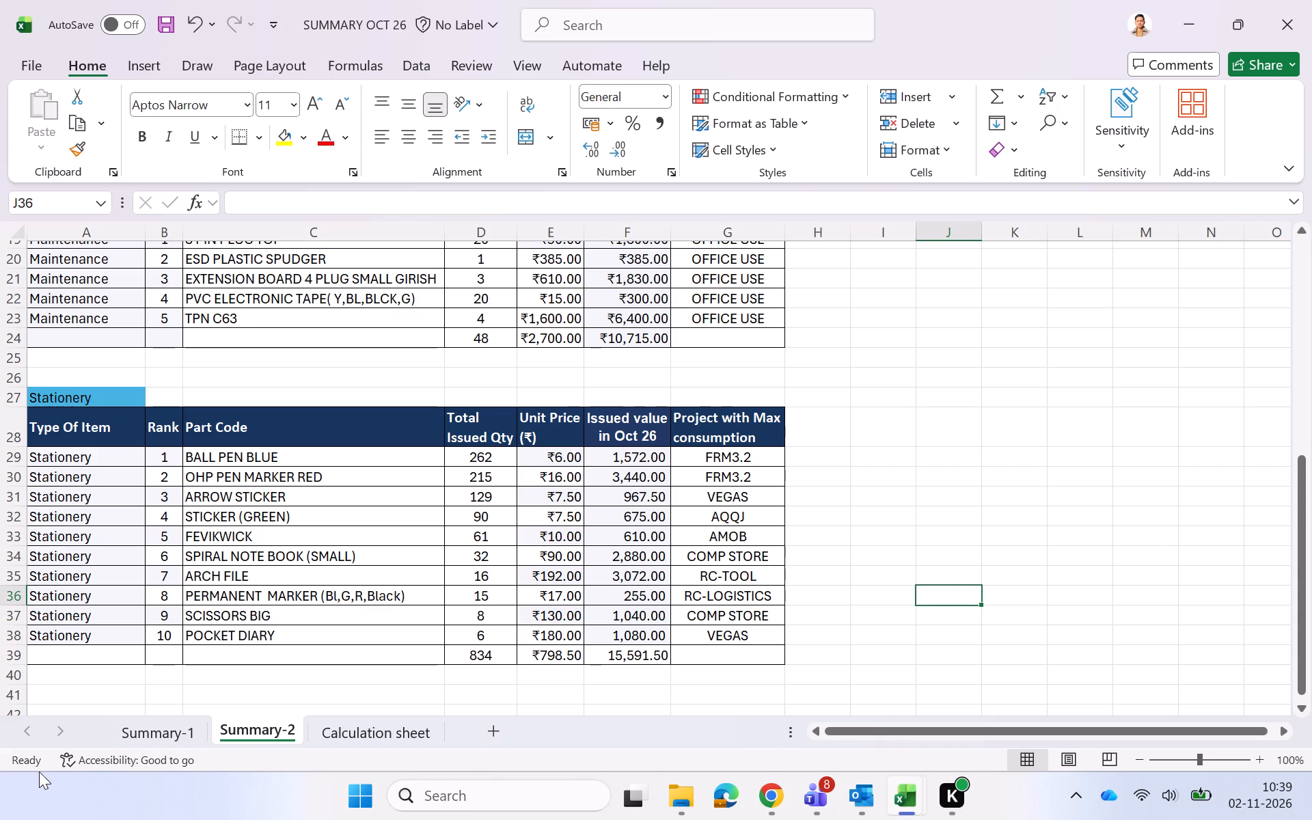
# Recheck the issued values on Summary-1 and return to the General Stationary items workbook.
pyautogui.click(116, 727)
pyautogui.click(731, 628)
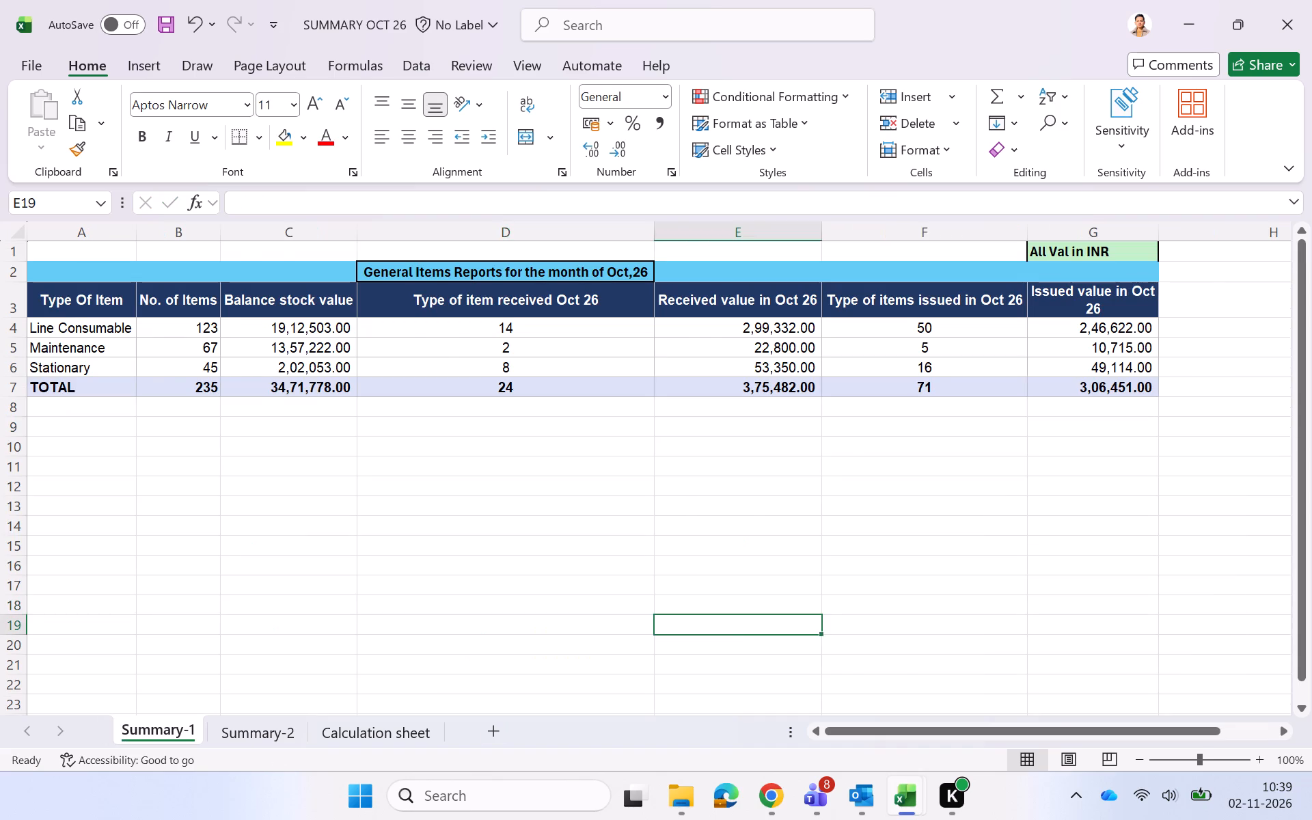
pyautogui.hotkey('alt', 'Tab')
# Remove the Stationary filter from Sheet2 and reapply filters across the header row.
pyautogui.doubleClick(1020, 482)
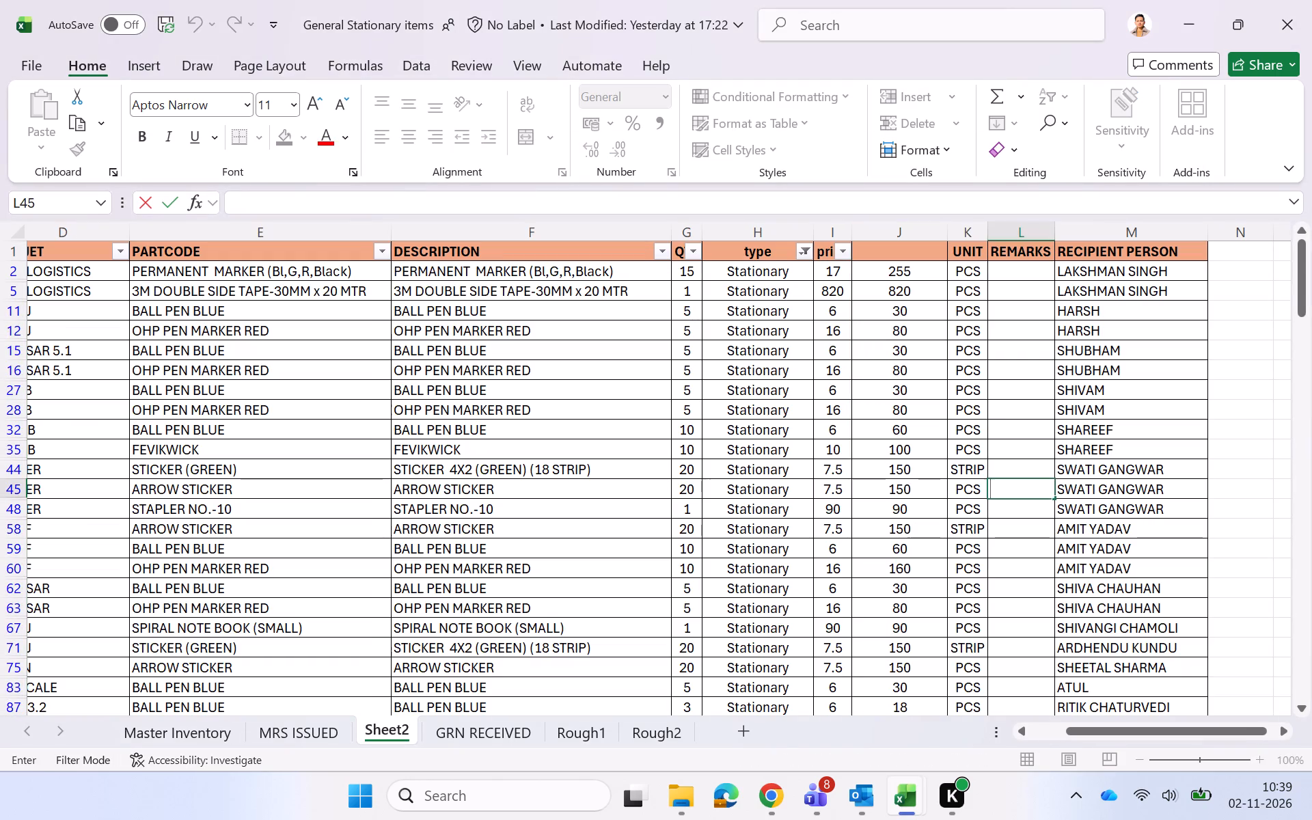
pyautogui.click(684, 380)
pyautogui.click(607, 377)
pyautogui.hotkey('ctrl', 'shift', 'l')
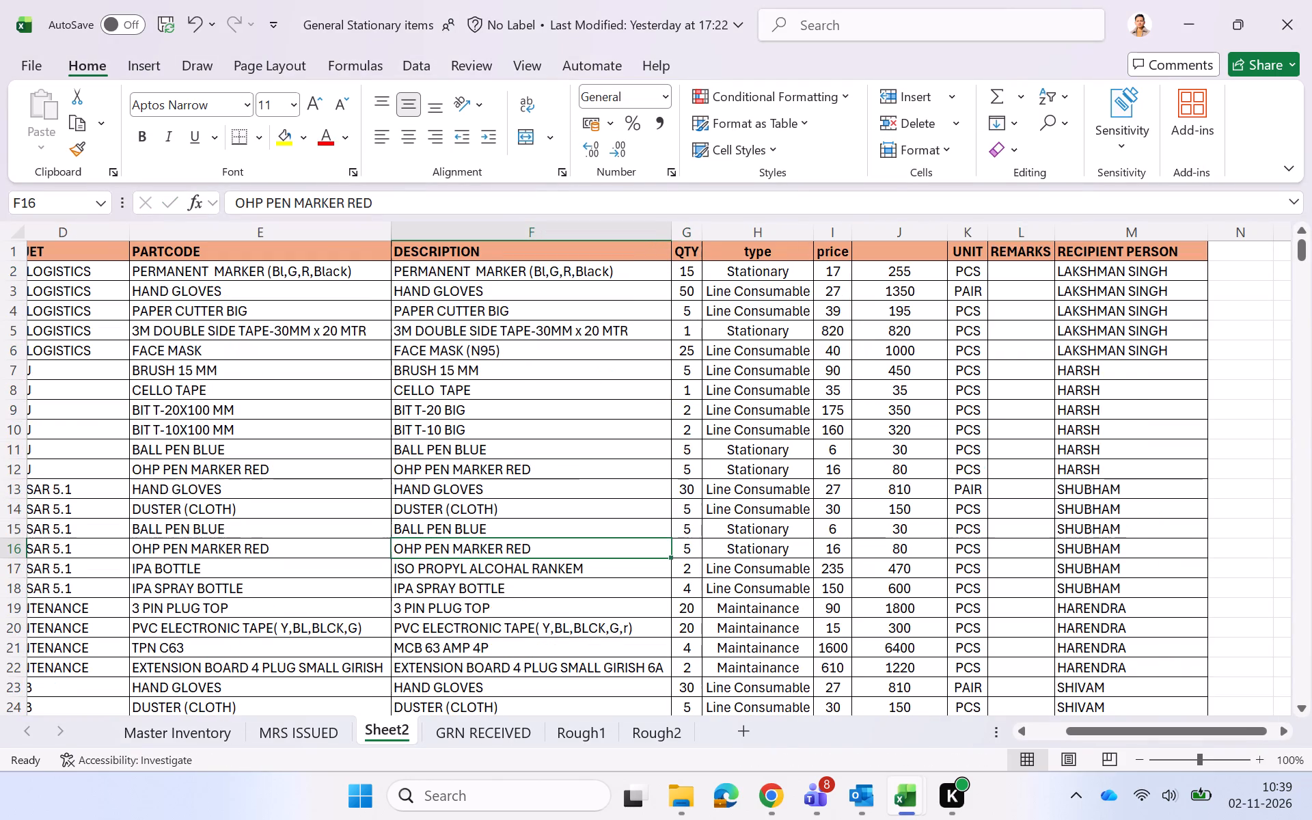
pyautogui.click(607, 377)
pyautogui.hscroll(4, 607, 377)
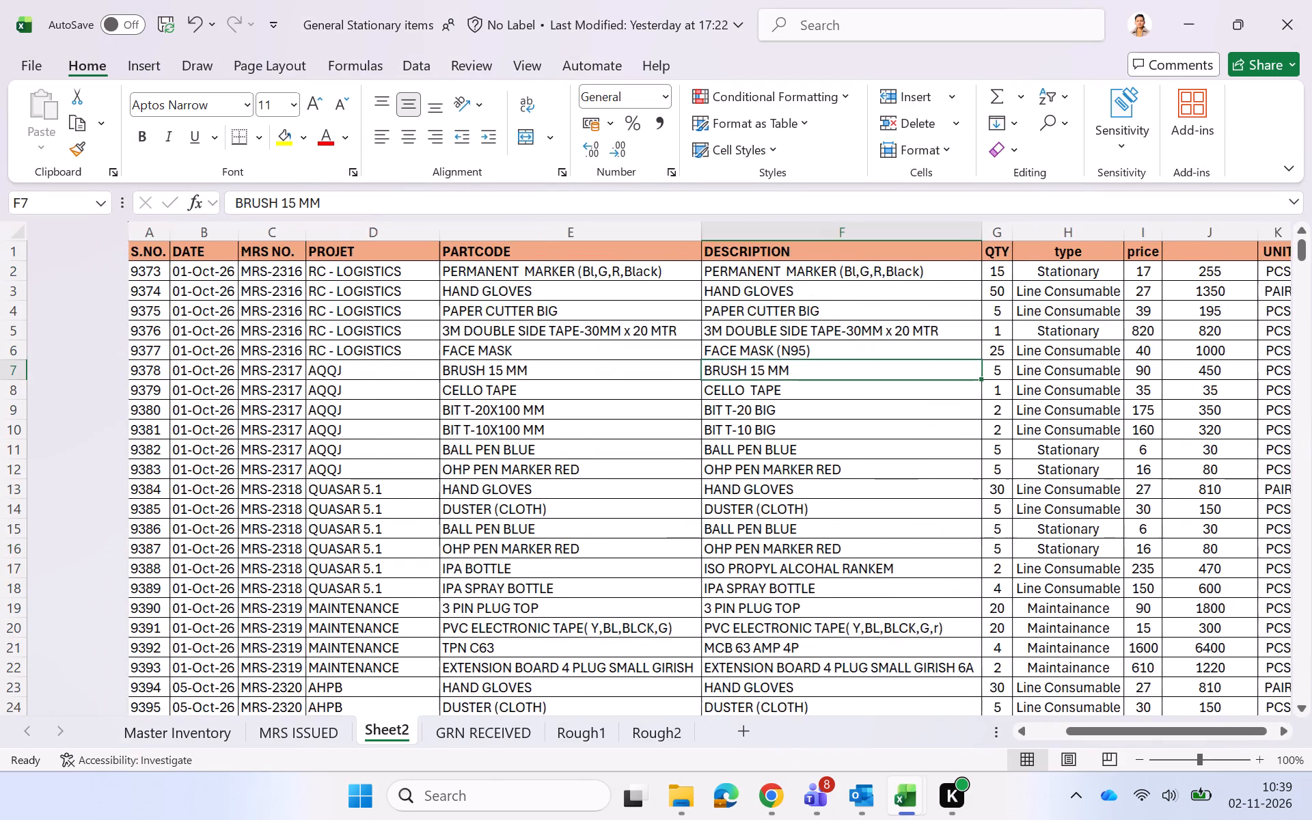
pyautogui.scroll(1, 607, 377)
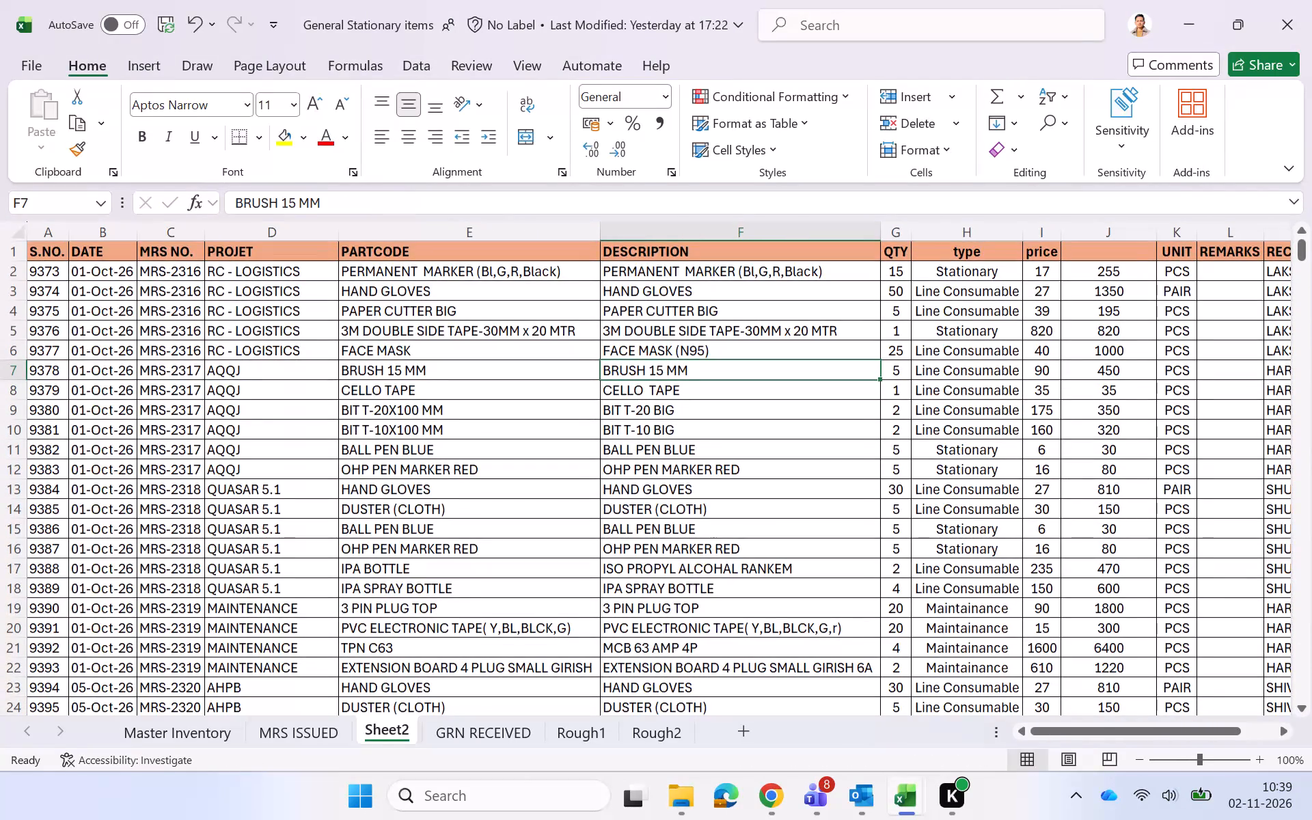
pyautogui.click(707, 257)
pyautogui.hotkey('ctrl', 'shift', 'l')
# Filter Sheet2's type column to show only Line Consumable records.
pyautogui.hscroll(-2, 707, 257)
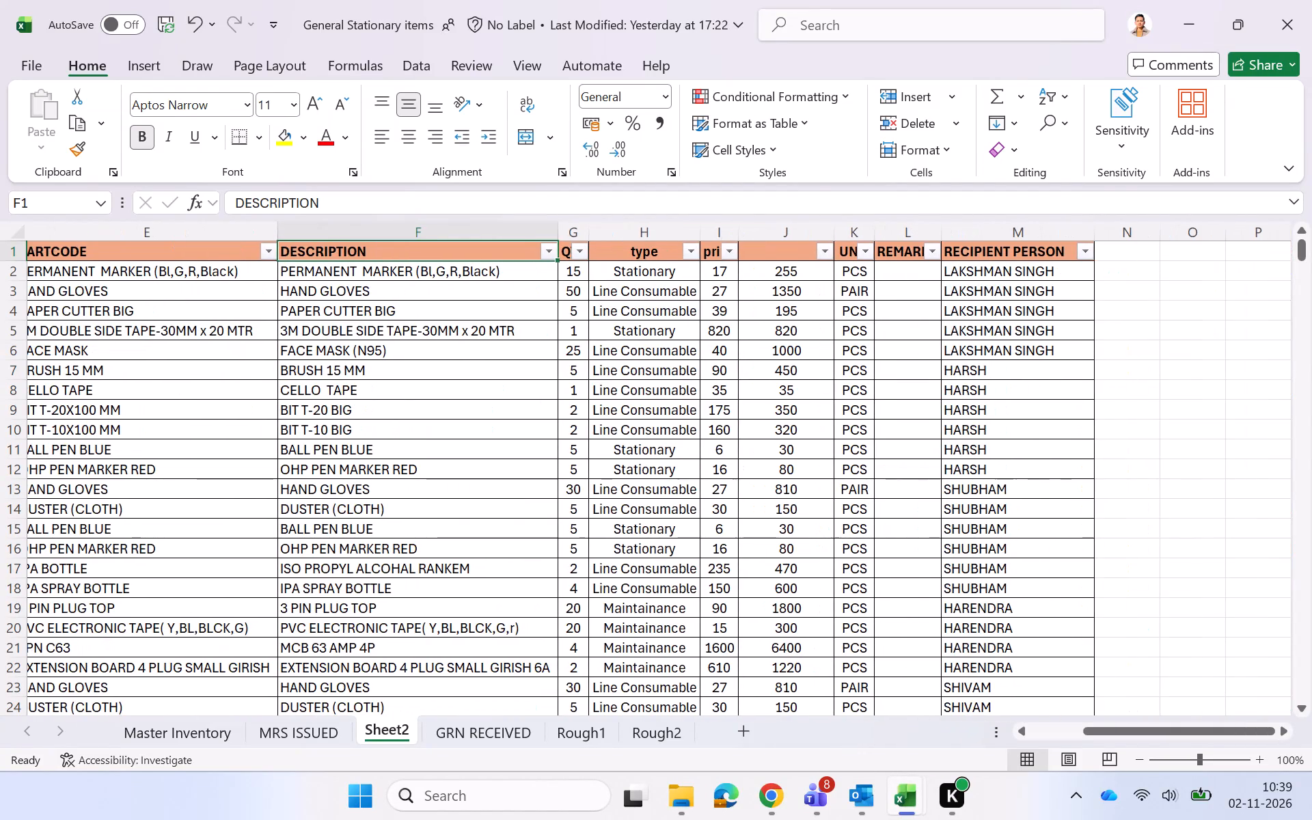
pyautogui.click(683, 243)
pyautogui.click(510, 463)
pyautogui.click(500, 488)
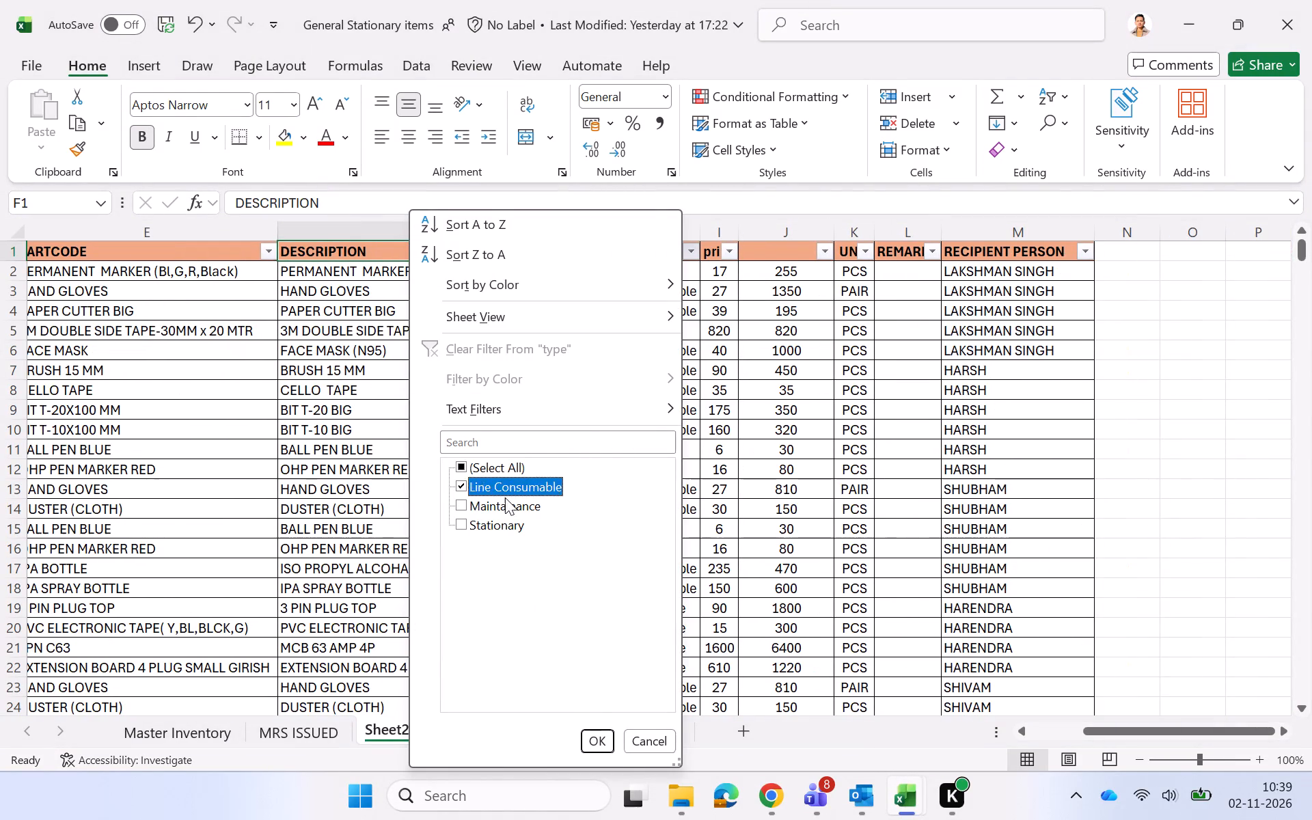
pyautogui.click(606, 745)
# Get the column J sum of the Line Consumable records and compare it with the Line Consumable issued value on Summary-1.
pyautogui.doubleClick(806, 236)
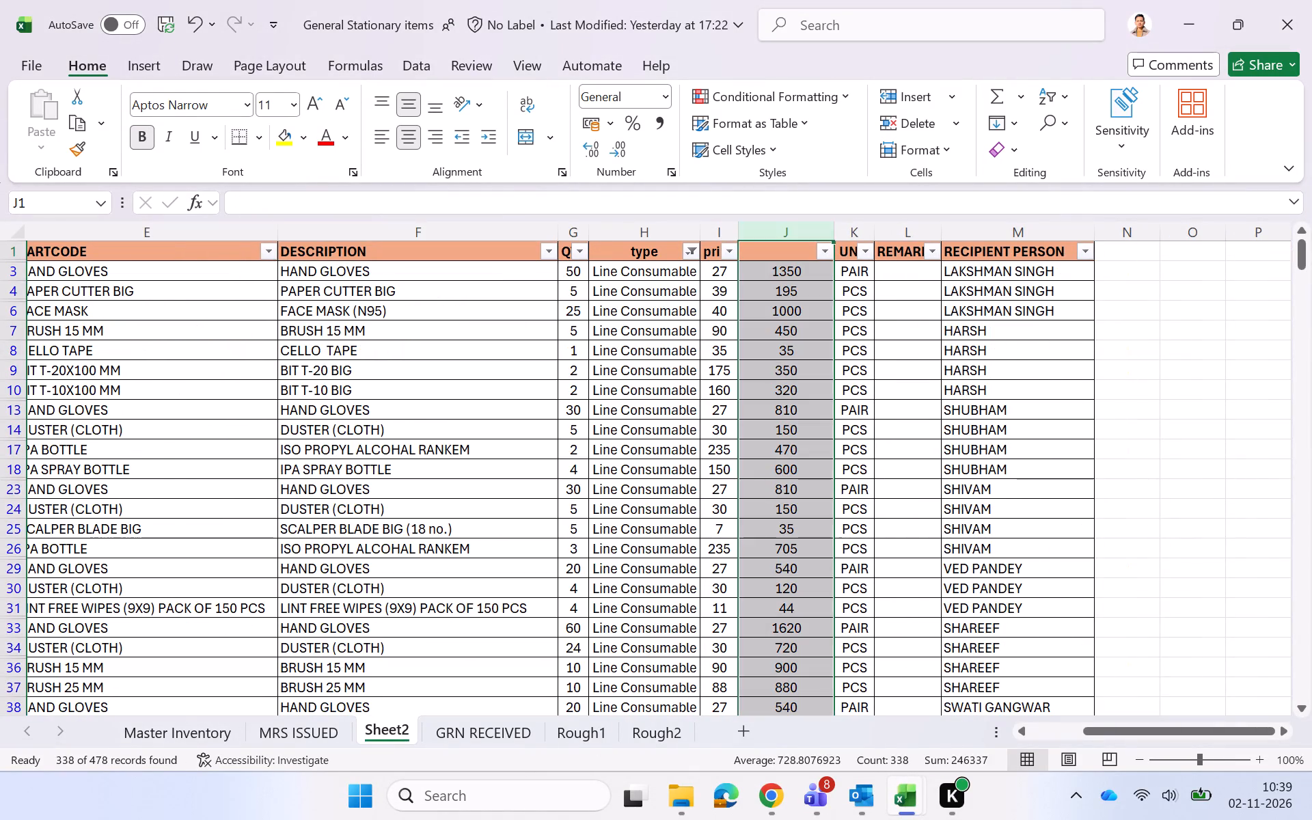
pyautogui.hotkey('alt', 'Tab')
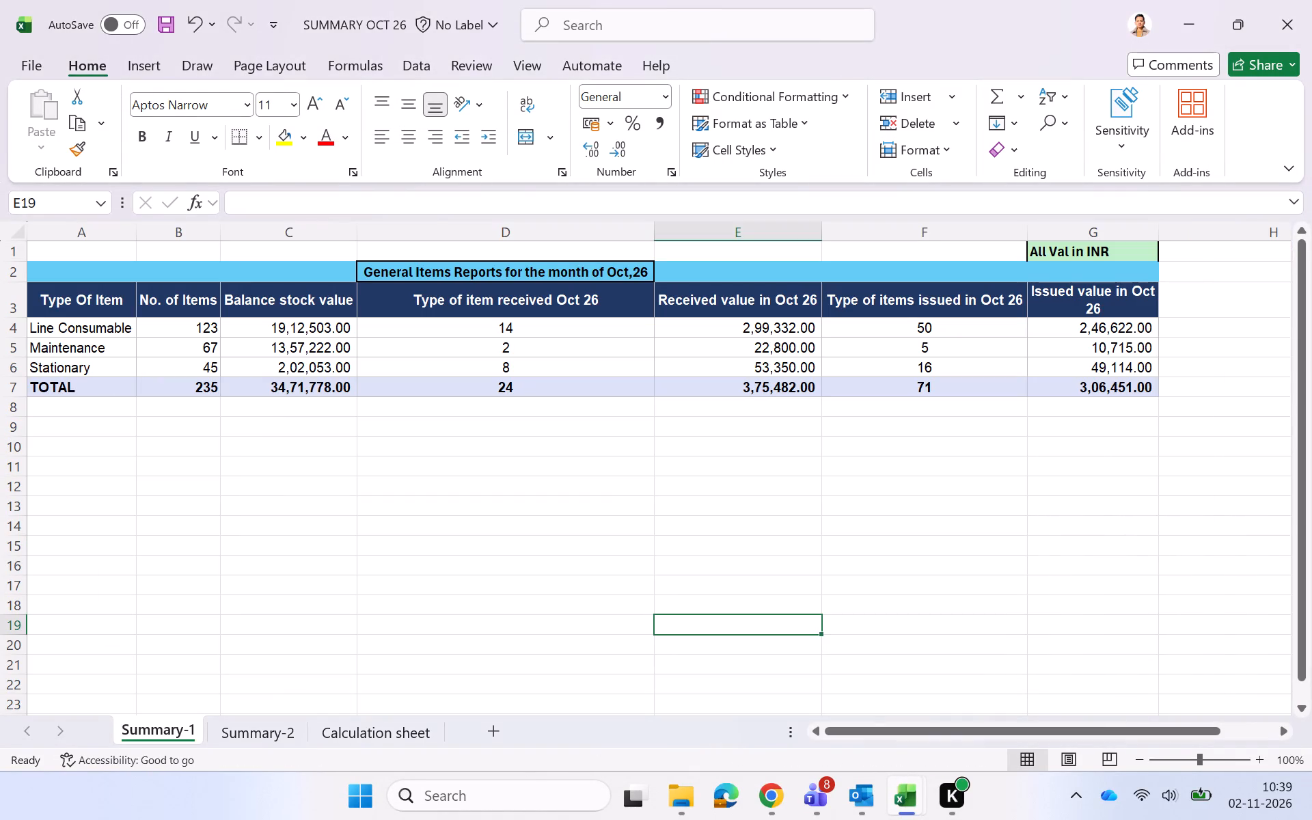
pyautogui.hotkey('alt', 'Tab')
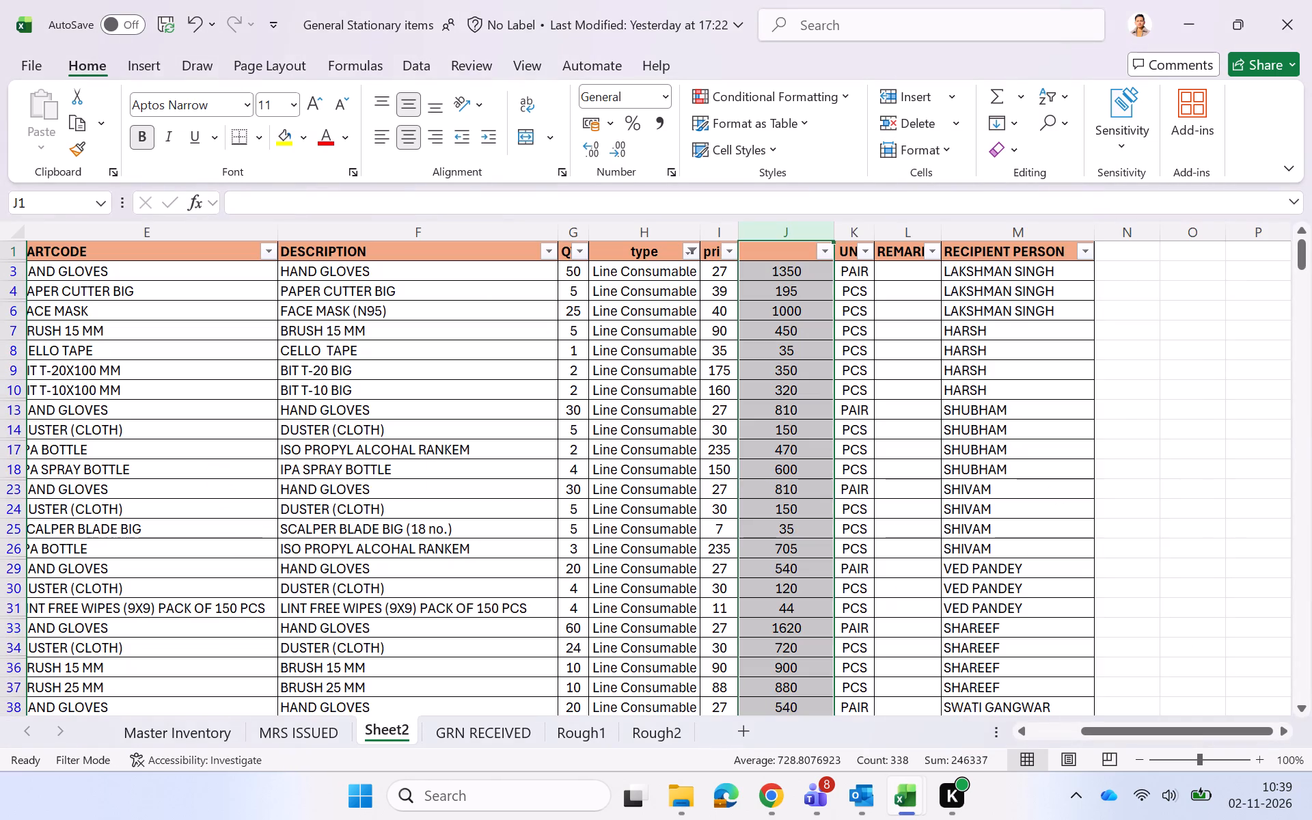
# Filter Sheet2's type column to show only Maintainance records and compare the column J sum with the Maintenance issued value on Summary-1.
pyautogui.hotkey('alt', 'Tab')
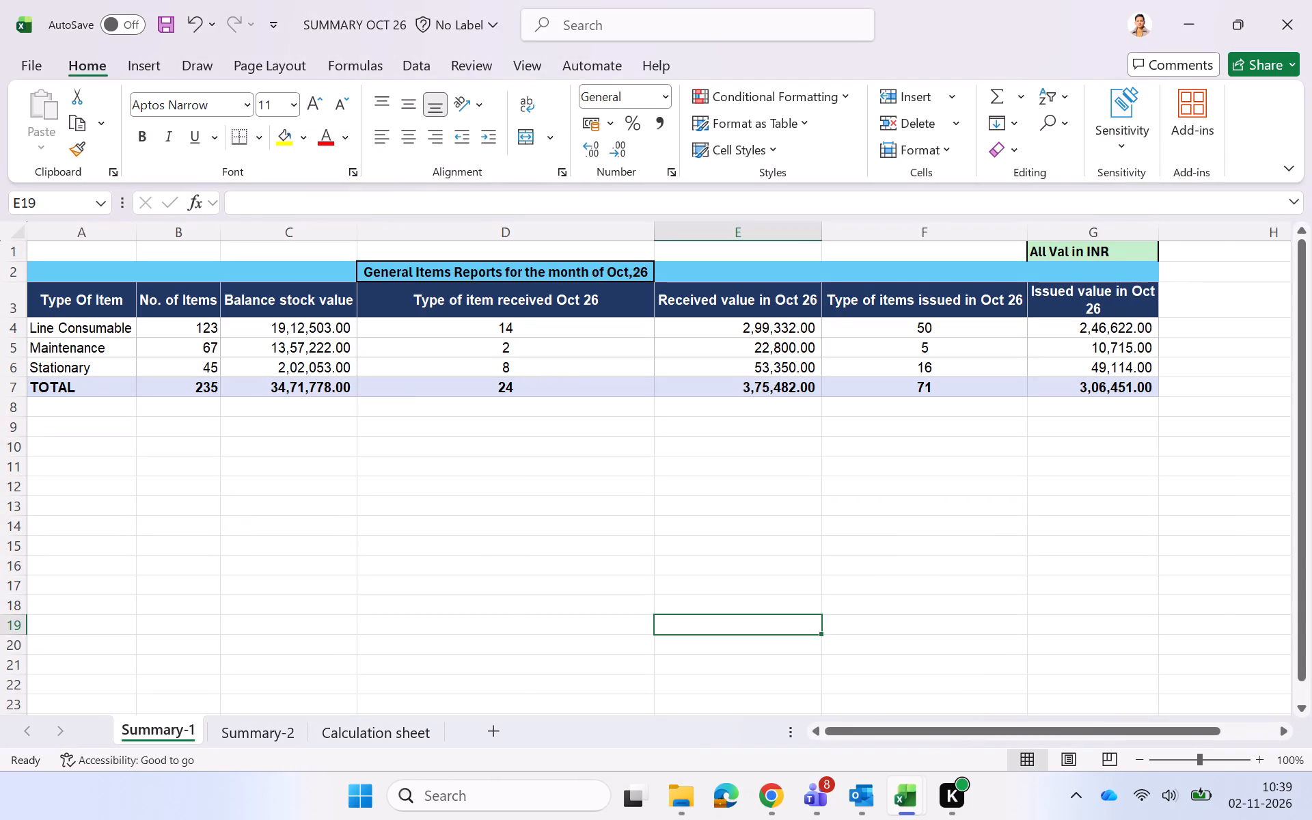
pyautogui.hotkey('alt', 'Tab')
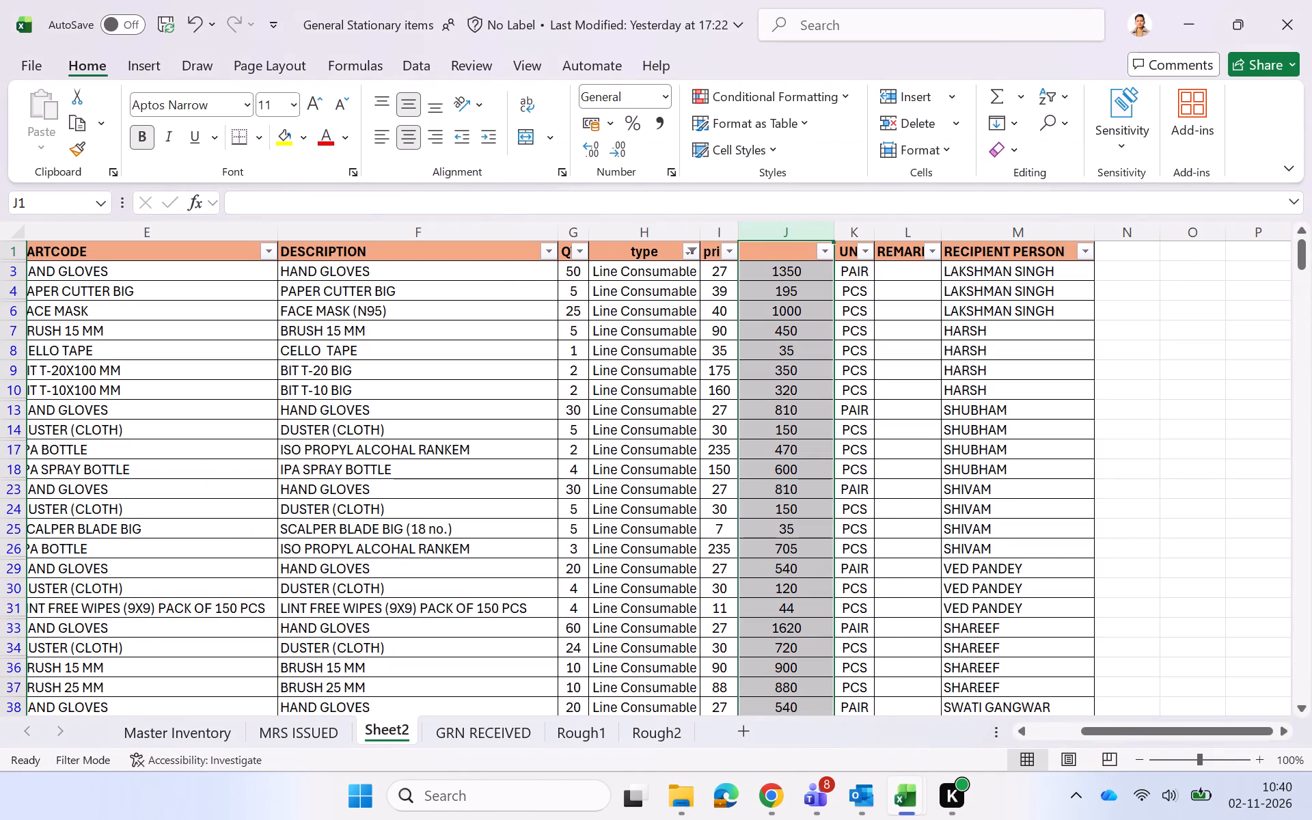
pyautogui.click(687, 258)
pyautogui.click(519, 481)
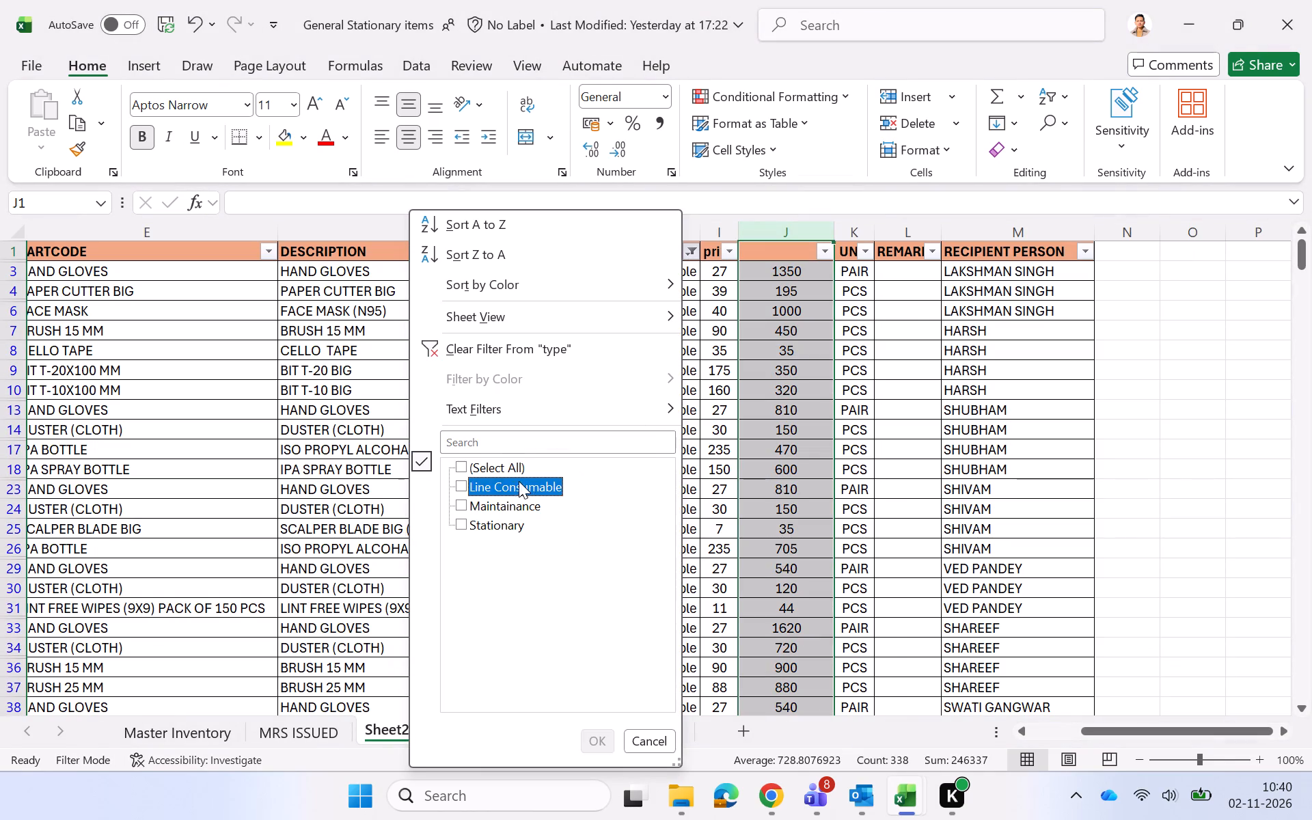
pyautogui.click(507, 506)
pyautogui.click(594, 741)
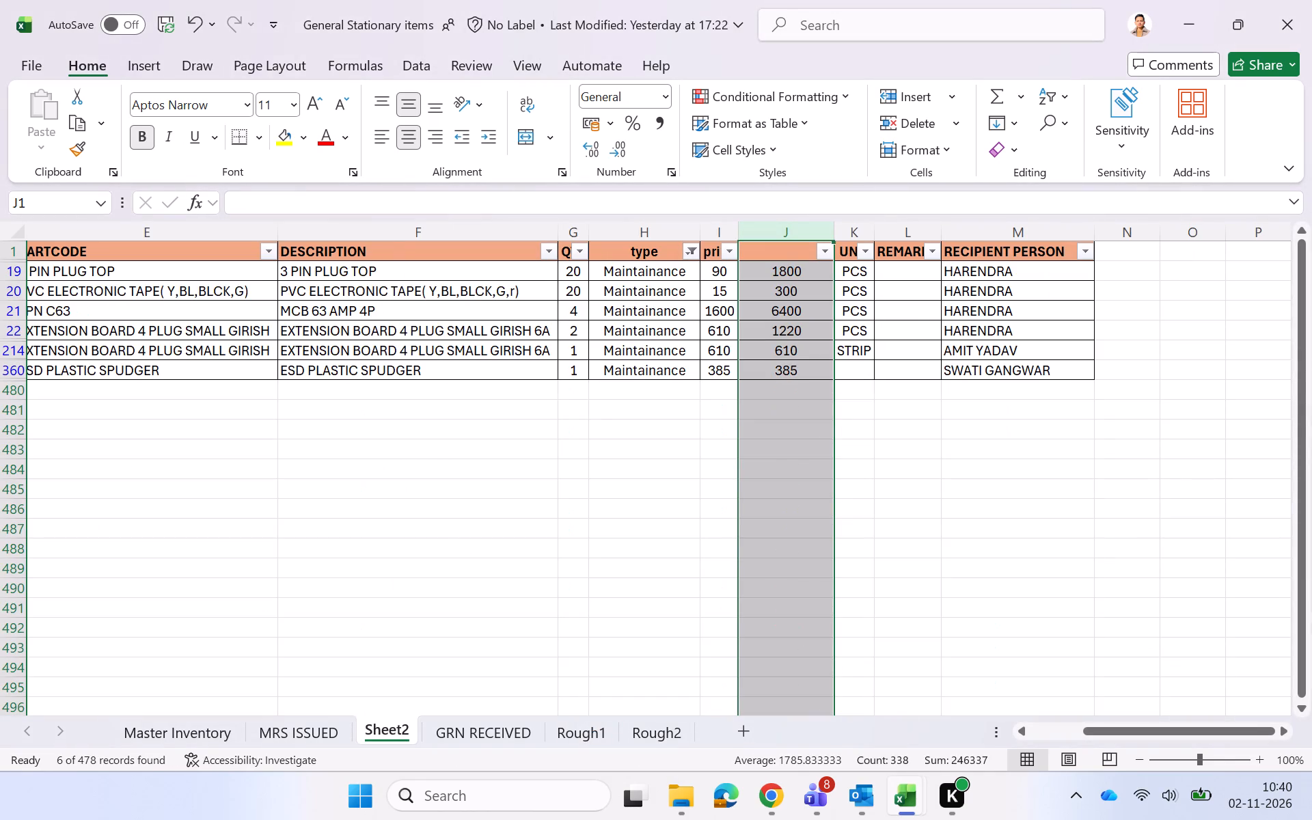
pyautogui.hotkey('alt', 'Tab')
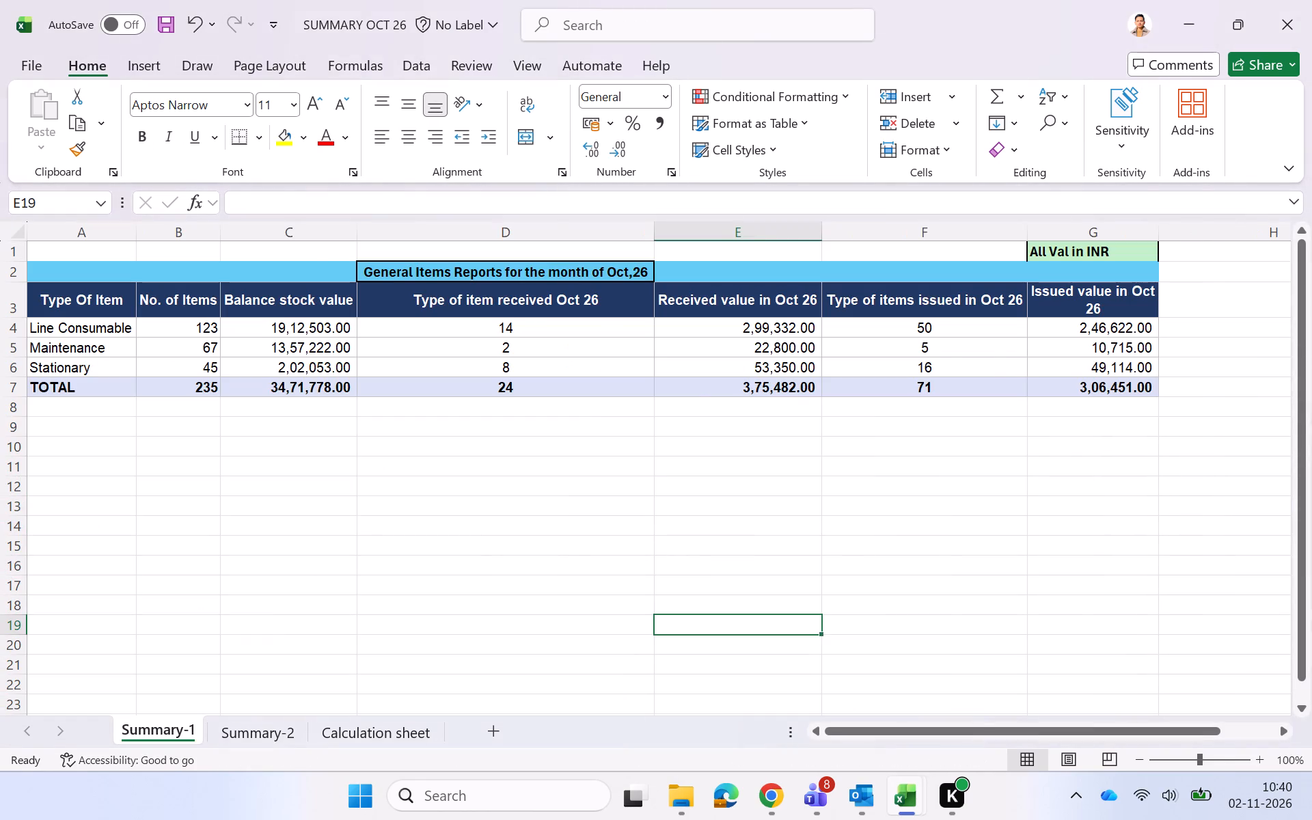
pyautogui.hotkey('alt', 'Tab')
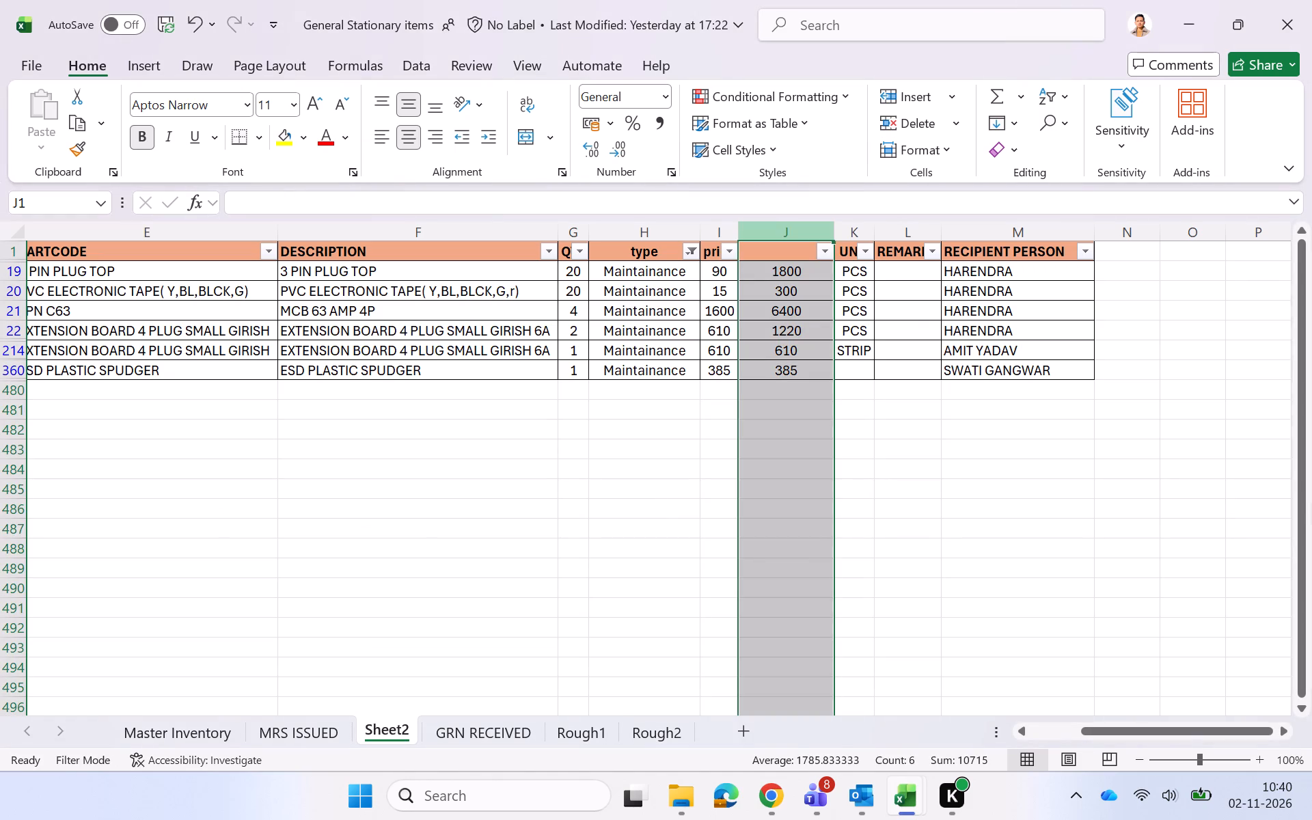
# Filter Sheet2's type column to only Line Consumable records and get their column J sum.
pyautogui.click(692, 248)
pyautogui.click(500, 488)
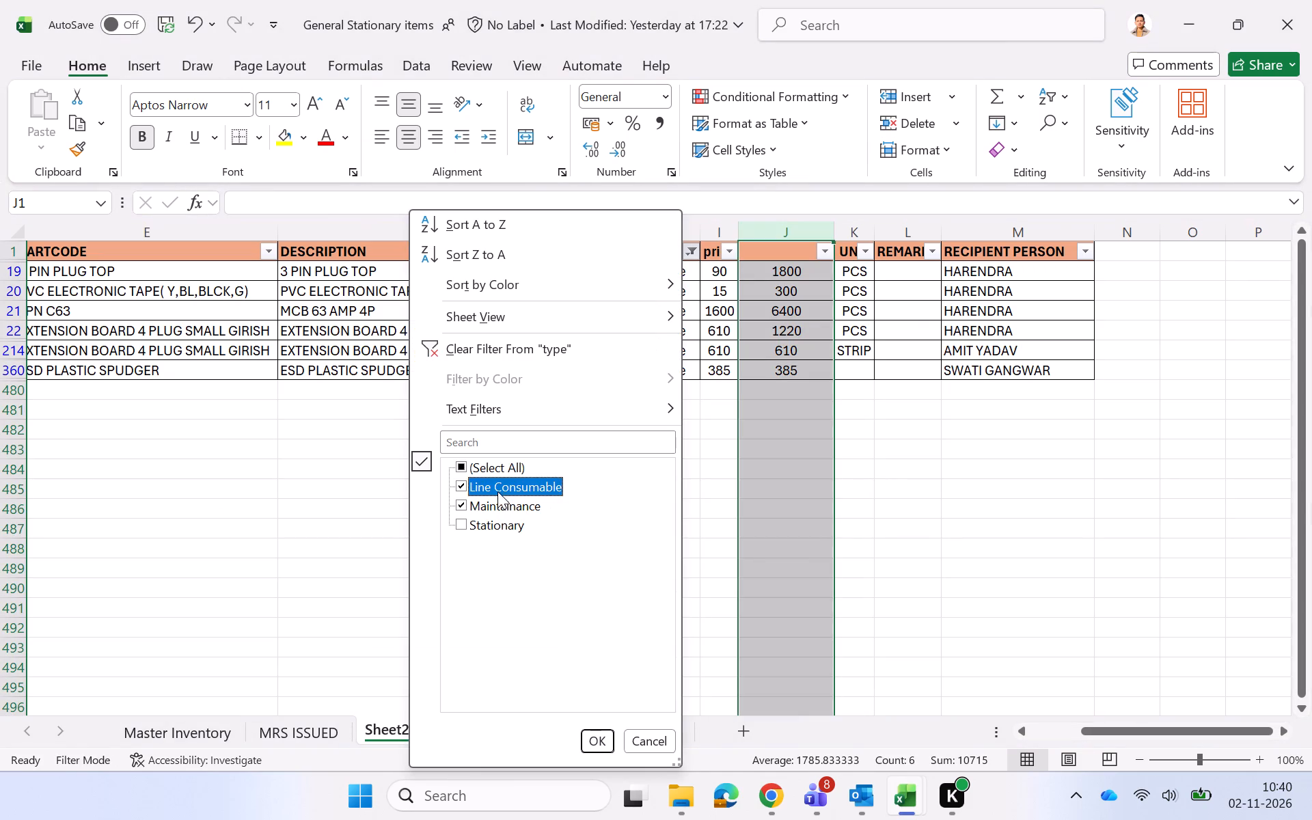
pyautogui.click(491, 515)
pyautogui.click(502, 500)
pyautogui.click(495, 527)
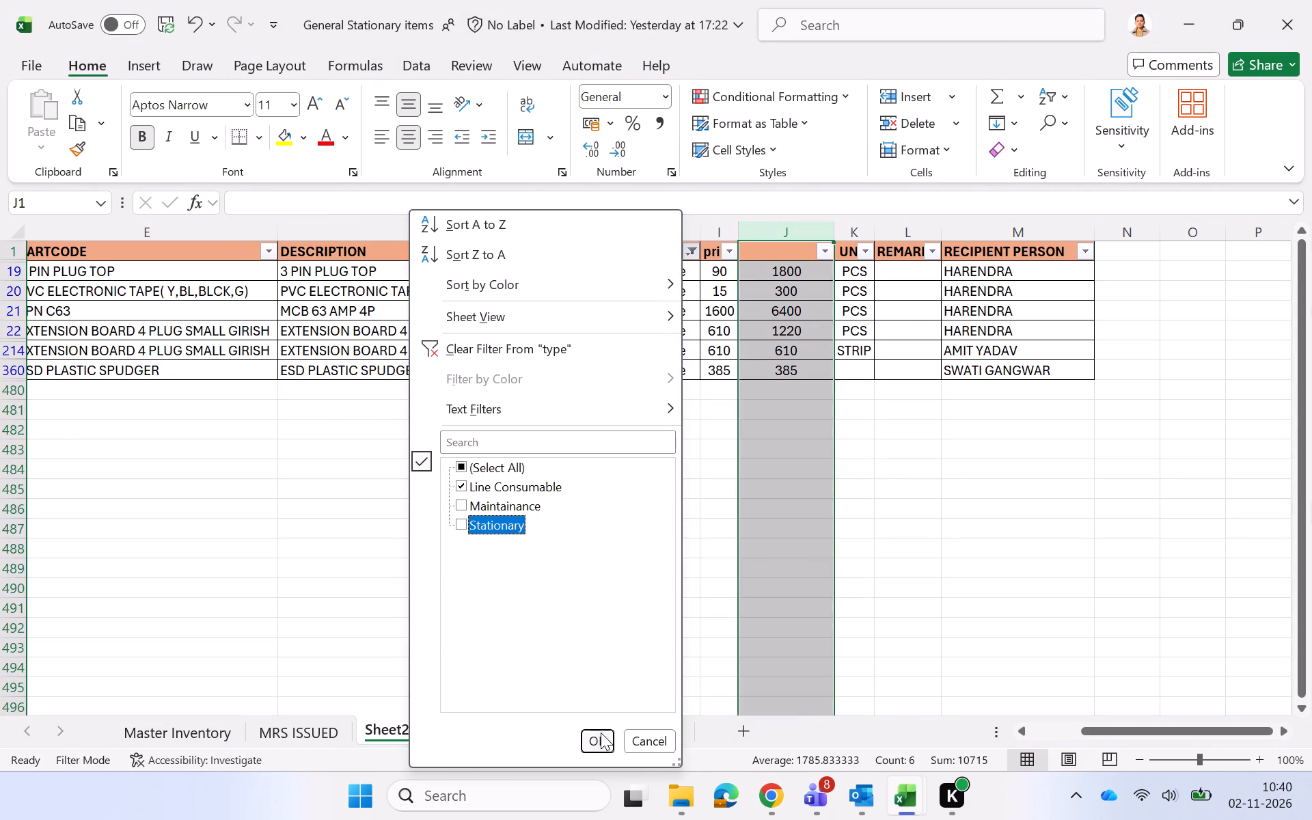
pyautogui.click(596, 740)
pyautogui.click(1019, 496)
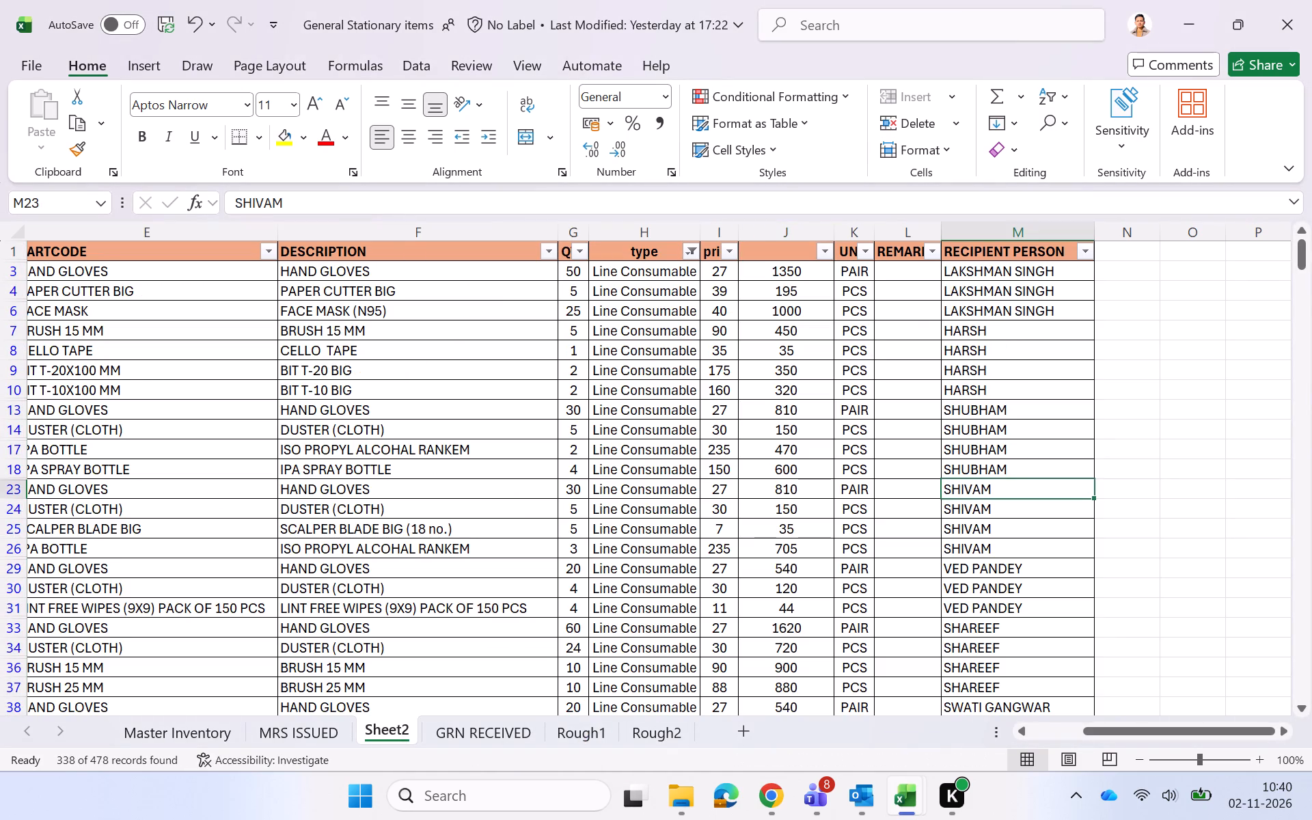
pyautogui.click(778, 228)
# Set the Line Consumable issued value in G4 of Summary-1 to 246337.
pyautogui.hotkey('alt', 'Tab')
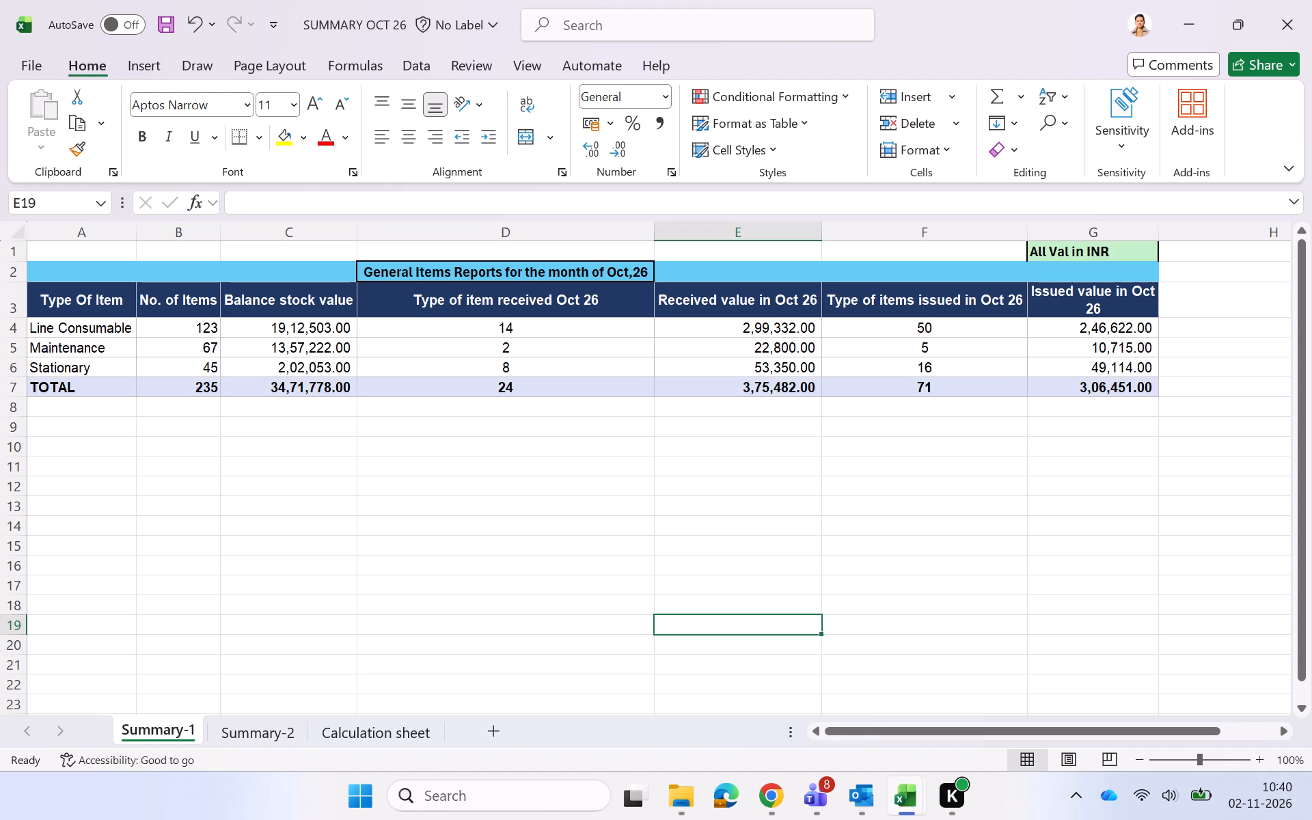
pyautogui.click(1133, 328)
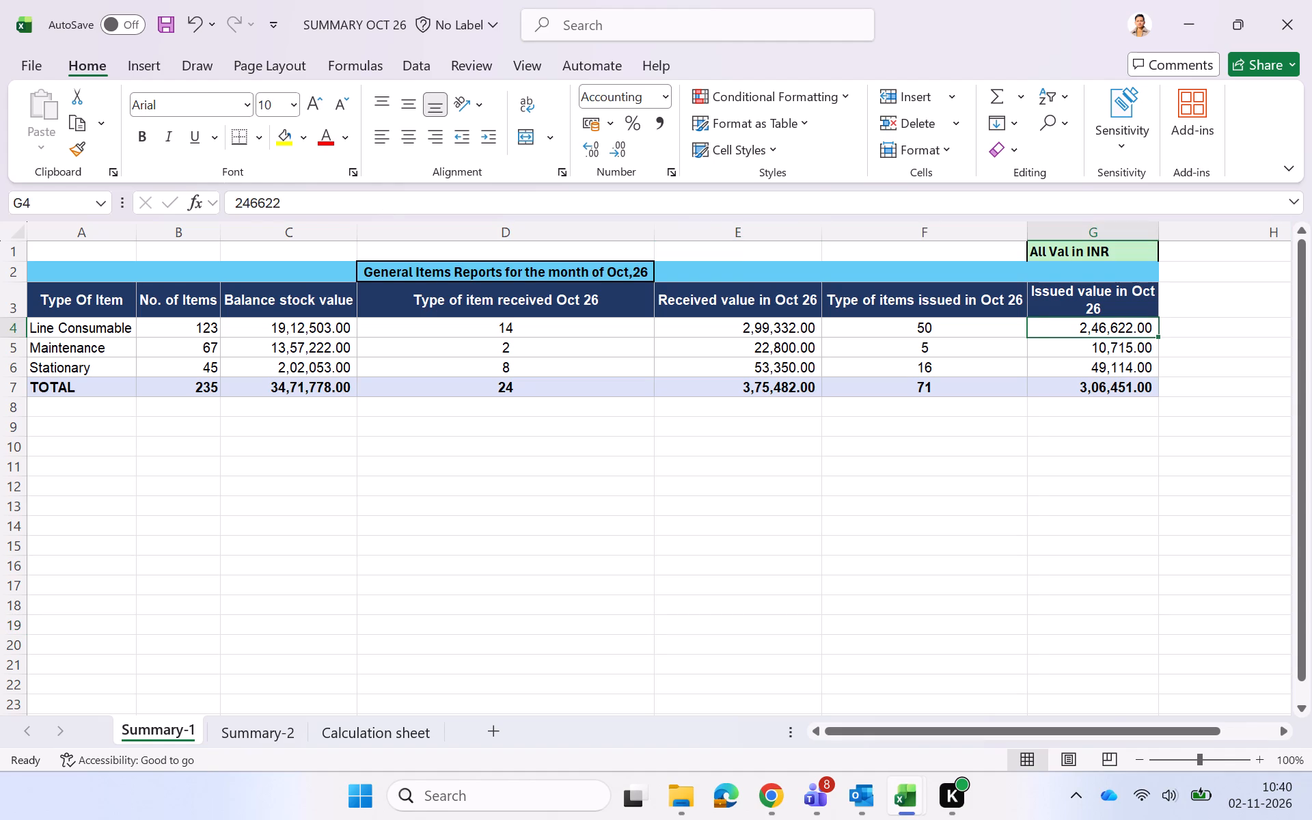
pyautogui.click(352, 193)
pyautogui.hotkey('alt', 'Tab')
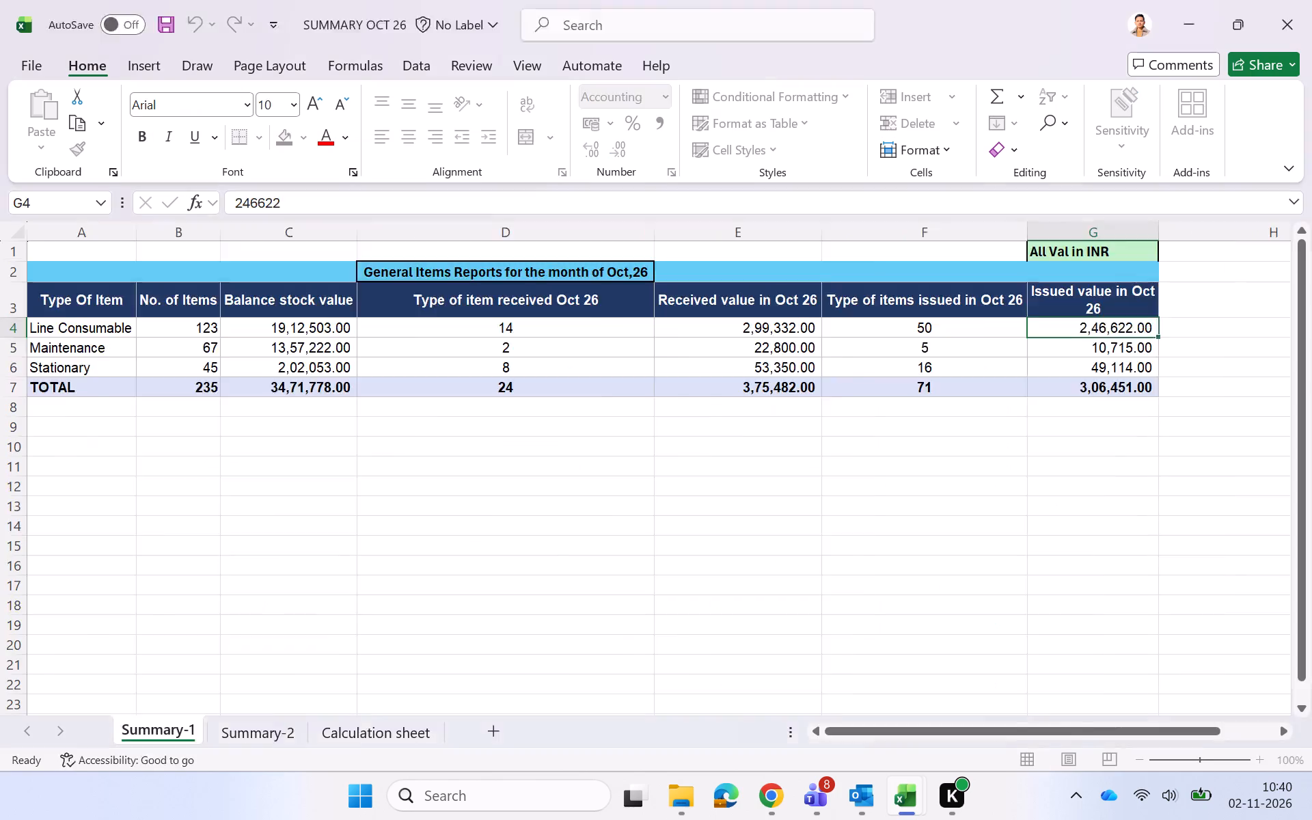
pyautogui.hotkey('alt', 'Tab')
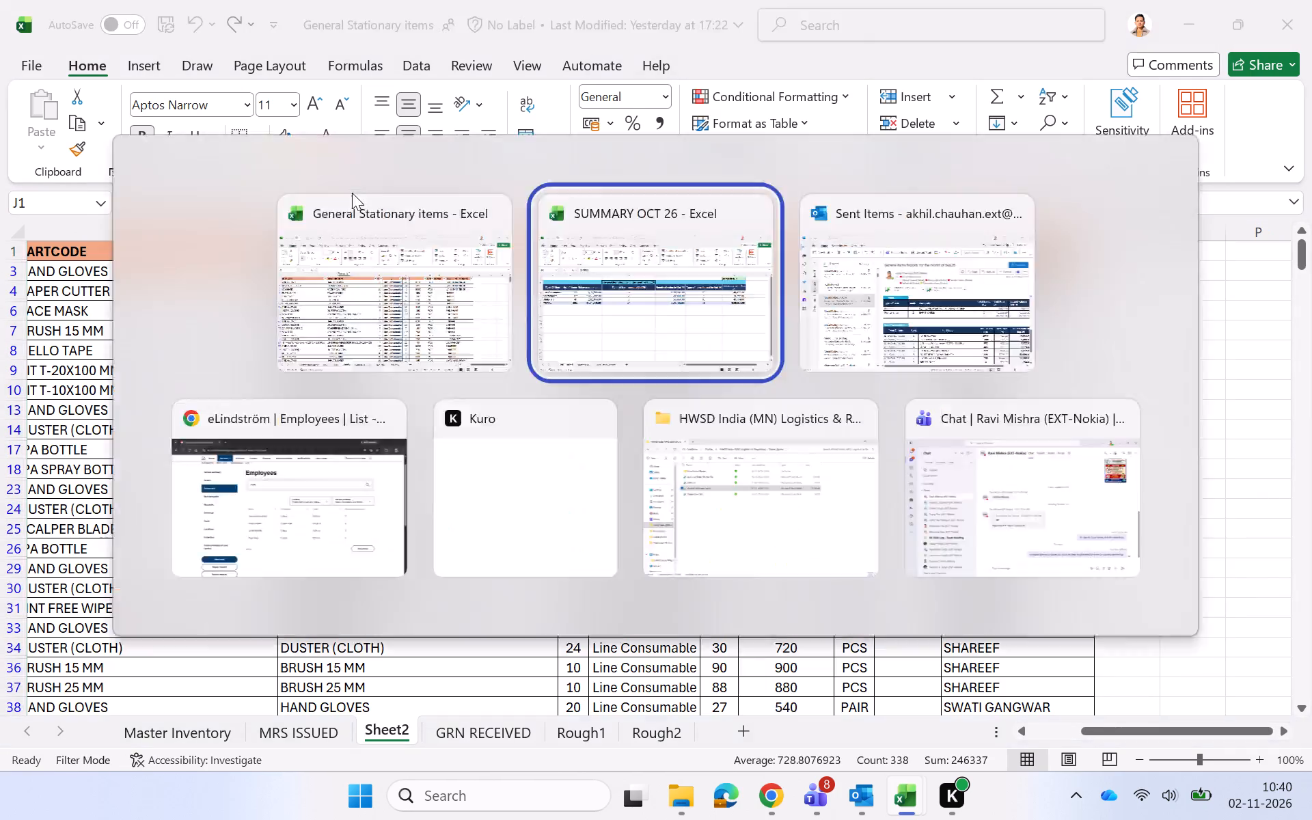
pyautogui.click(352, 193)
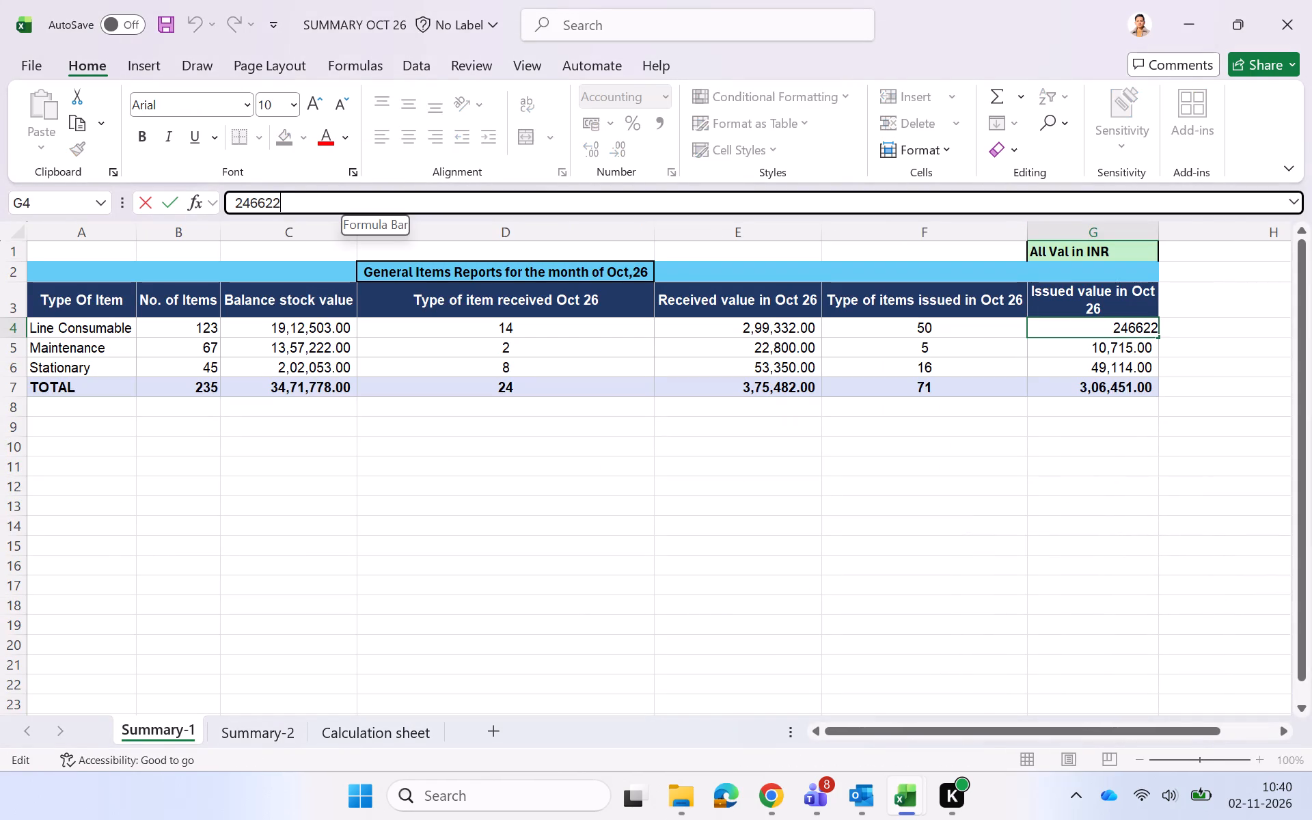
pyautogui.press('BackSpace')
pyautogui.press('BackSpace')
pyautogui.press('BackSpace')
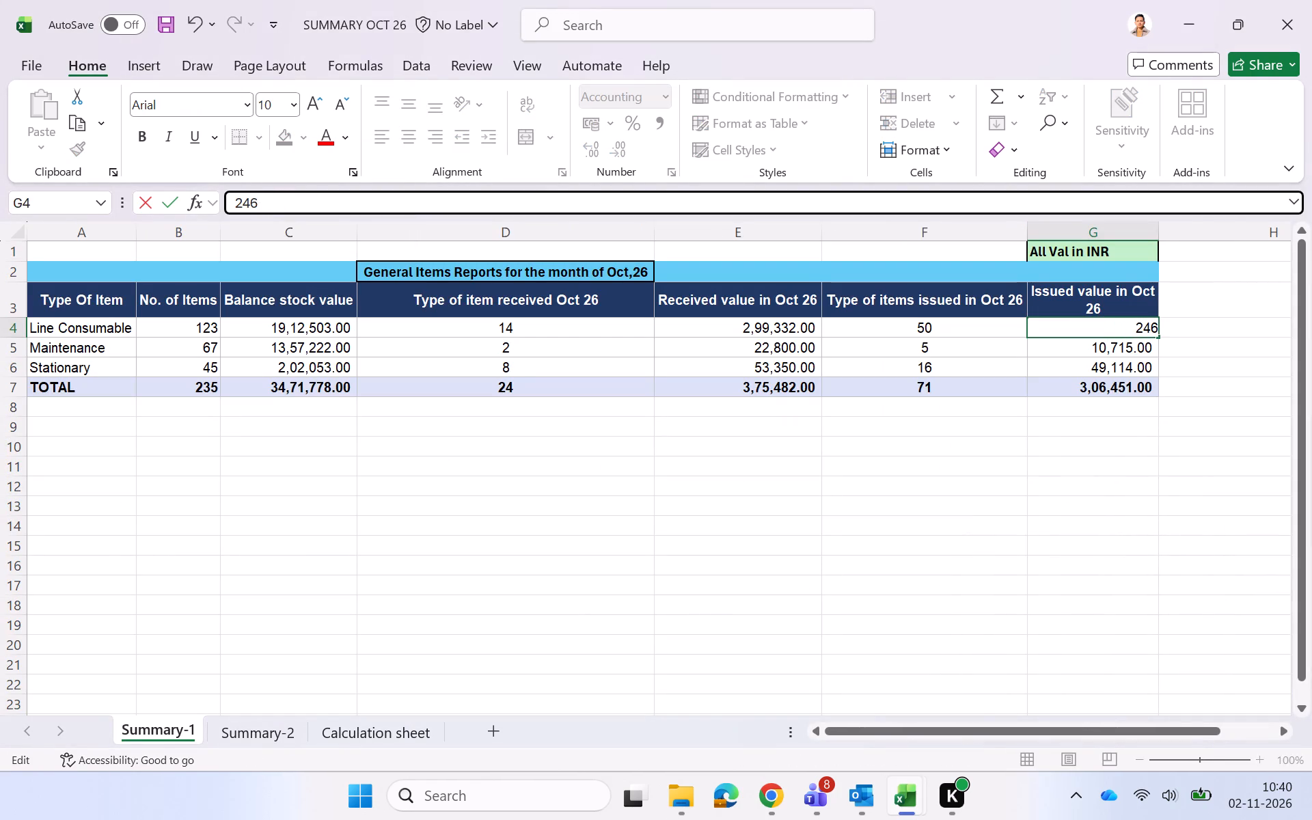
pyautogui.write('337')
pyautogui.press('Return')
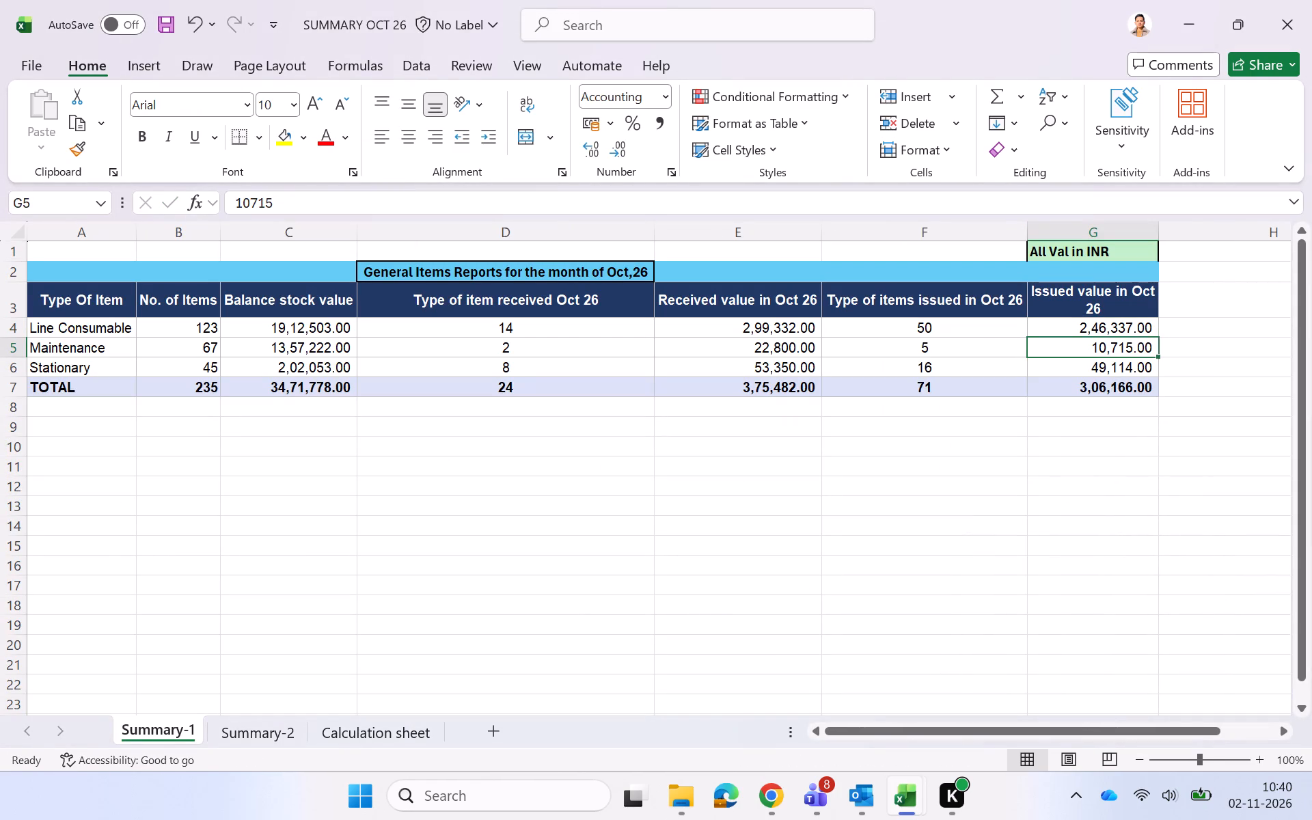
pyautogui.click(634, 556)
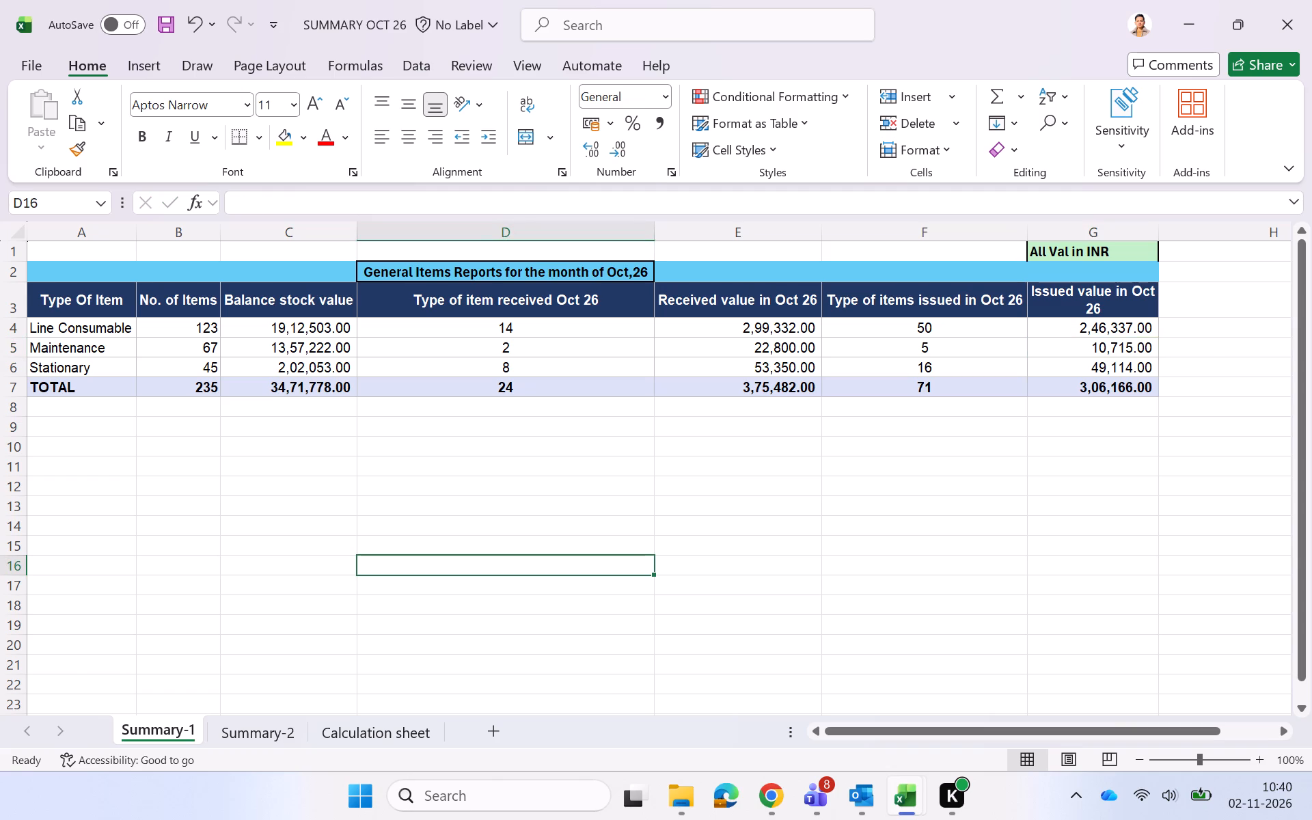
# Filter Sheet2's type column in General Stationary items to show only Stationary records with their column J sum.
pyautogui.hotkey('alt', 'Tab')
pyautogui.click(689, 251)
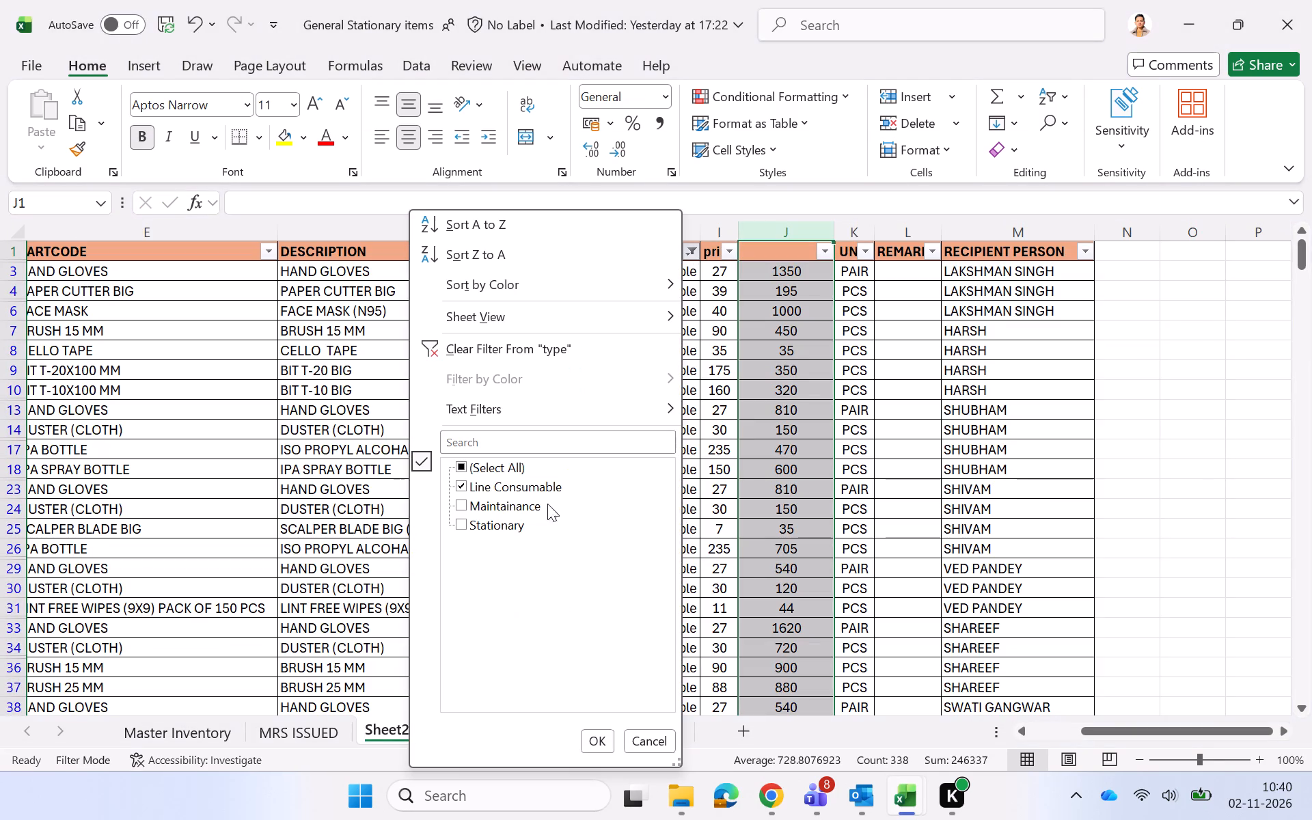
pyautogui.click(500, 472)
pyautogui.click(493, 463)
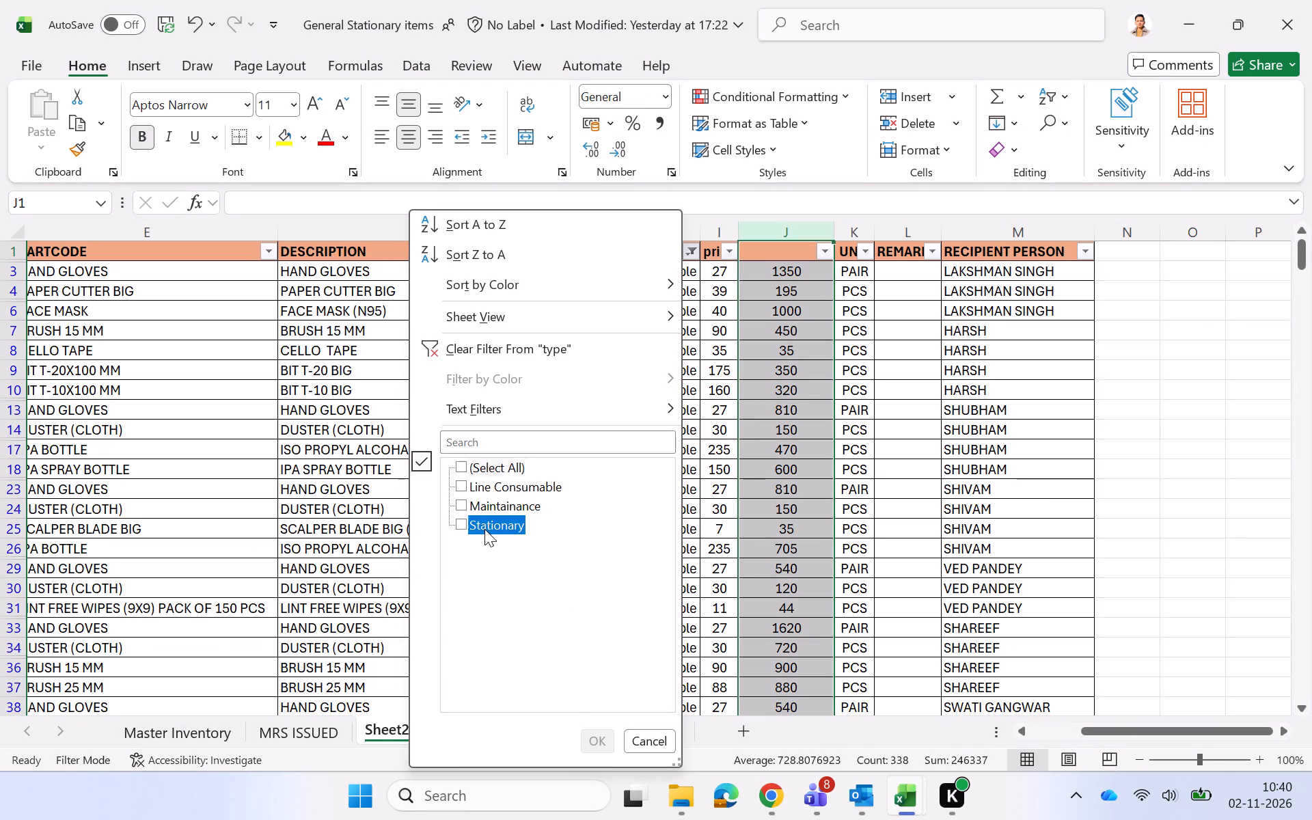
pyautogui.click(484, 529)
pyautogui.click(600, 733)
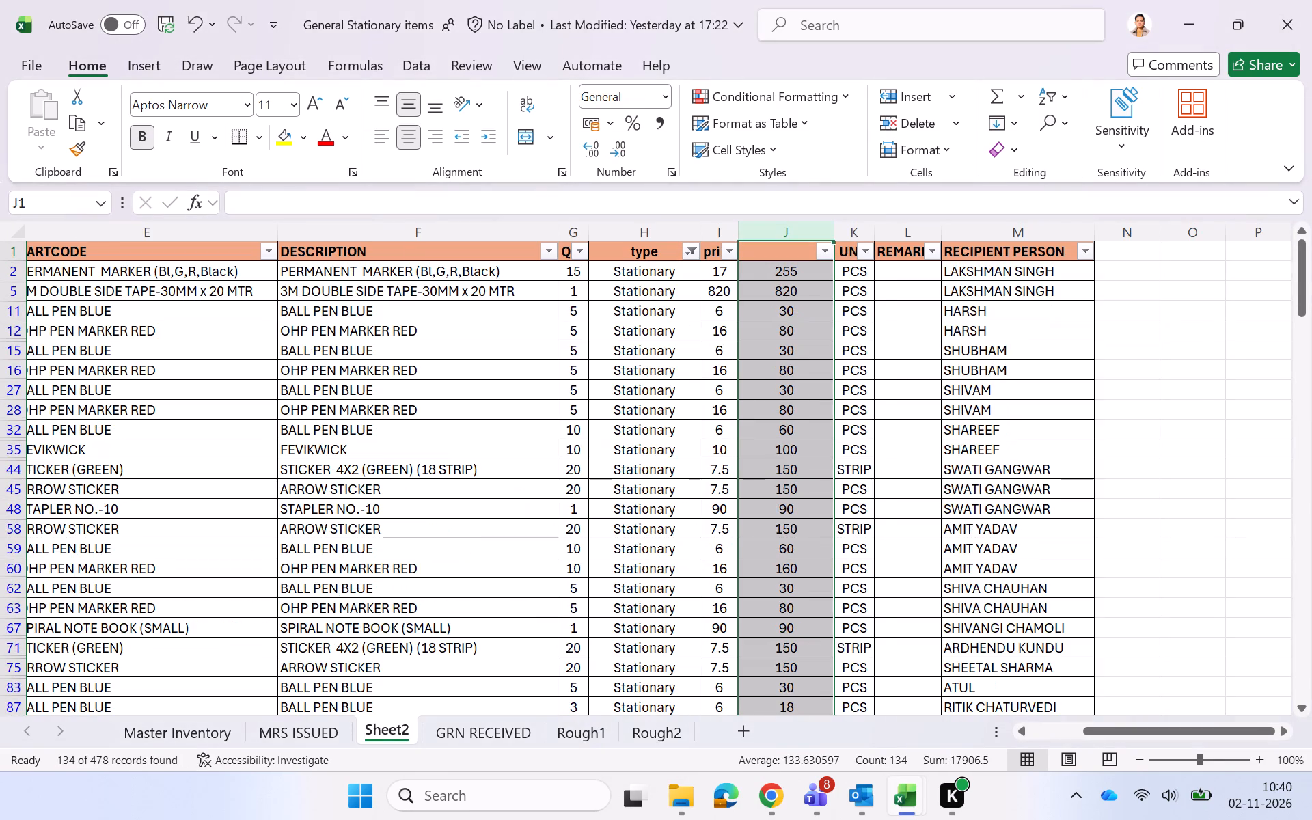
# Set the Stationary issued value in G6 of Summary-1 to 17906.
pyautogui.hotkey('alt', 'Tab')
pyautogui.press('Down')
pyautogui.press('Right')
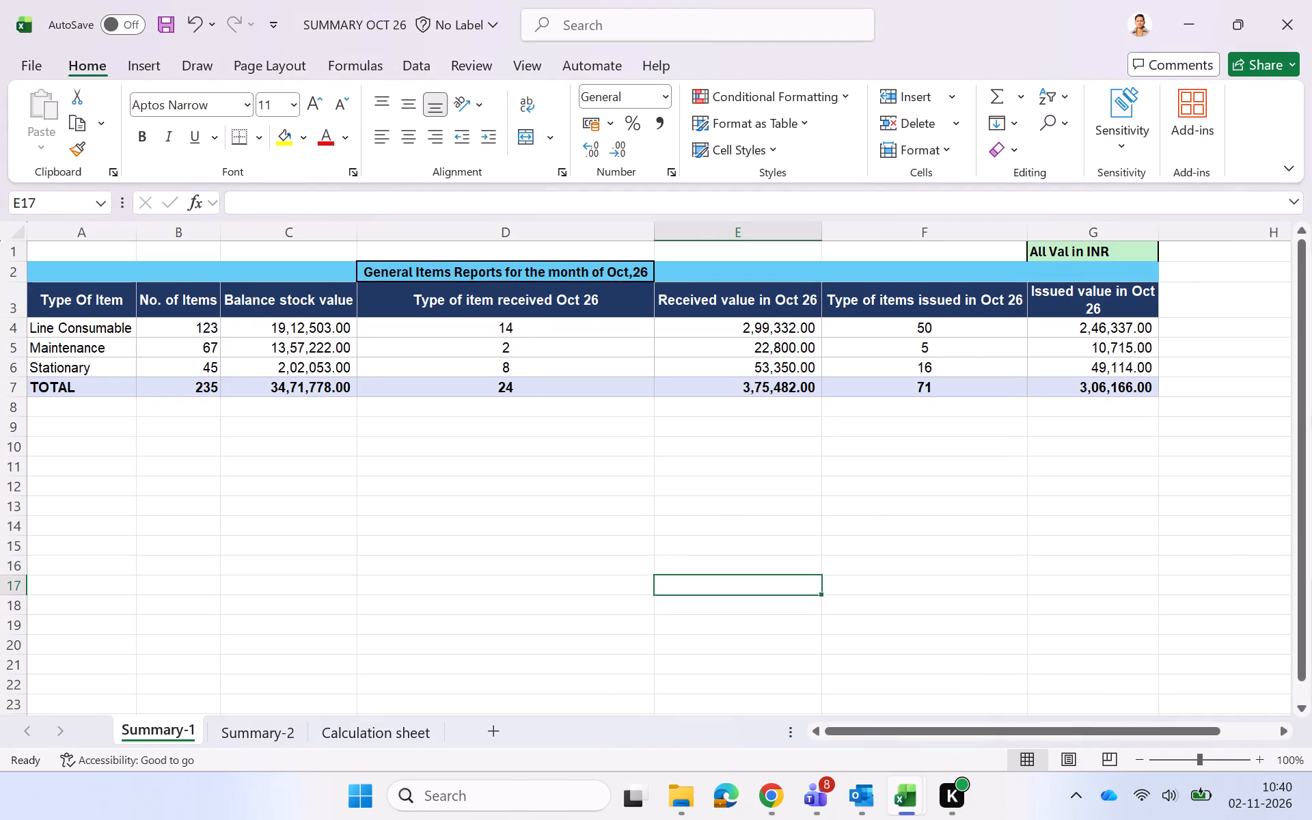
pyautogui.press('Right')
pyautogui.press('Right')
pyautogui.press('Up')
pyautogui.press('Up')
pyautogui.press('Up')
pyautogui.press('Up')
pyautogui.press('Up')
pyautogui.press('Up')
pyautogui.press('Up')
pyautogui.press('Up')
pyautogui.press('Up')
pyautogui.press('Up')
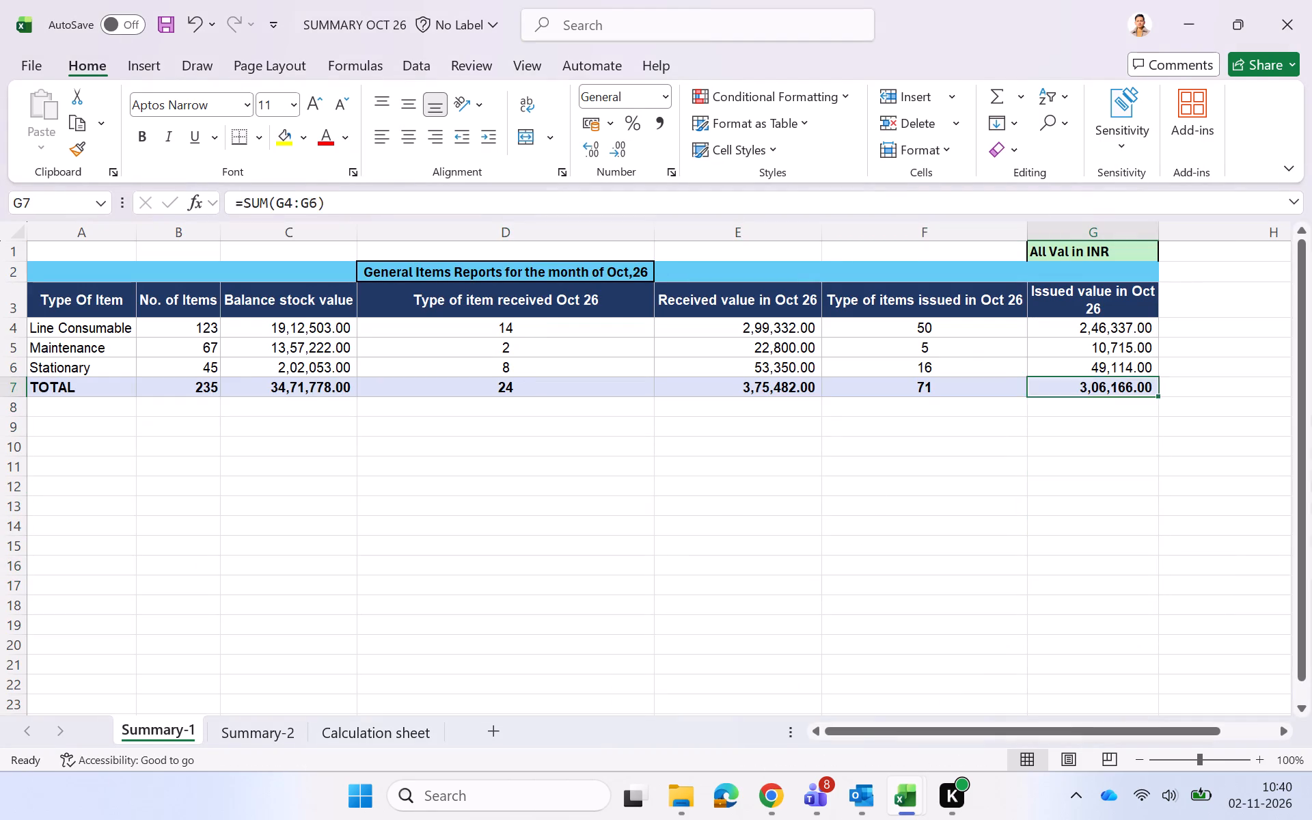
pyautogui.press('Up')
pyautogui.write('17906')
pyautogui.press('Return')
pyautogui.click(968, 469)
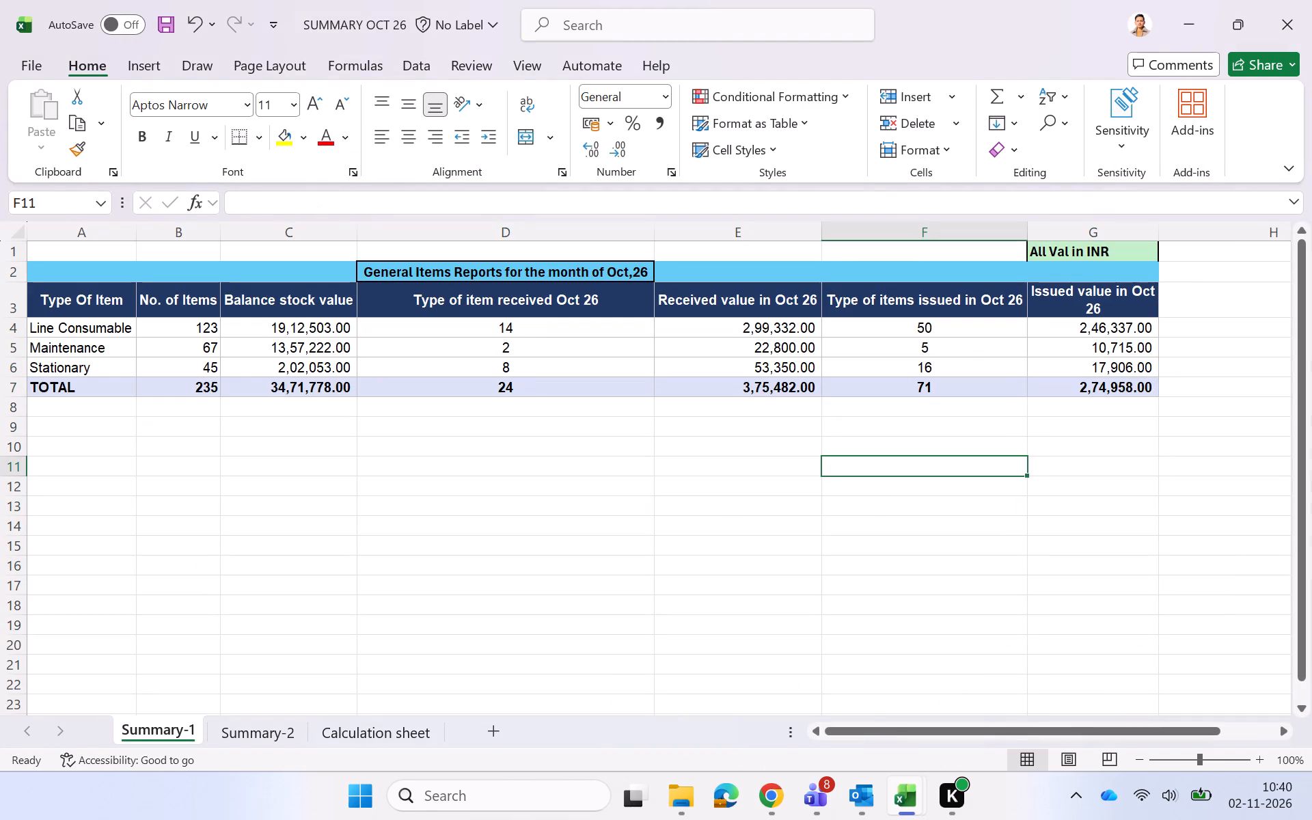
# Recheck the figures across both workbooks and save the SUMMARY OCT 26 workbook.
pyautogui.hotkey('alt', 'Tab')
pyautogui.hotkey('alt', 'Tab')
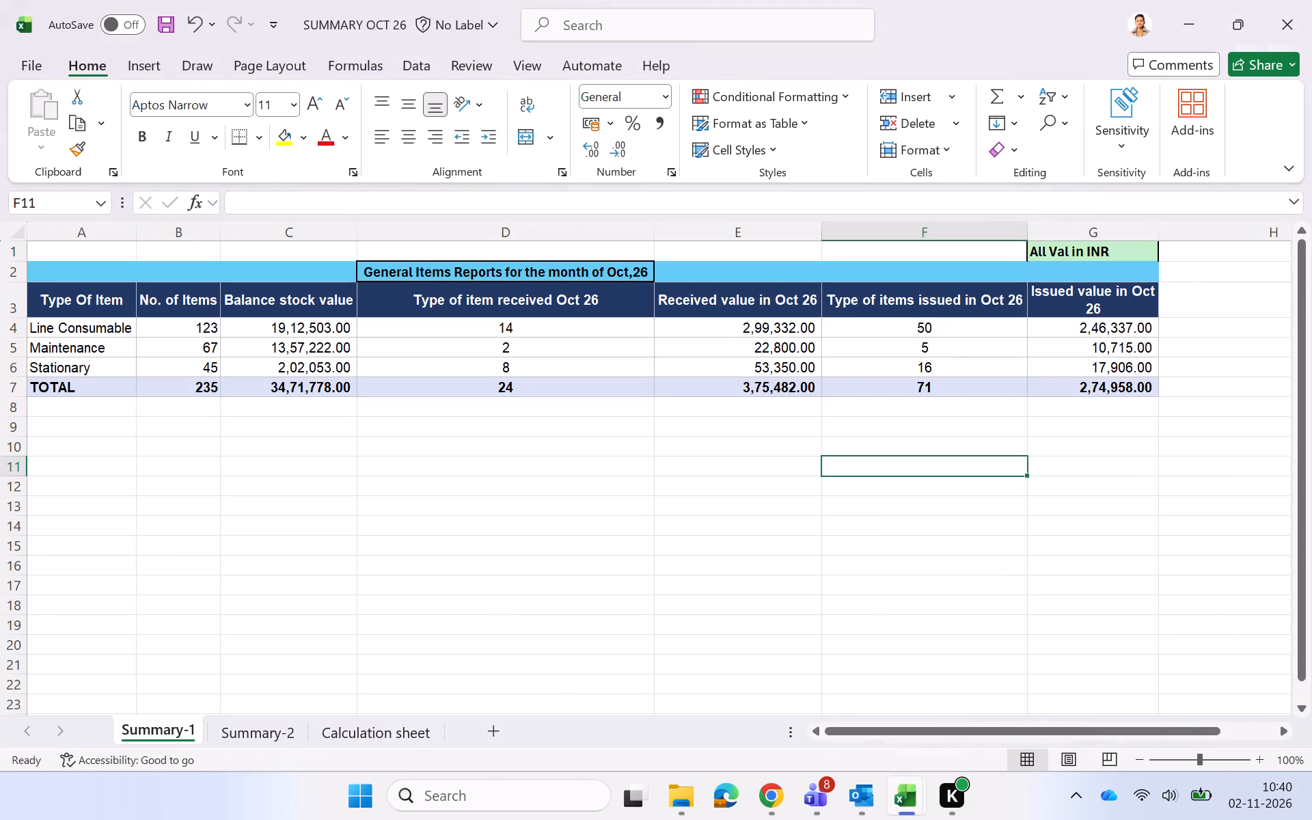
pyautogui.click(856, 478)
pyautogui.hotkey('ctrl', 's')
# Apply filters to the header row of the Line Consumables table on Summary-2.
pyautogui.click(287, 730)
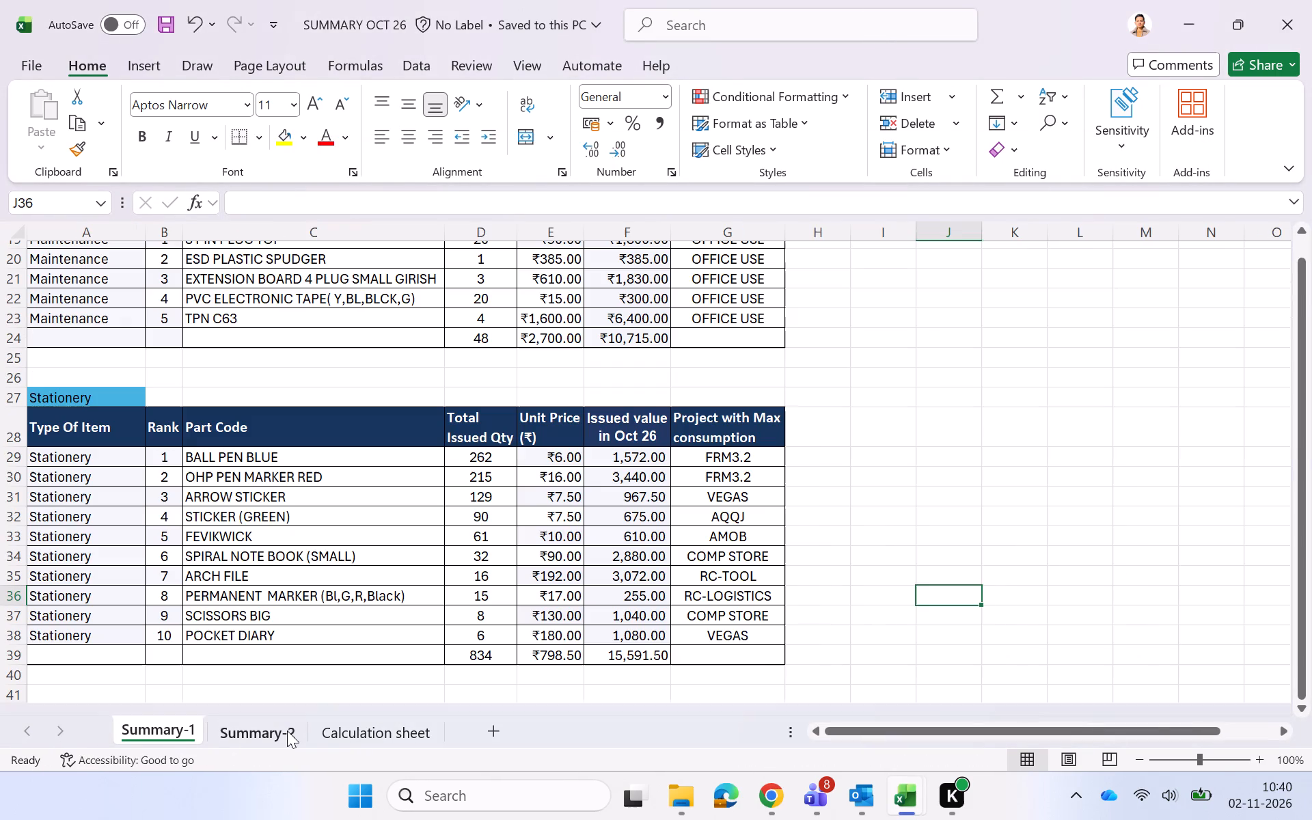
pyautogui.click(946, 655)
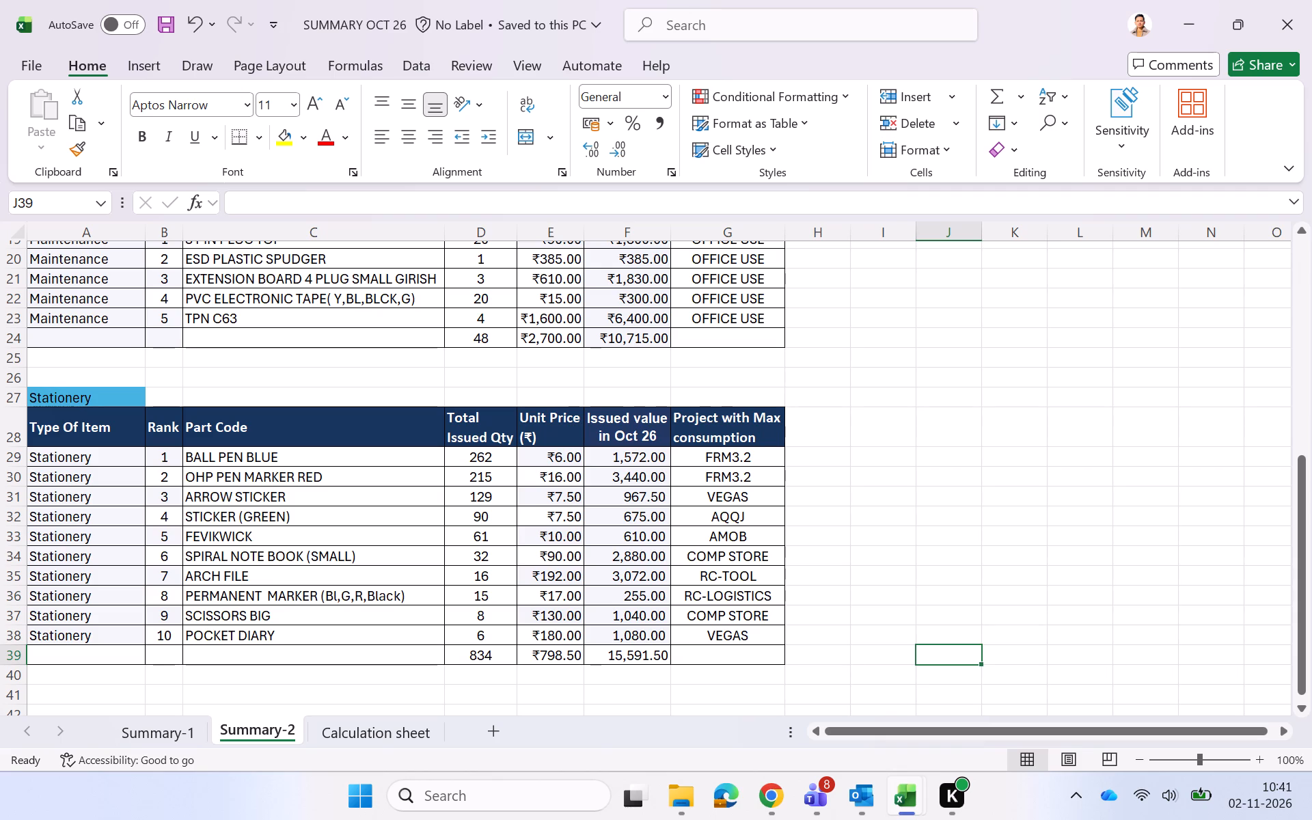
pyautogui.scroll(1, 946, 655)
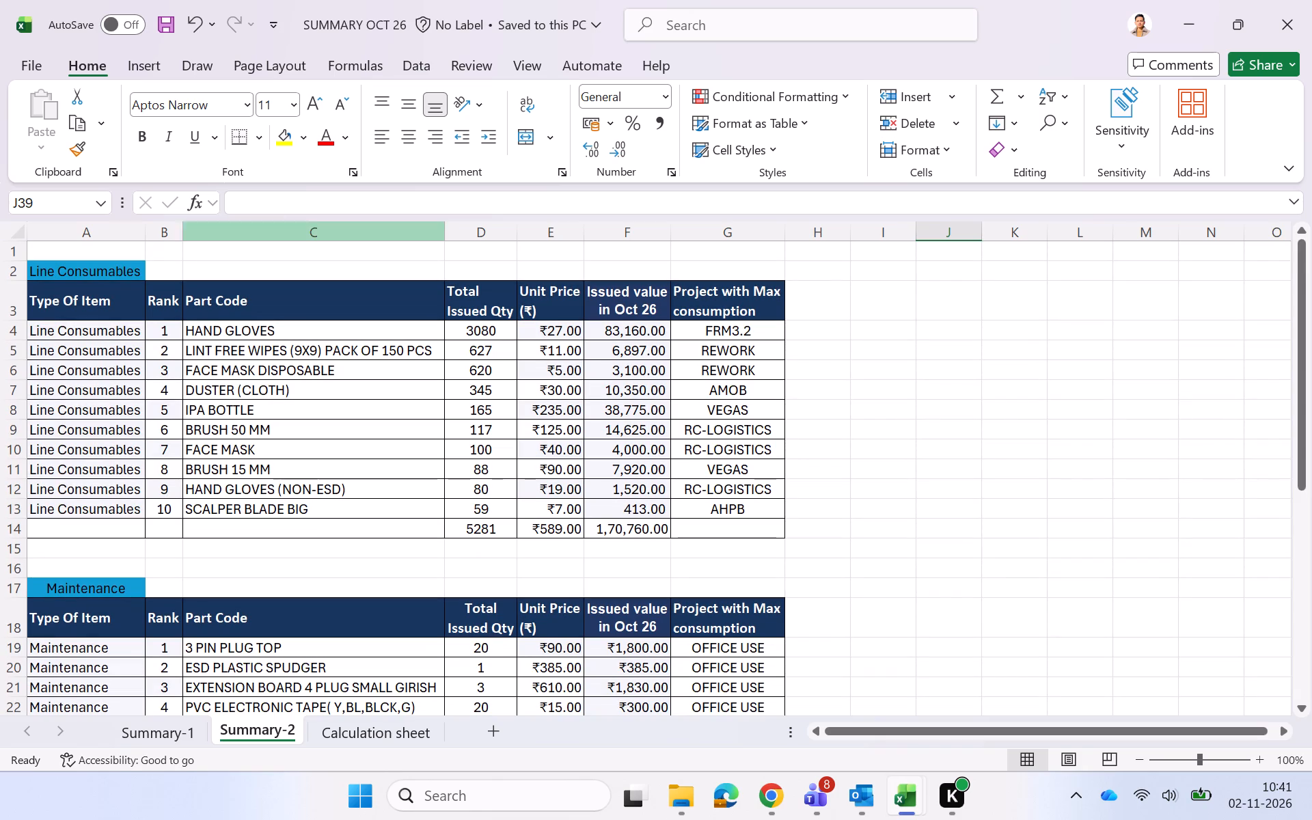
pyautogui.click(312, 305)
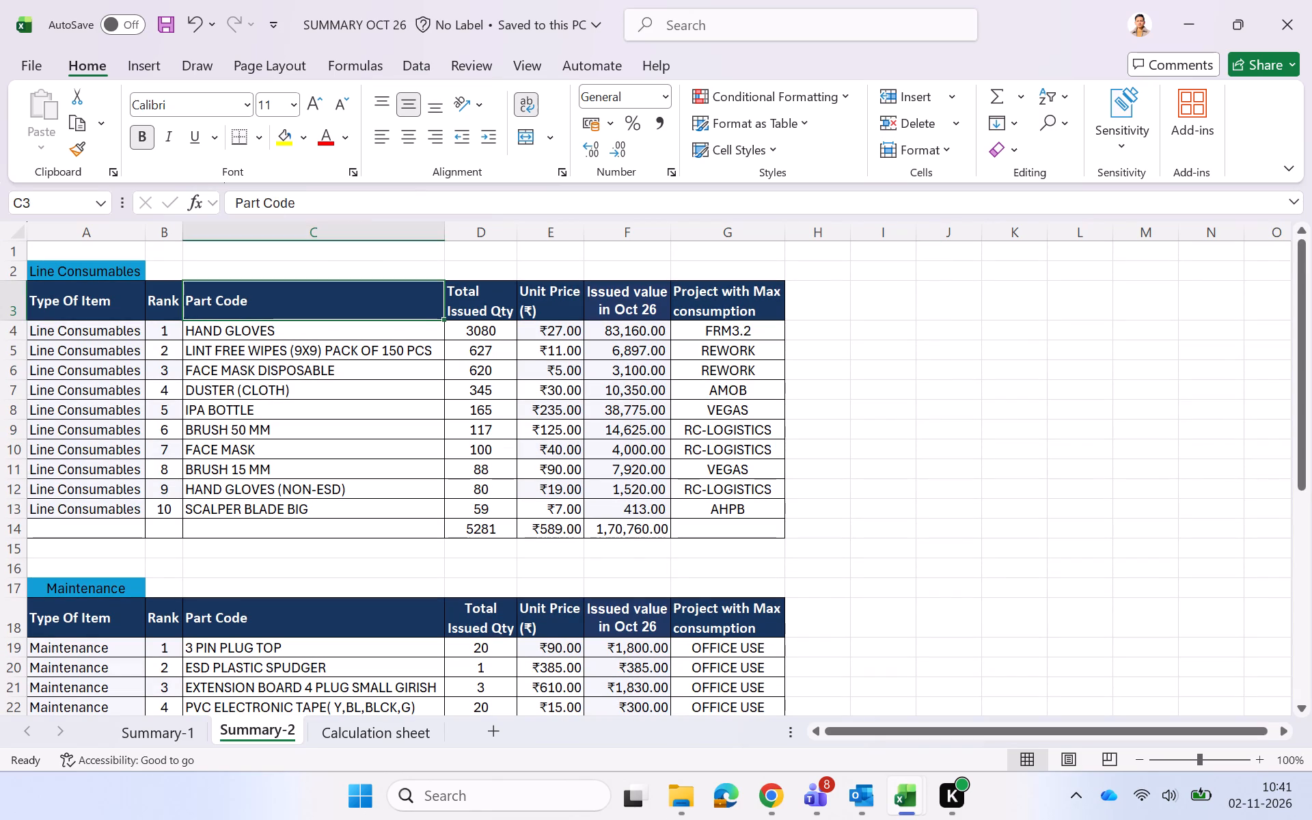
pyautogui.hotkey('ctrl', 'shift', 'l')
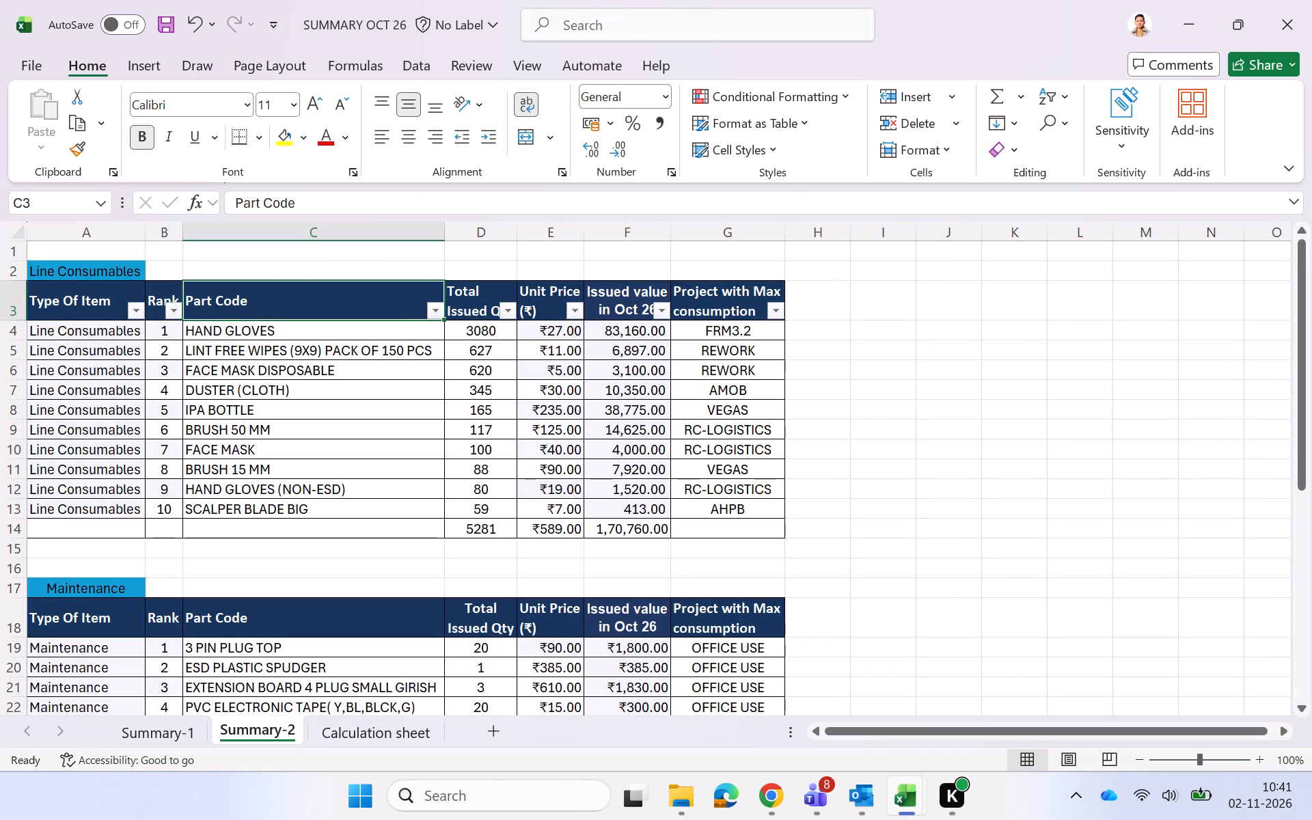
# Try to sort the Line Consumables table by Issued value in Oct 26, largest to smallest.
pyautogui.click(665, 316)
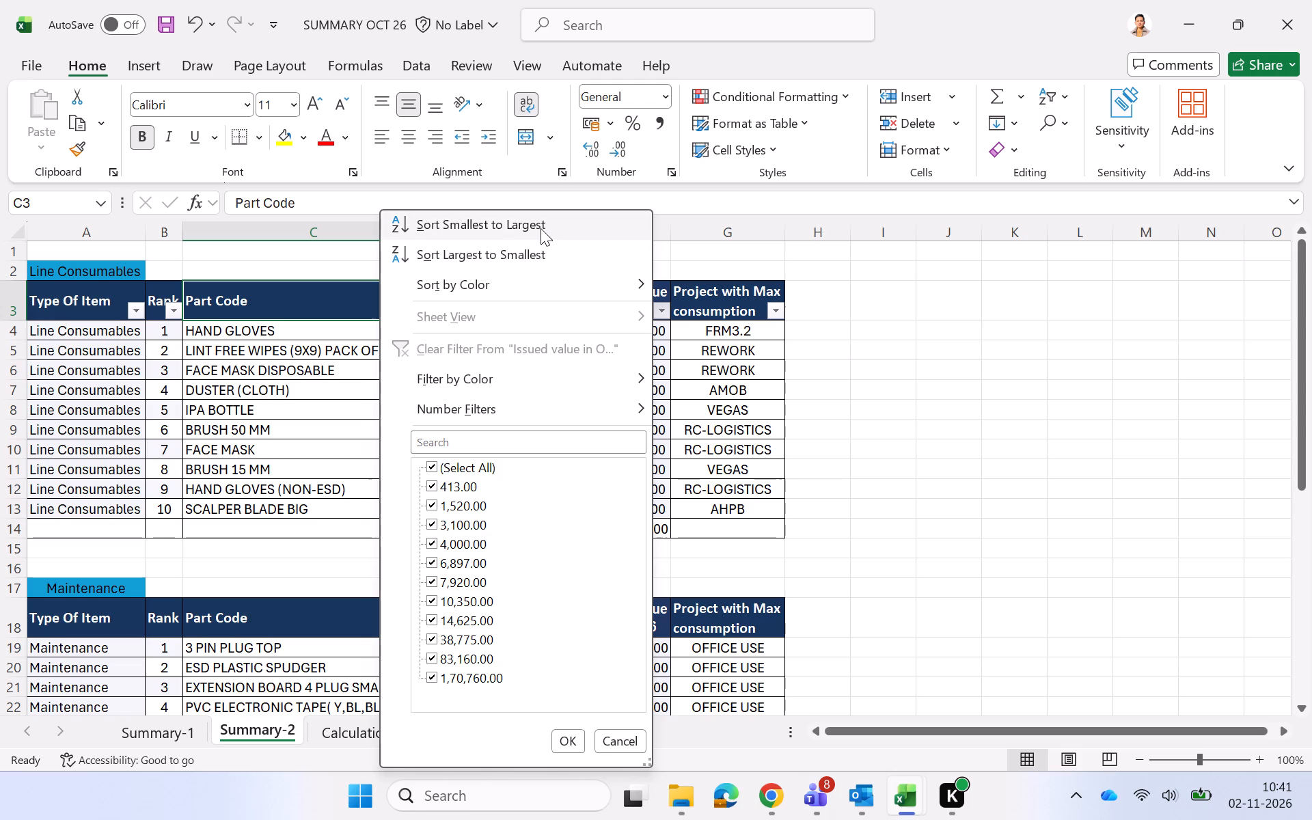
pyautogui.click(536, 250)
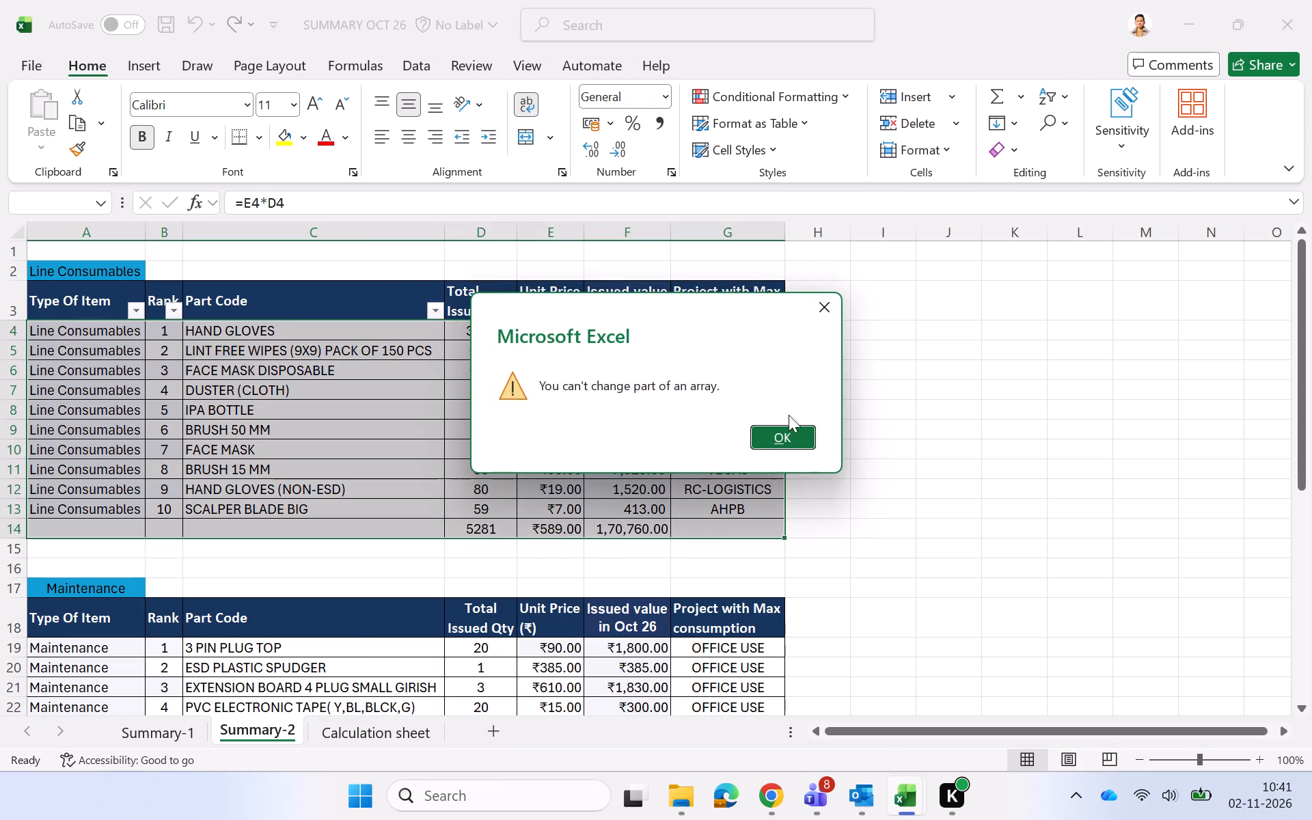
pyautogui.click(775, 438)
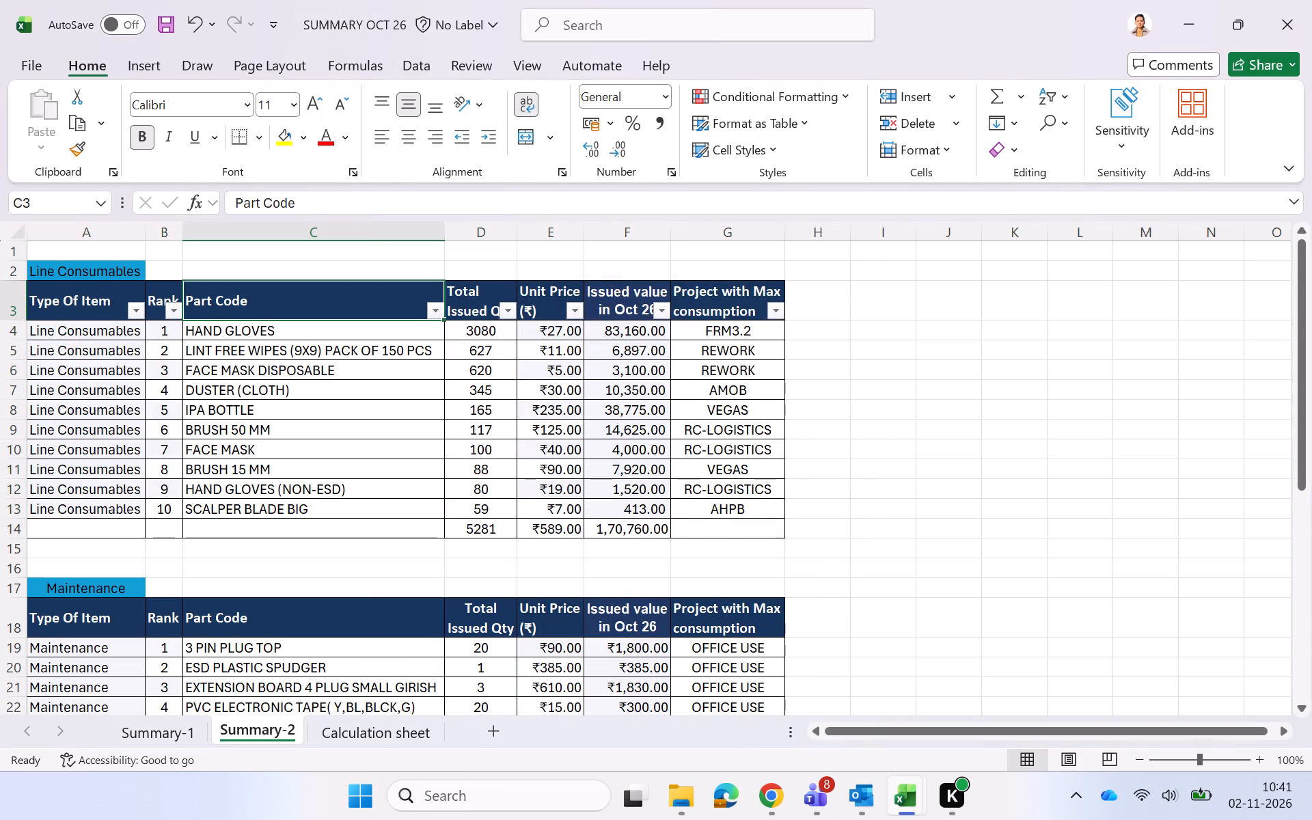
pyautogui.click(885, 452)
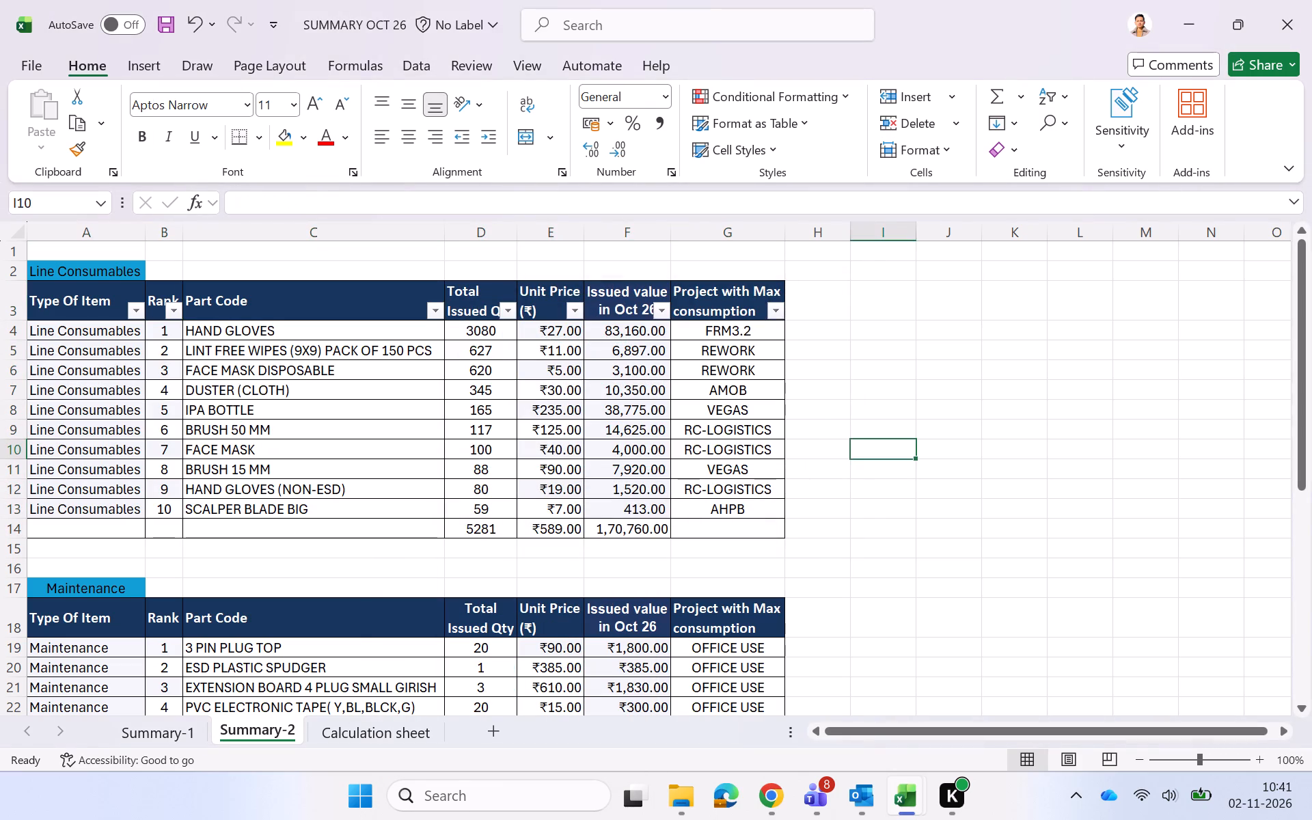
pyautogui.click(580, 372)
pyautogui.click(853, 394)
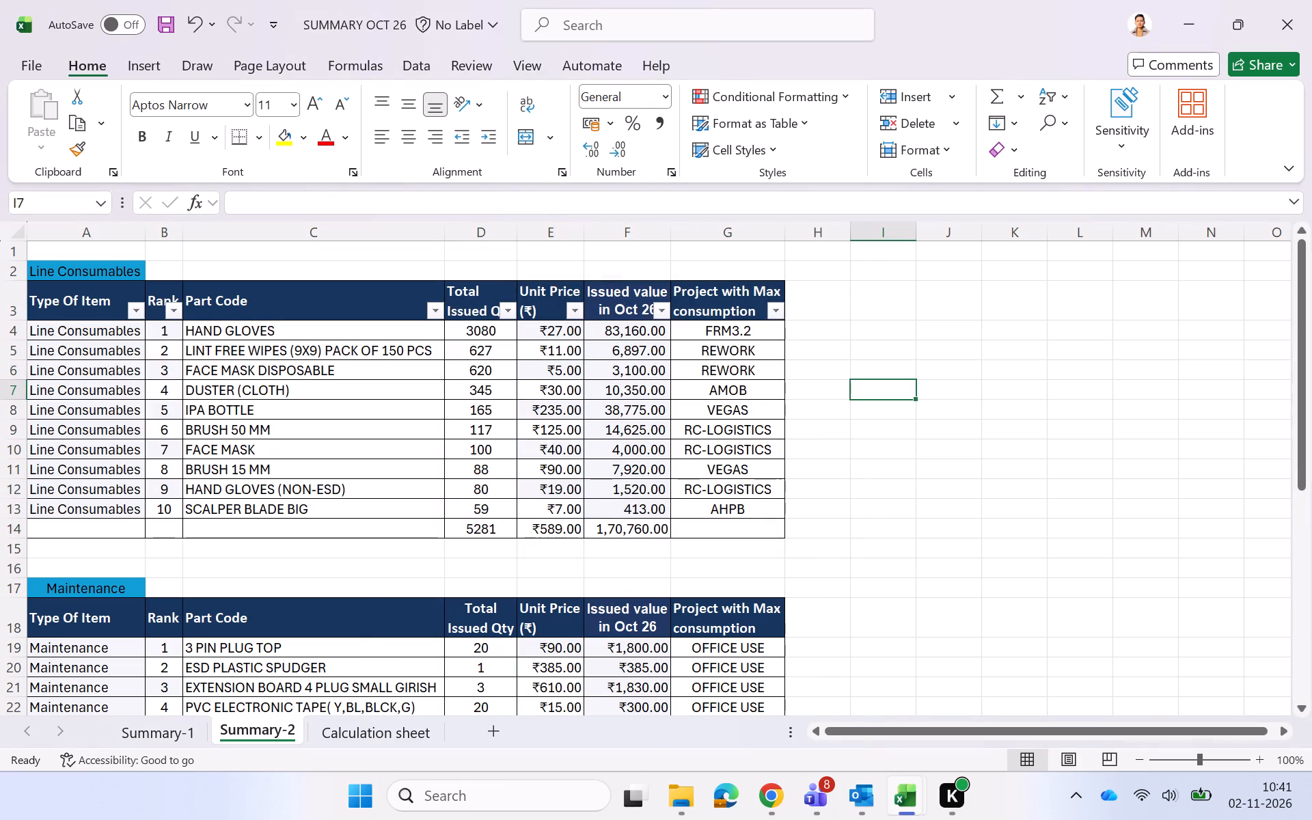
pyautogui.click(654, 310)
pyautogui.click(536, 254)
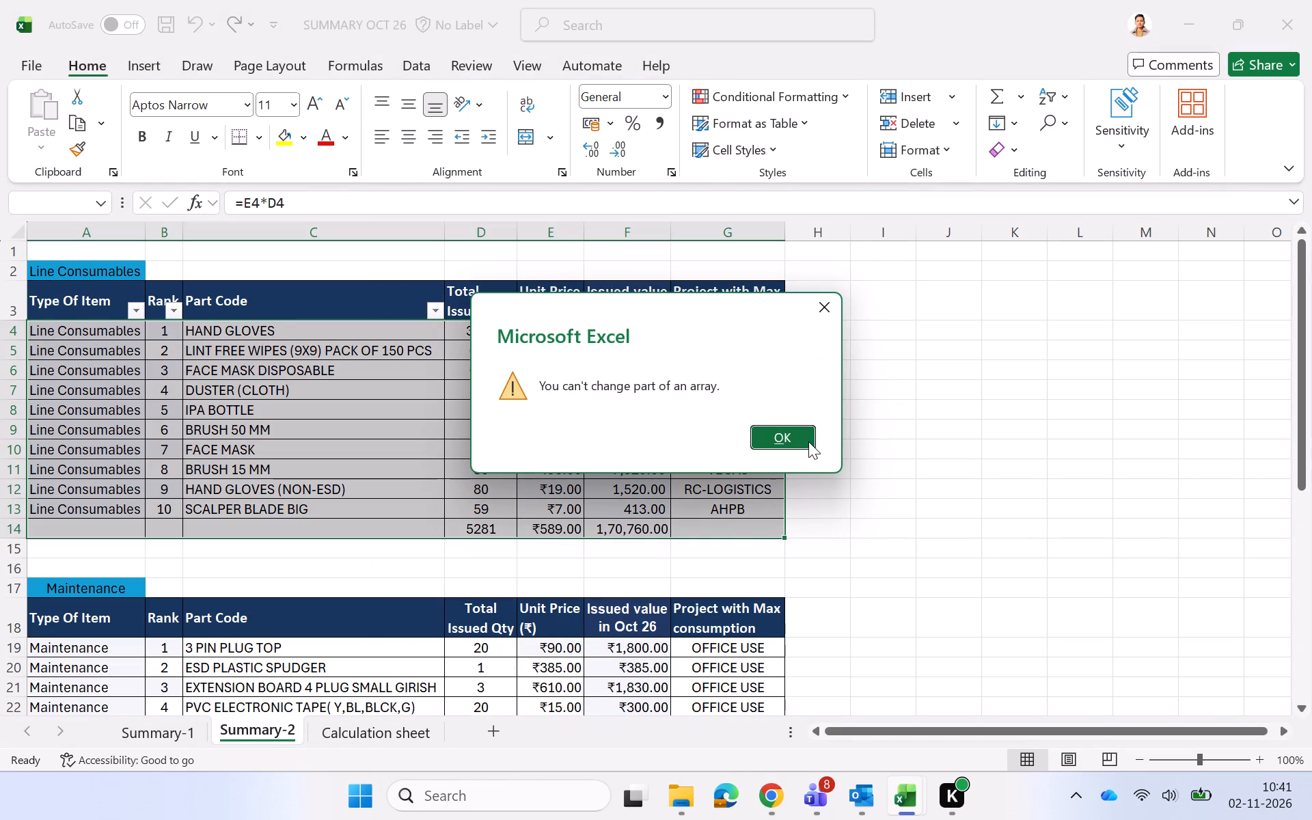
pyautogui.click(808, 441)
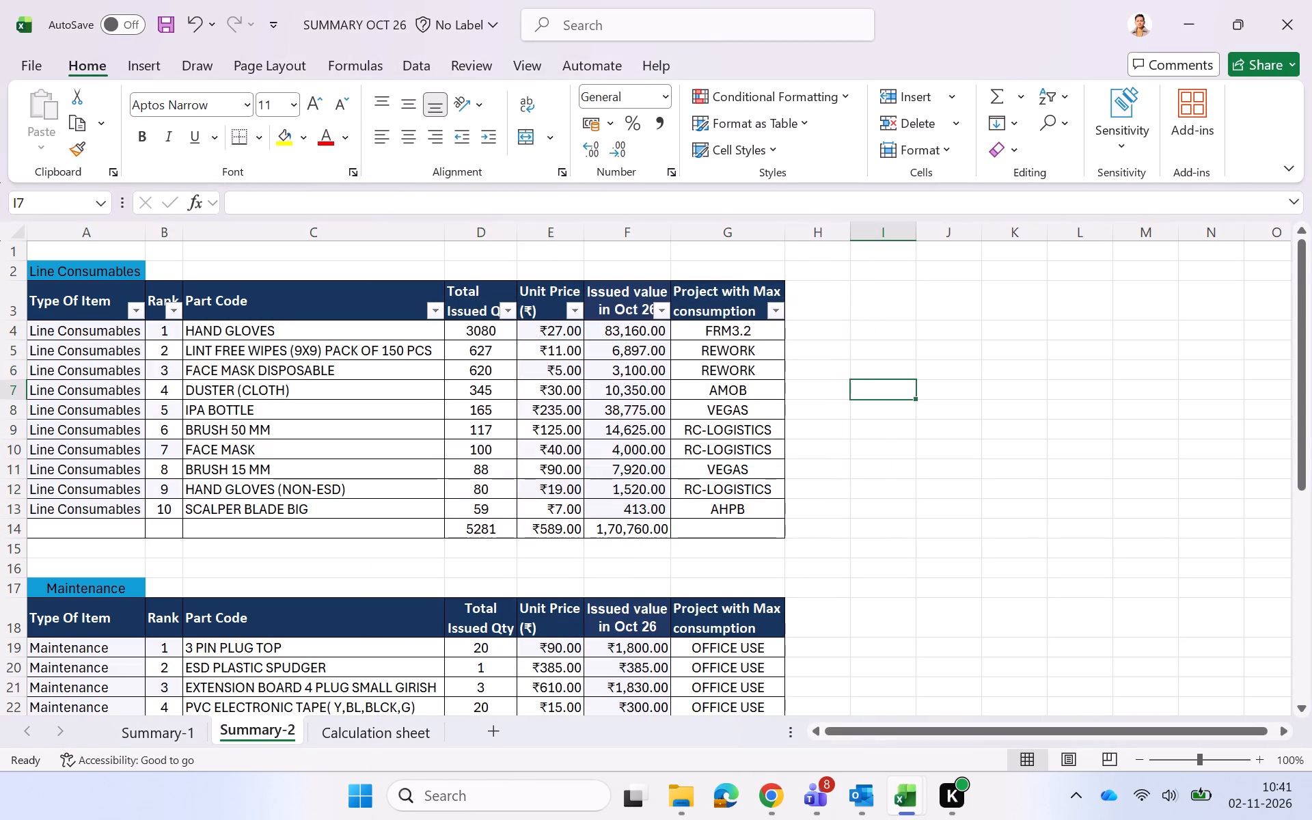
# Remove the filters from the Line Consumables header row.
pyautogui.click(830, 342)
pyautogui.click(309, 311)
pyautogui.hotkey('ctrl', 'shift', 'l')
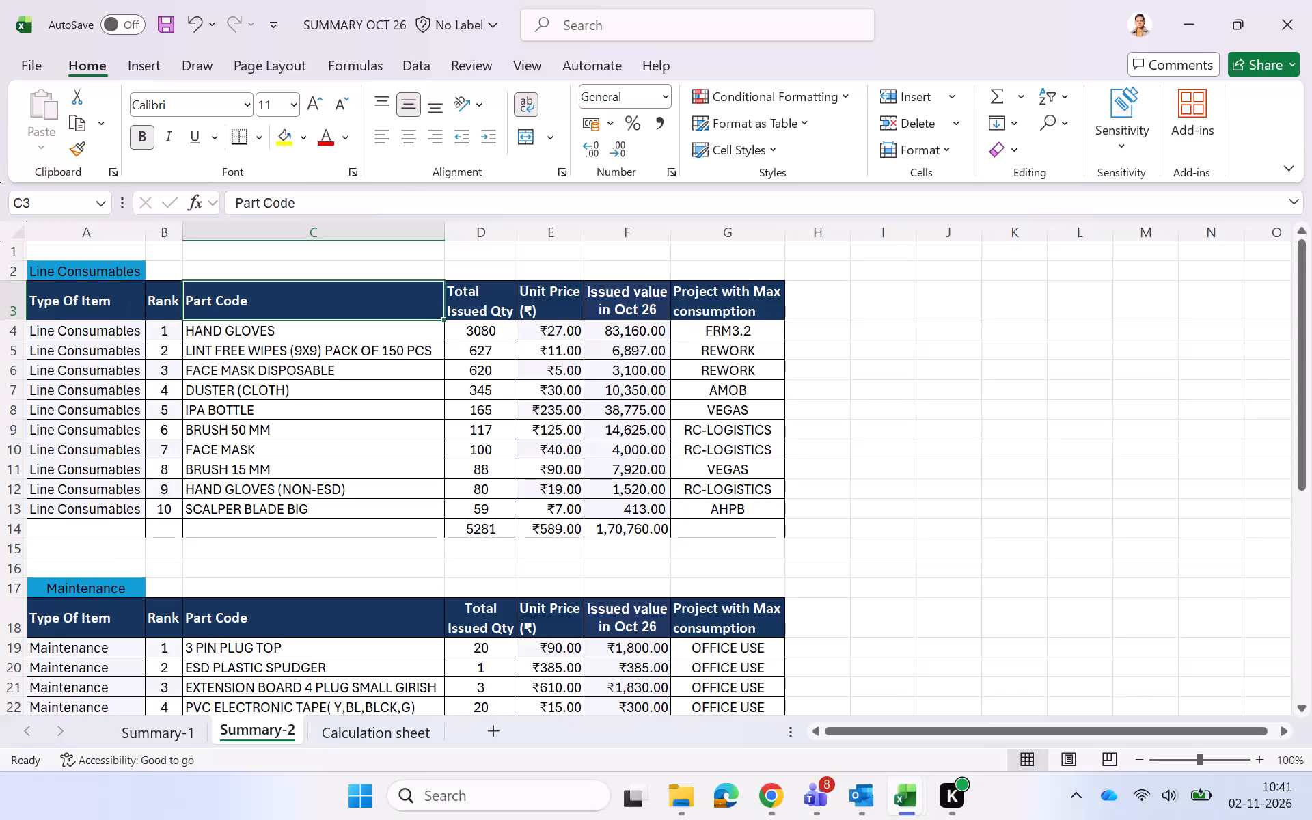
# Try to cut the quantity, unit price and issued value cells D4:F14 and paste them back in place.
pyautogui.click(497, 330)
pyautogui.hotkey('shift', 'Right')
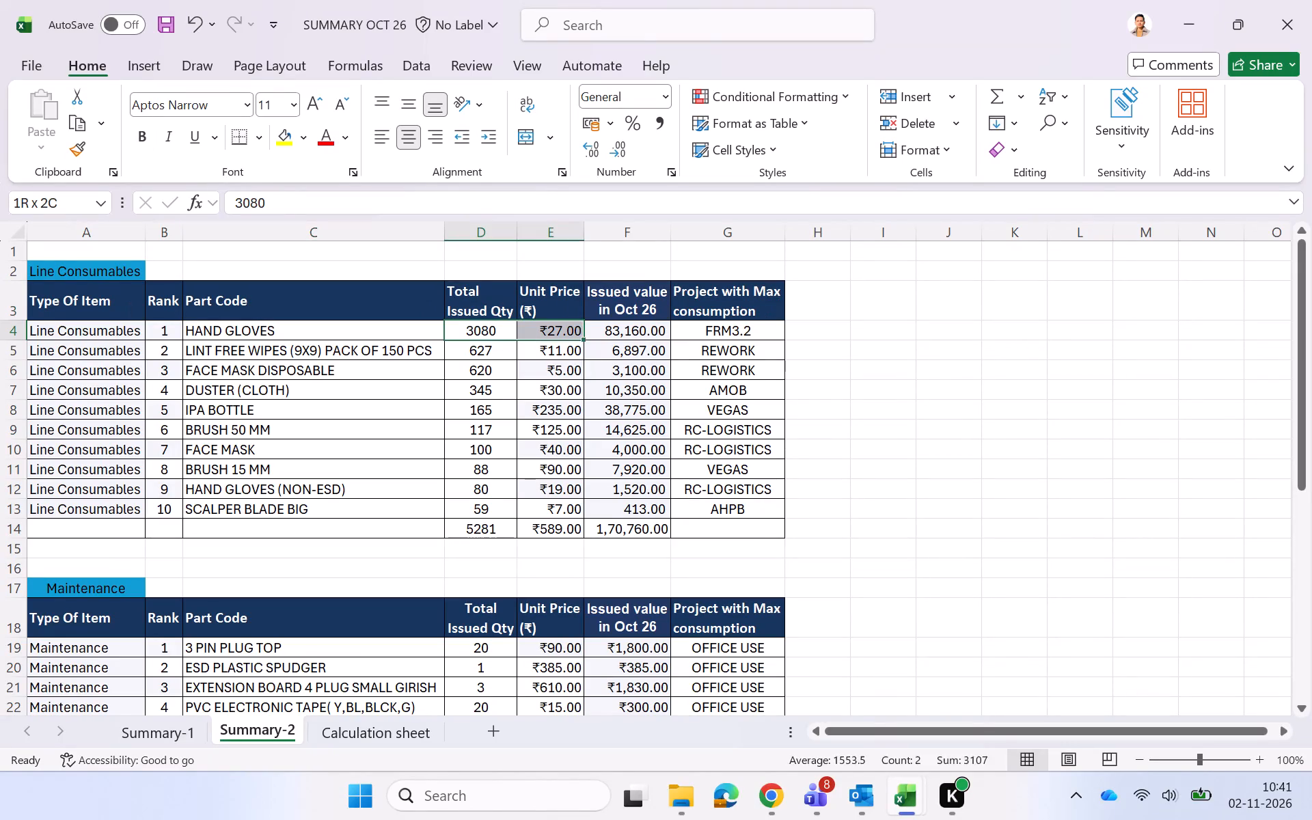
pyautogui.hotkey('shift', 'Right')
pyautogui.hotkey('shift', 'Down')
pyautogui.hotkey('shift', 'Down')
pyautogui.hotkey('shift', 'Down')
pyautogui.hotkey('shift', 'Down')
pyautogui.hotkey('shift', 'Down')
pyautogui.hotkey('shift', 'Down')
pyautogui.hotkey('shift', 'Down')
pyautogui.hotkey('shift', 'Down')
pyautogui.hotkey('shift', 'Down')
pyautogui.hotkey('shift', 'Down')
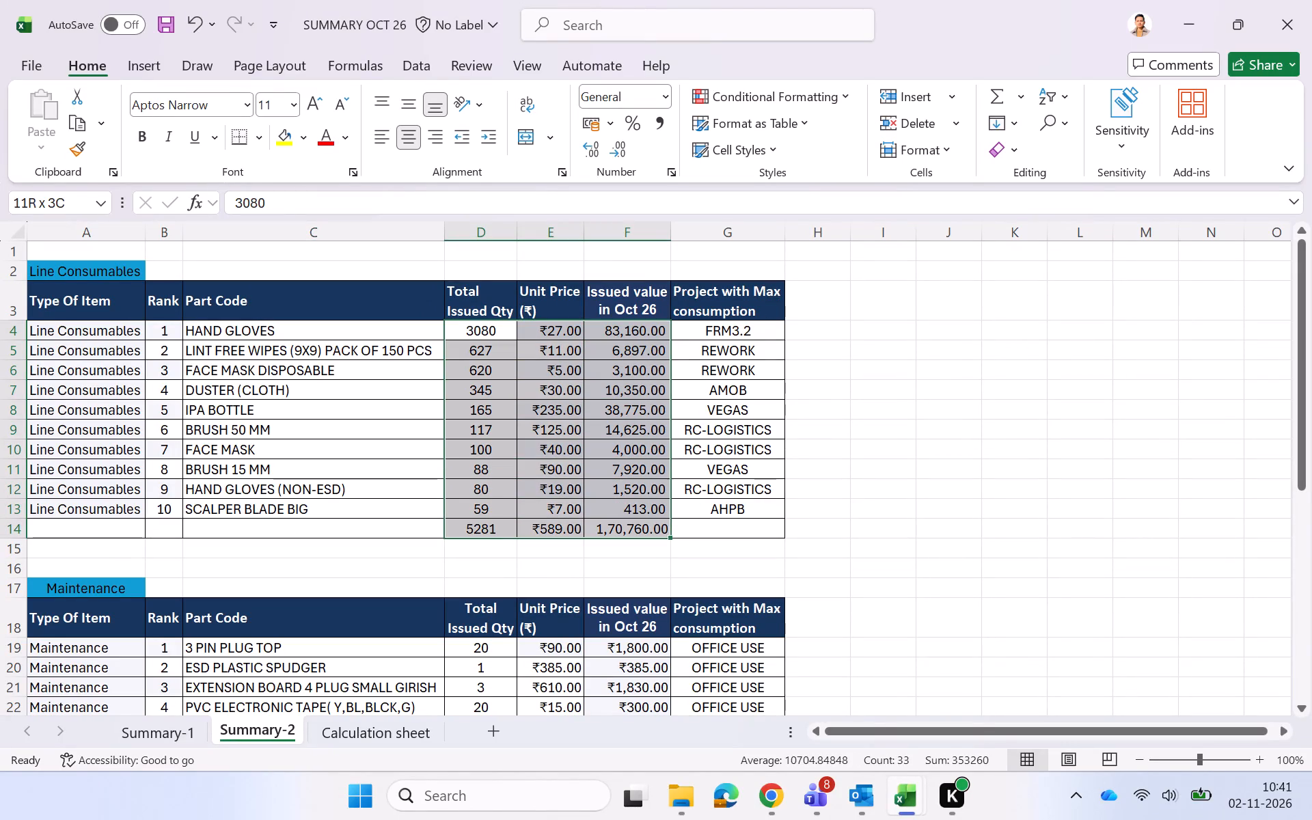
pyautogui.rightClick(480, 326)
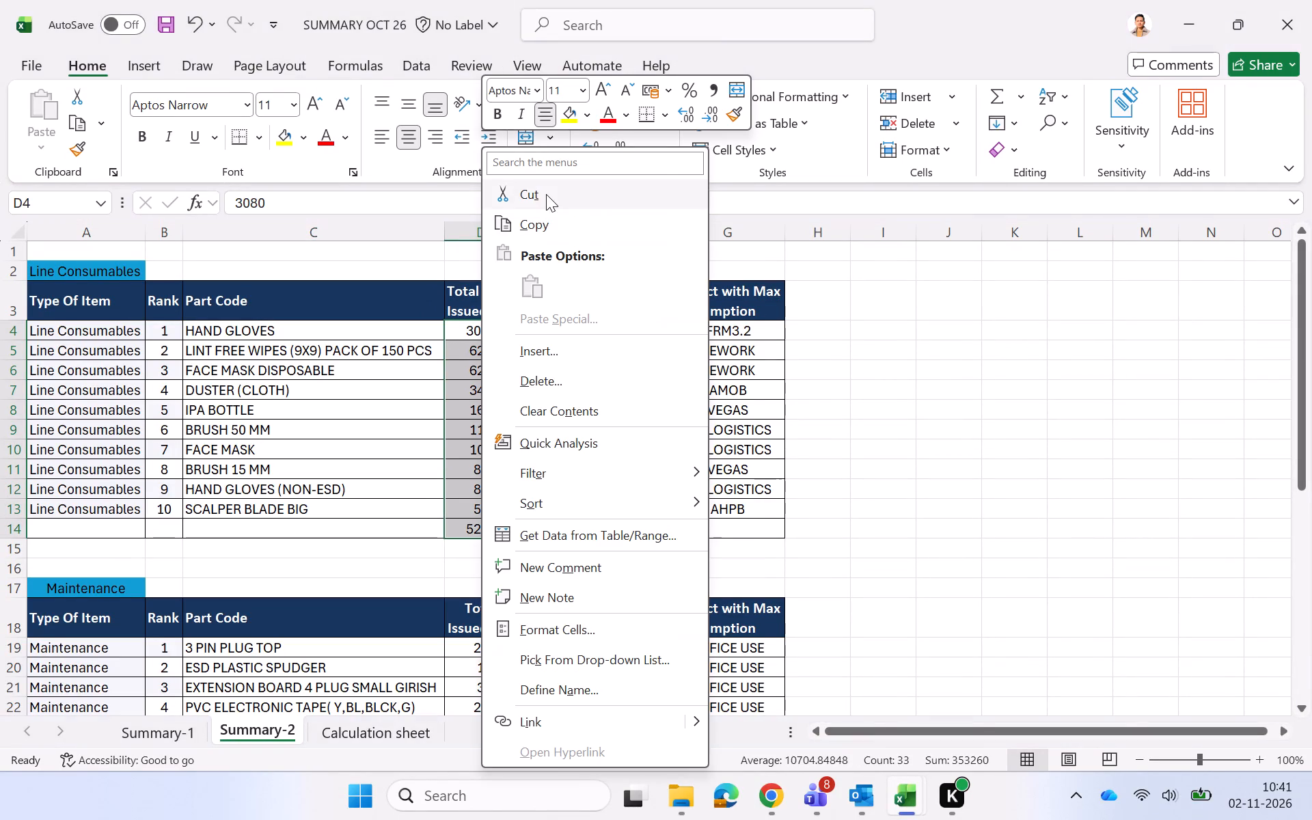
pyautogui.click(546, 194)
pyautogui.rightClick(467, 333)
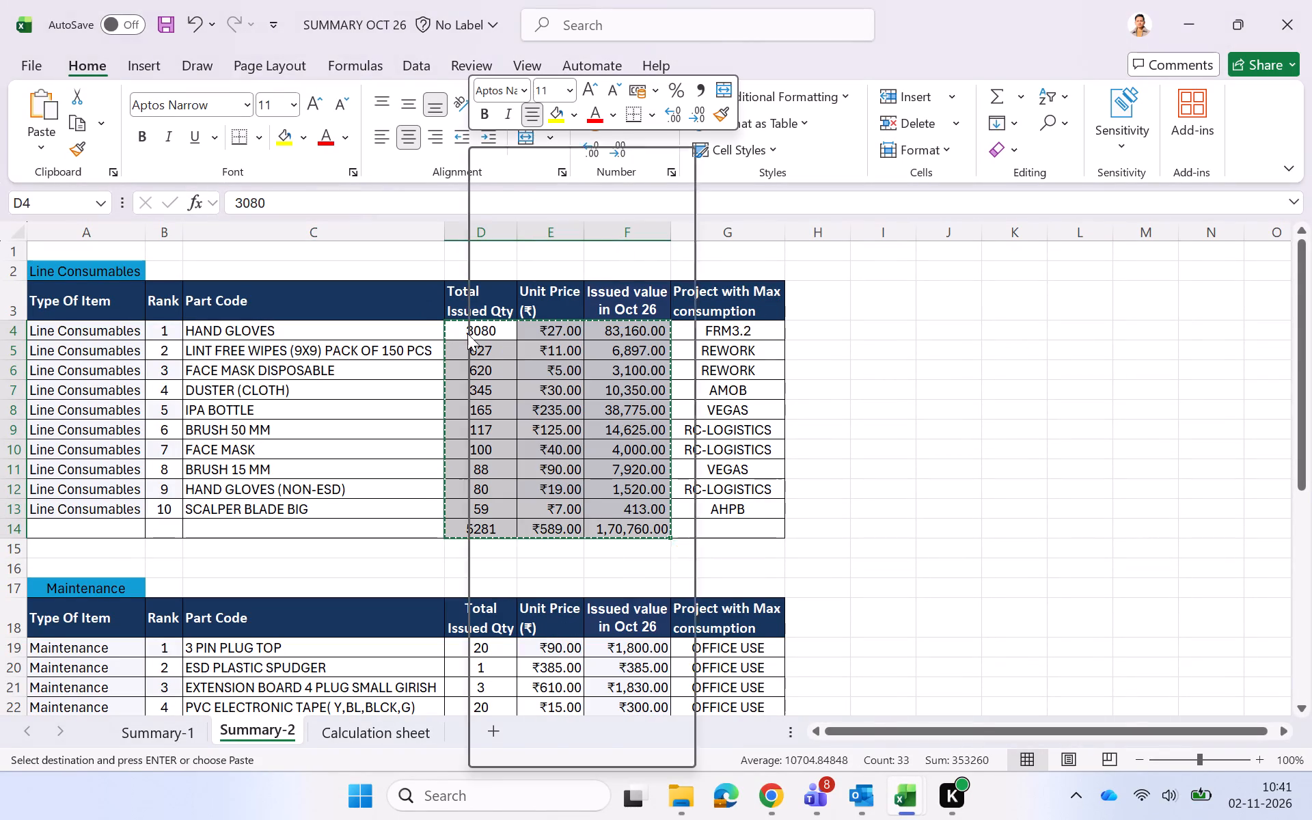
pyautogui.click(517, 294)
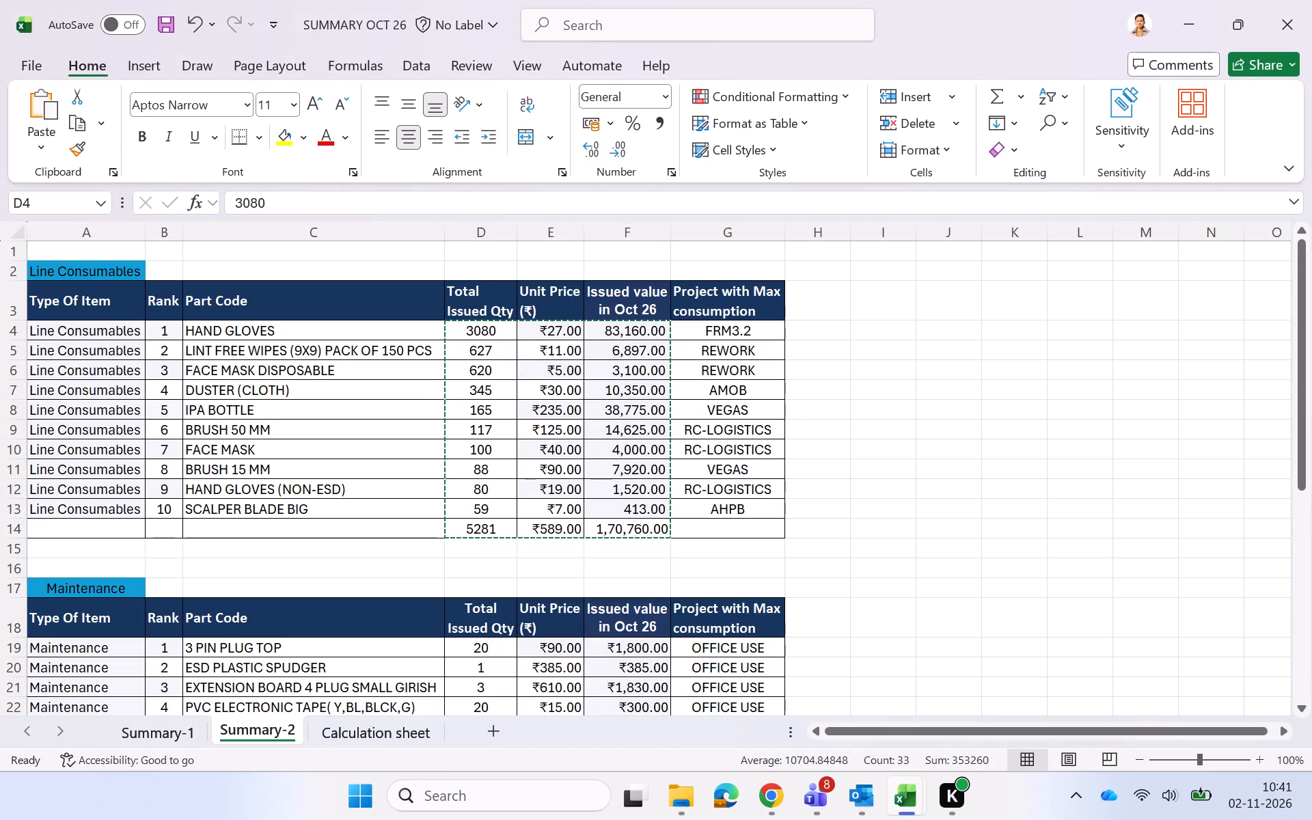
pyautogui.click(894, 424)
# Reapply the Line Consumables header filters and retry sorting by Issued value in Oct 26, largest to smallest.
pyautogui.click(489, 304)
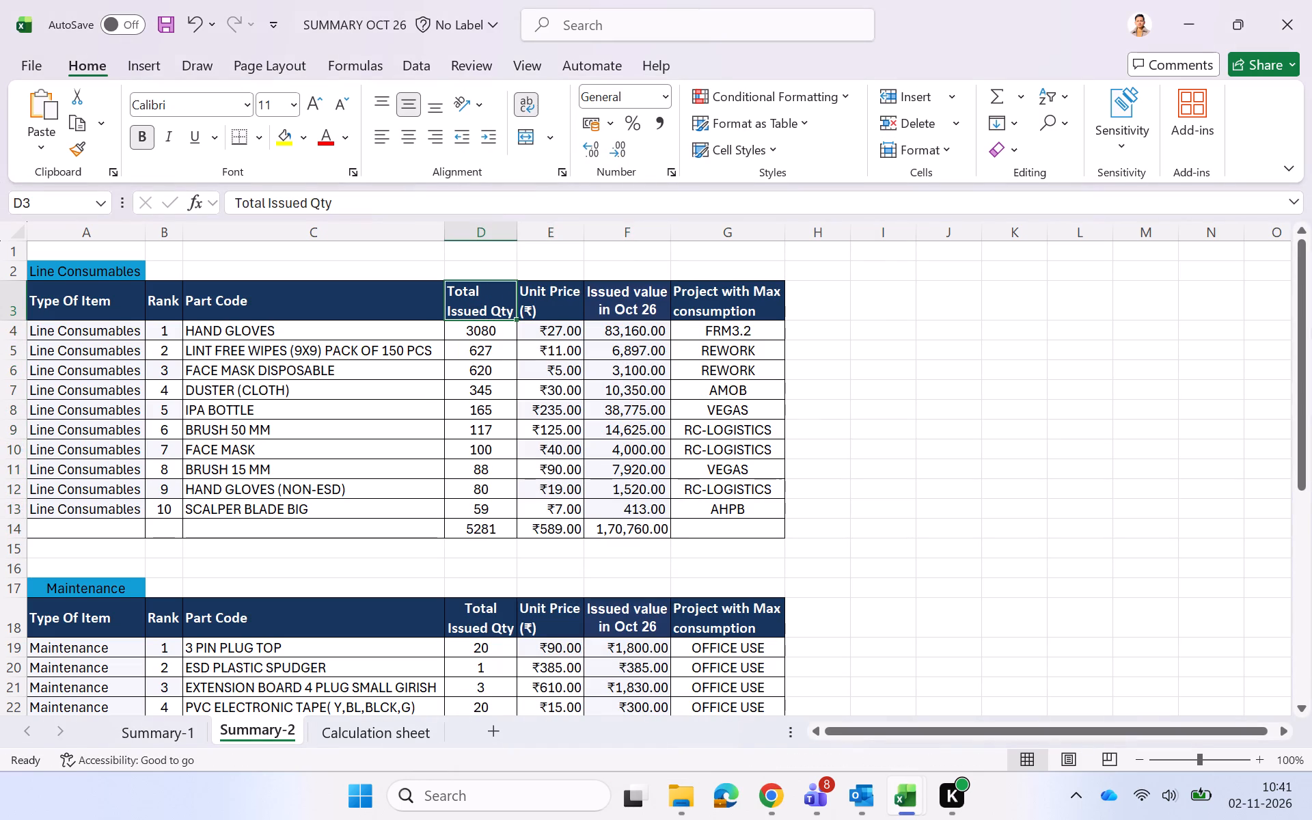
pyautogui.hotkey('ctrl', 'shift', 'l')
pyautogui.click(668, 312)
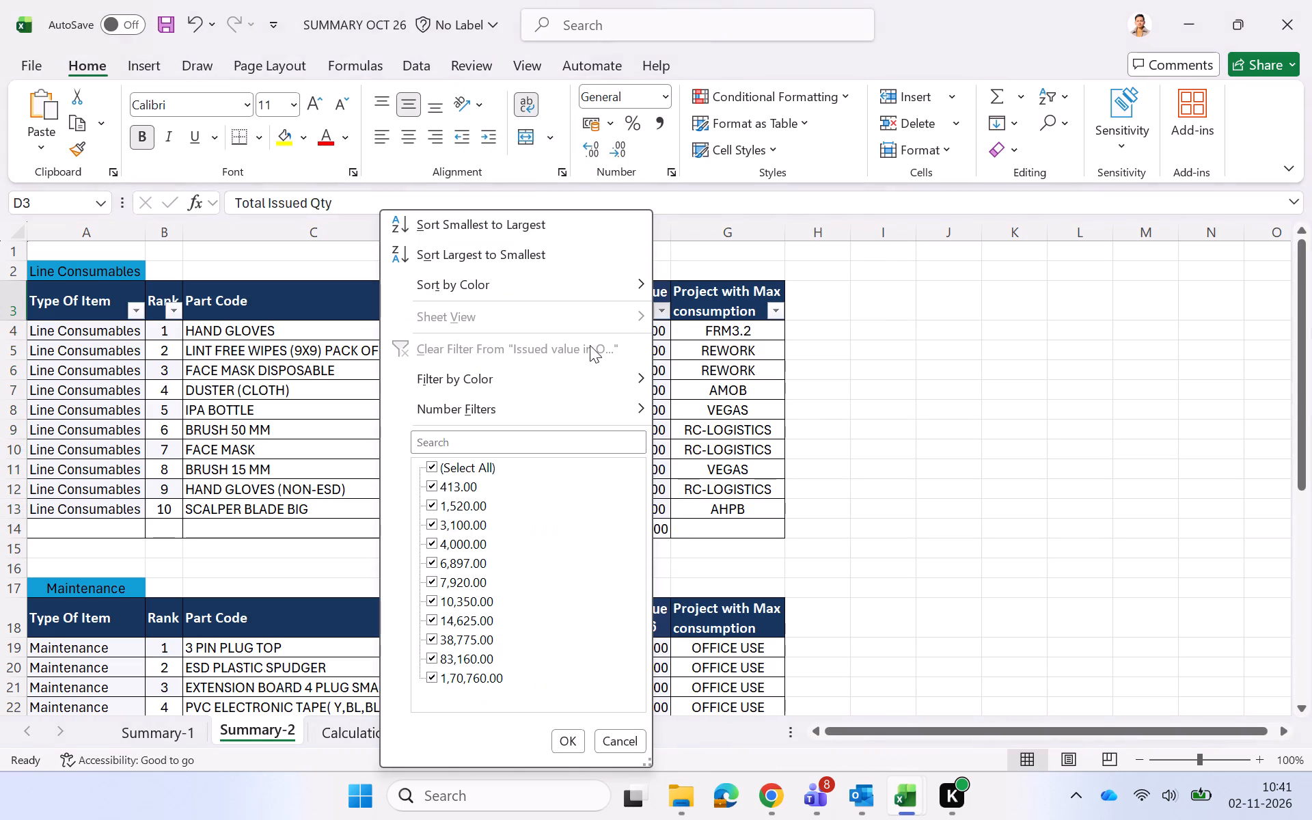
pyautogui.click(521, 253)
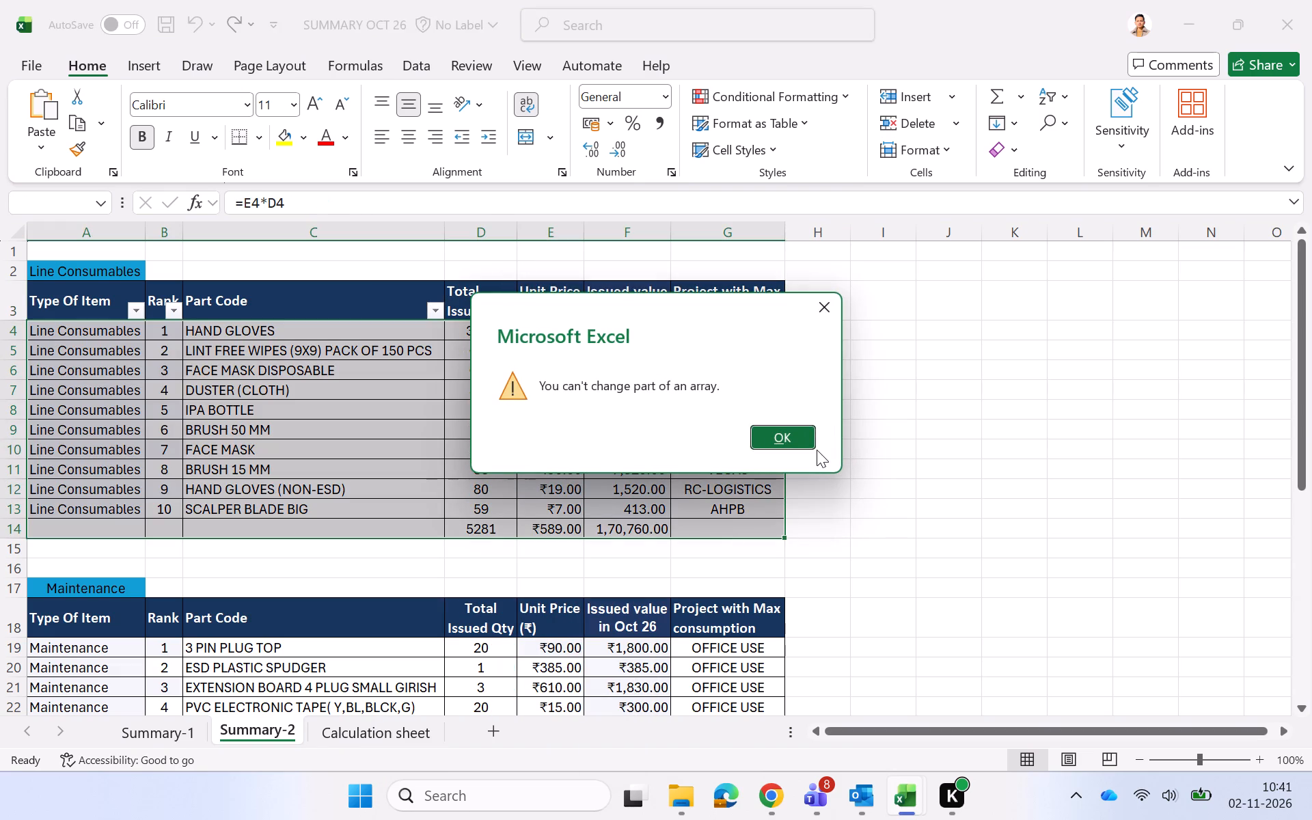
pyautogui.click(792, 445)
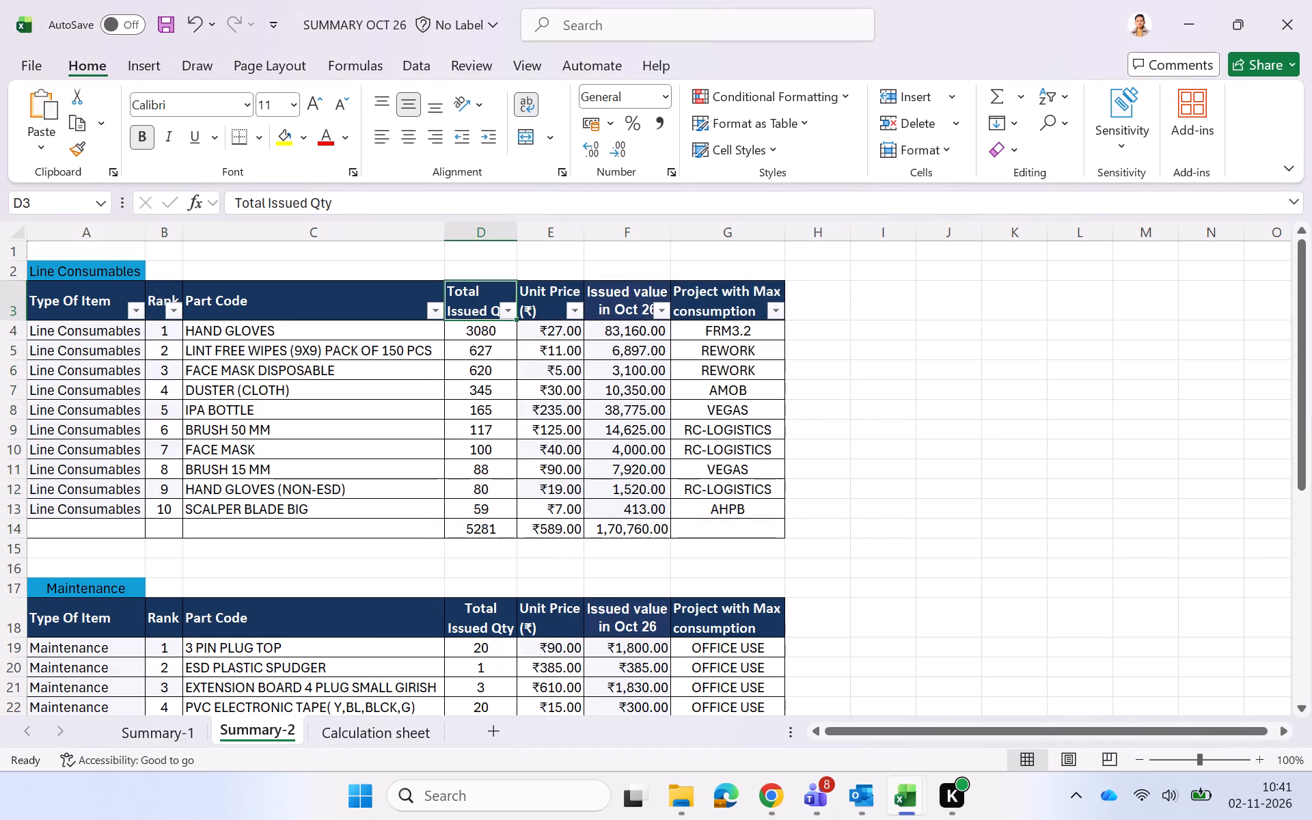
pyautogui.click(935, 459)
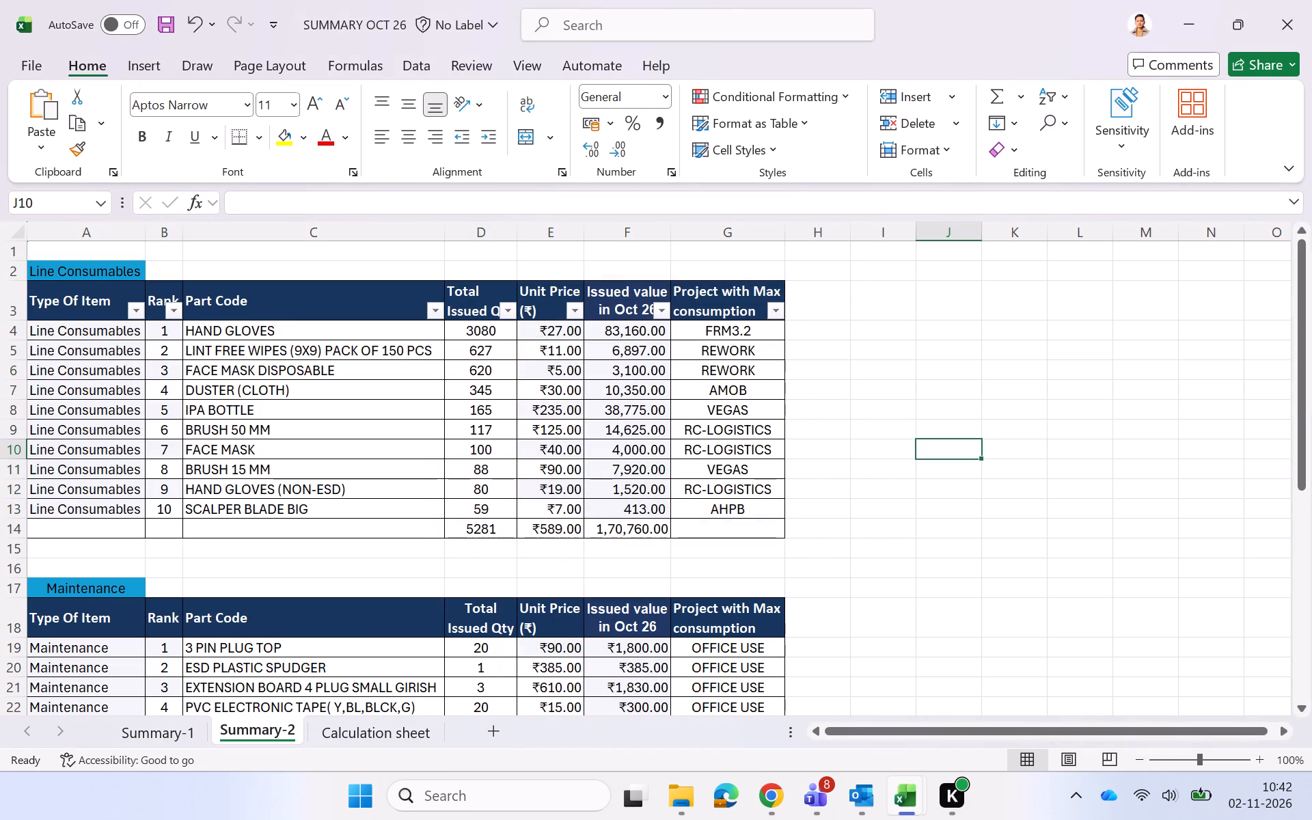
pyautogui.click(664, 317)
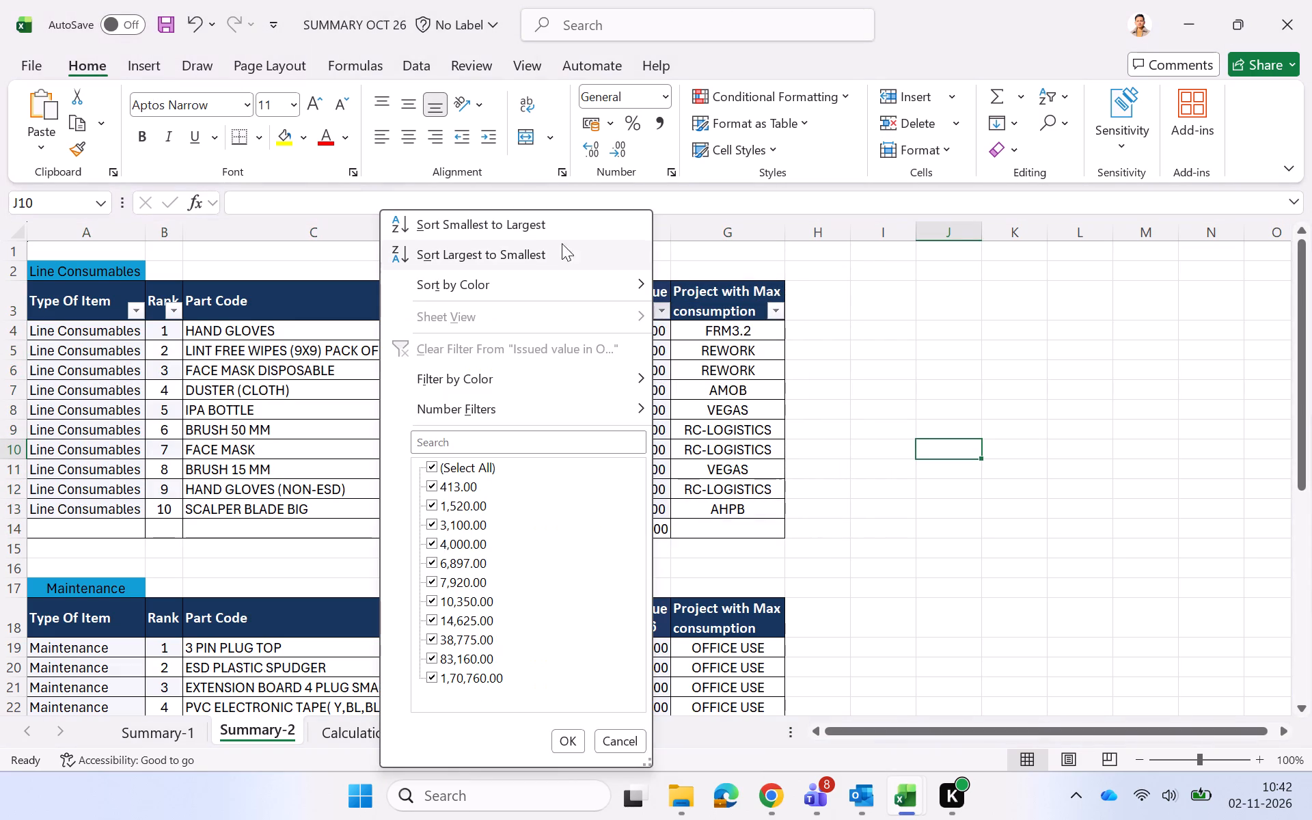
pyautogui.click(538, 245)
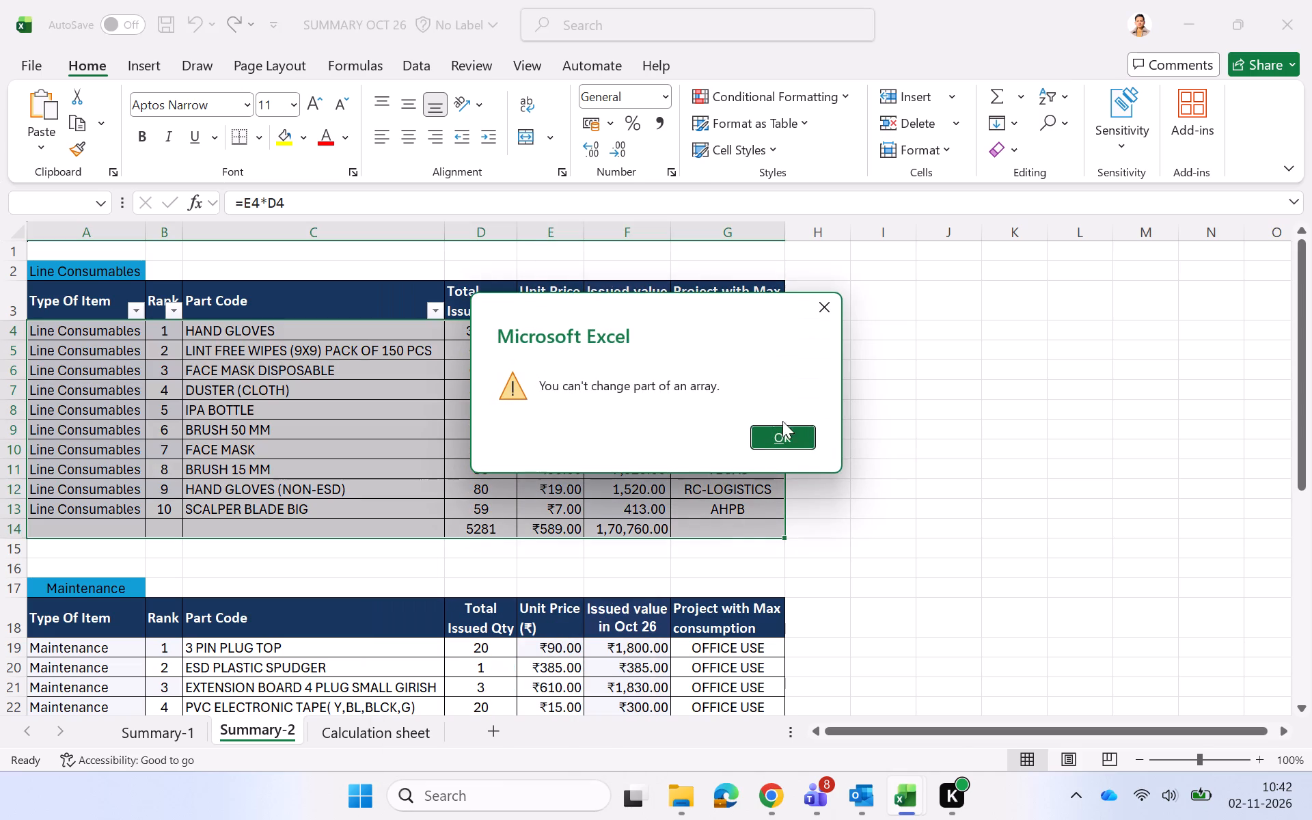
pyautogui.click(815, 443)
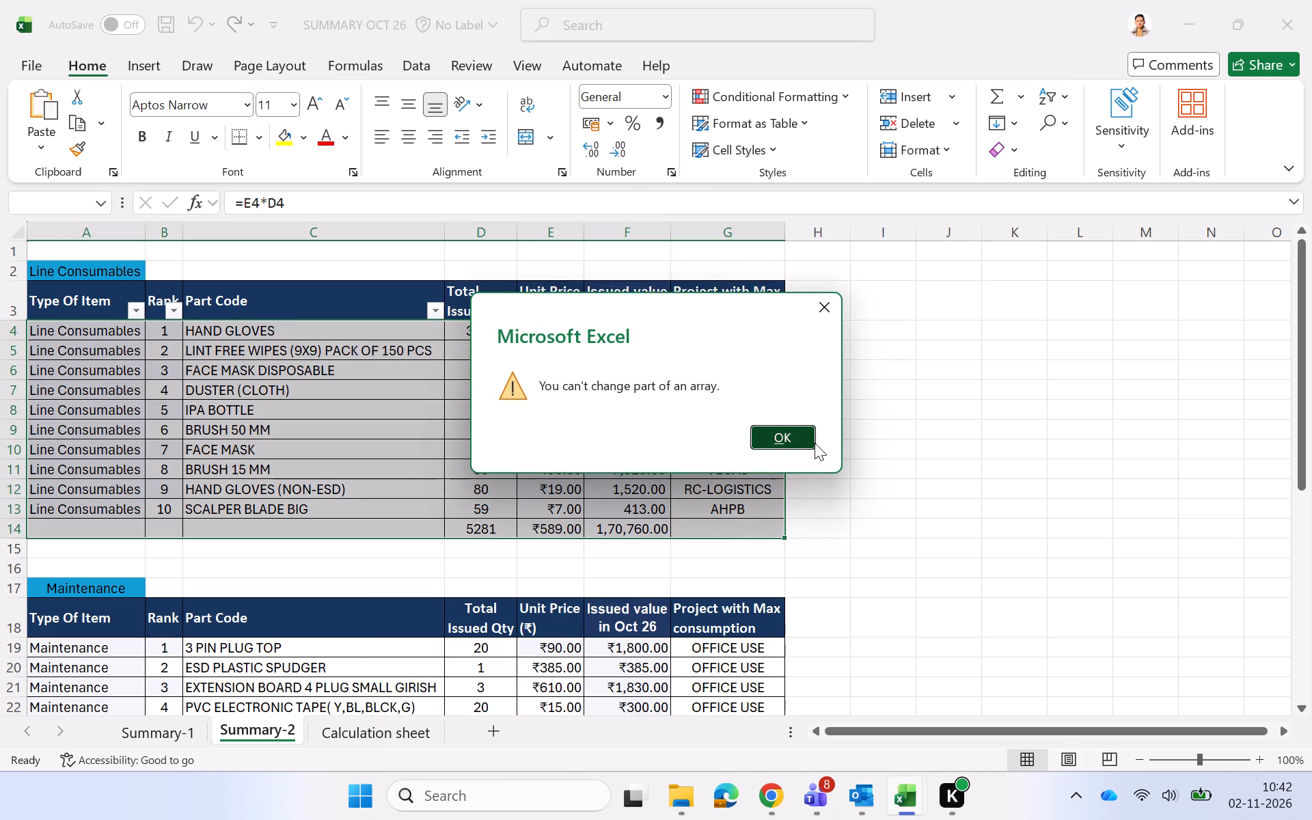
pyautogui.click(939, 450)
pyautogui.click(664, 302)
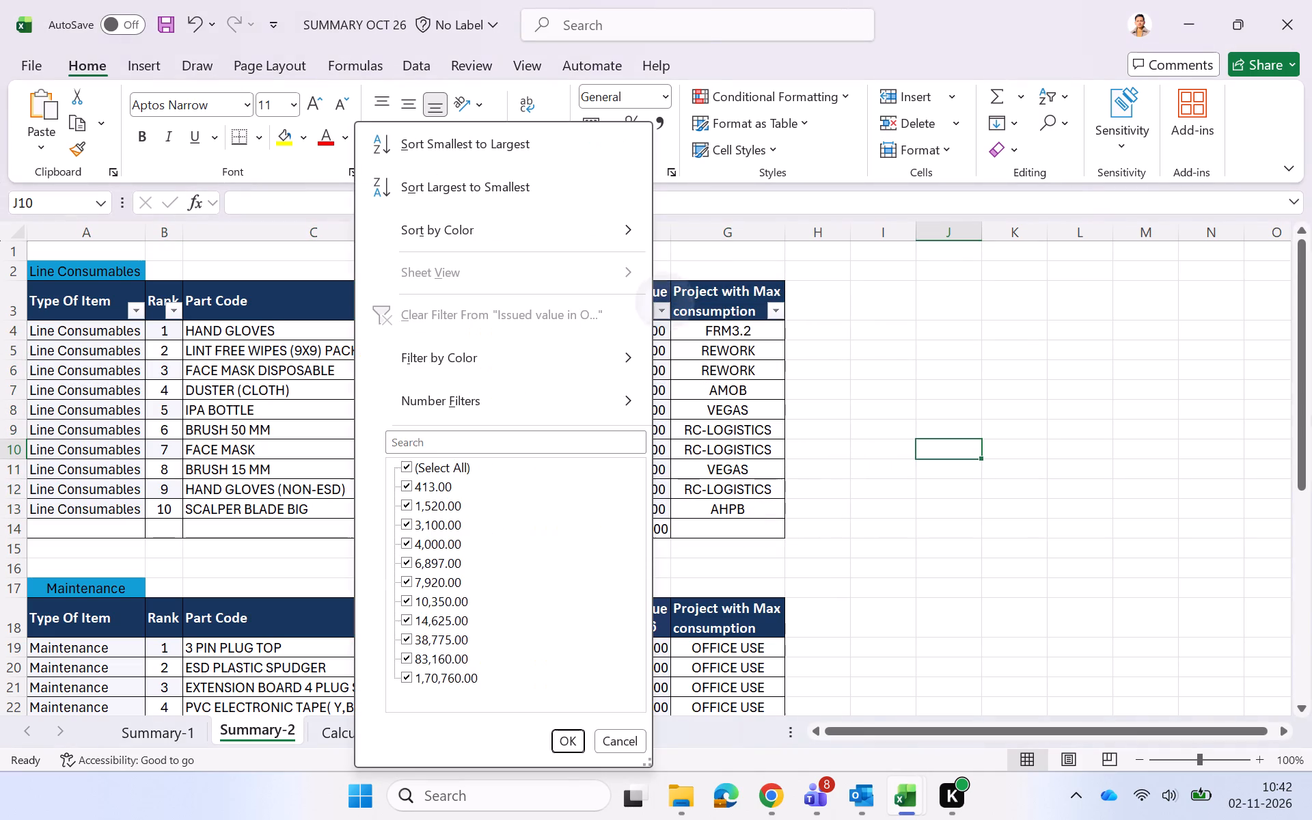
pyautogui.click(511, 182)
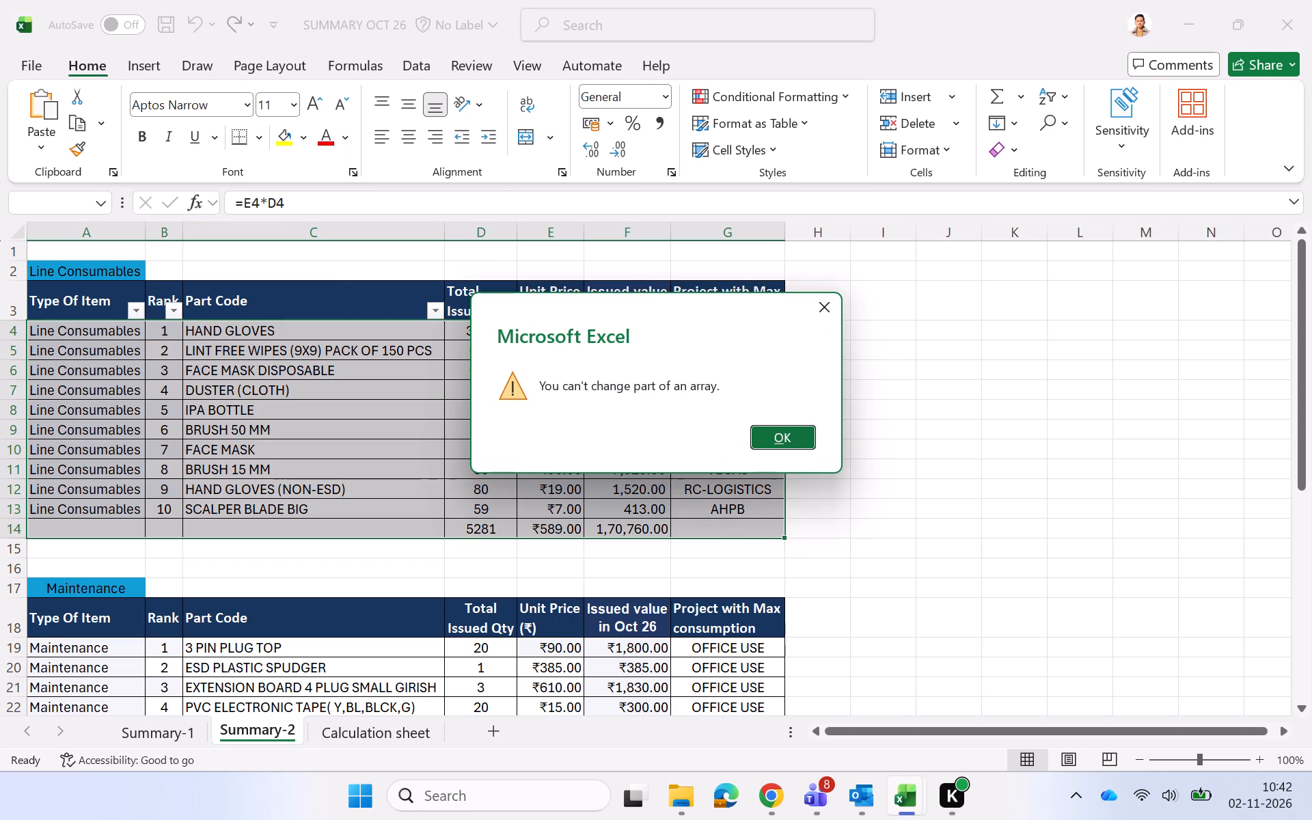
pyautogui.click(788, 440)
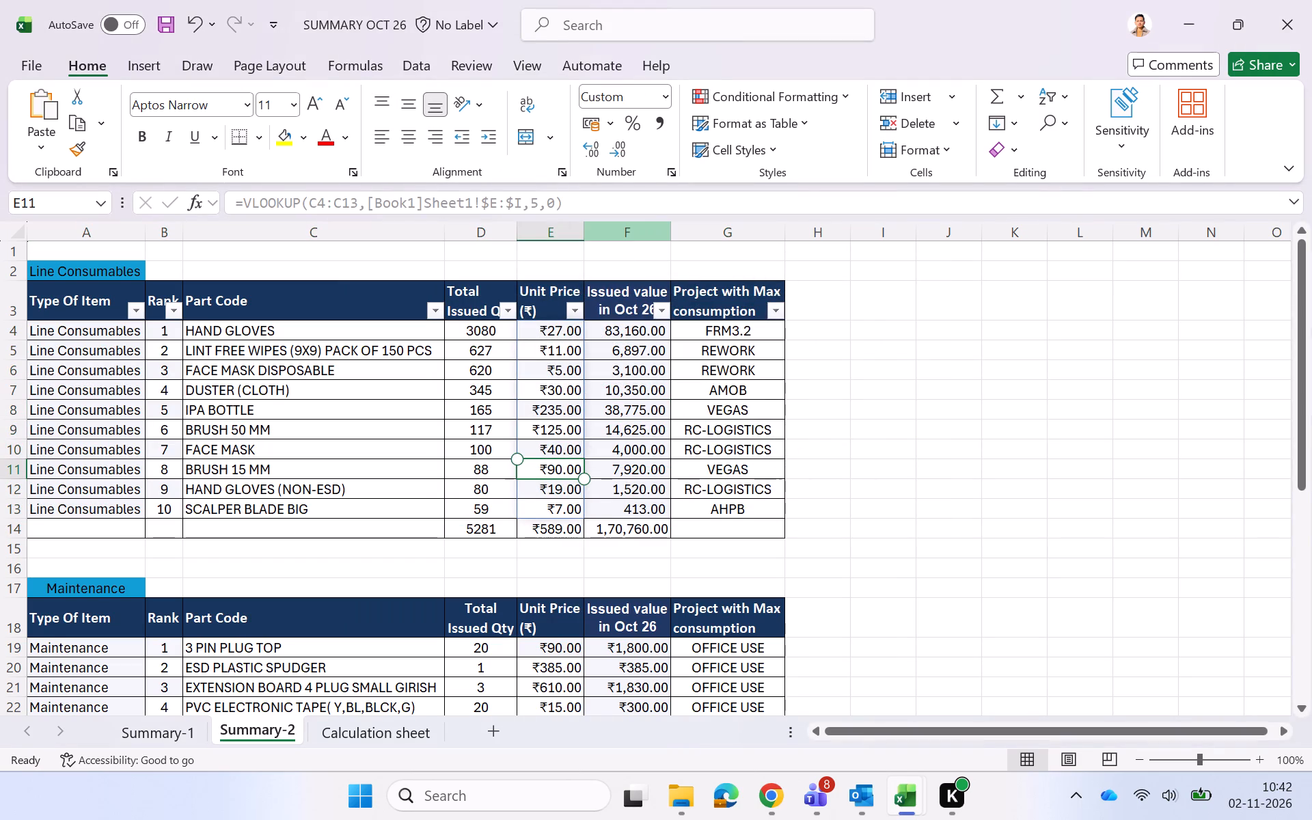
# Select D4:F14 in the Line Consumables table and turn off its header filters.
pyautogui.click(475, 327)
pyautogui.hotkey('shift', 'Right')
pyautogui.hotkey('shift', 'Down')
pyautogui.hotkey('shift', 'Right')
pyautogui.hotkey('shift', 'Down')
pyautogui.hotkey('shift', 'Down')
pyautogui.hotkey('shift', 'Down')
pyautogui.hotkey('shift', 'Down')
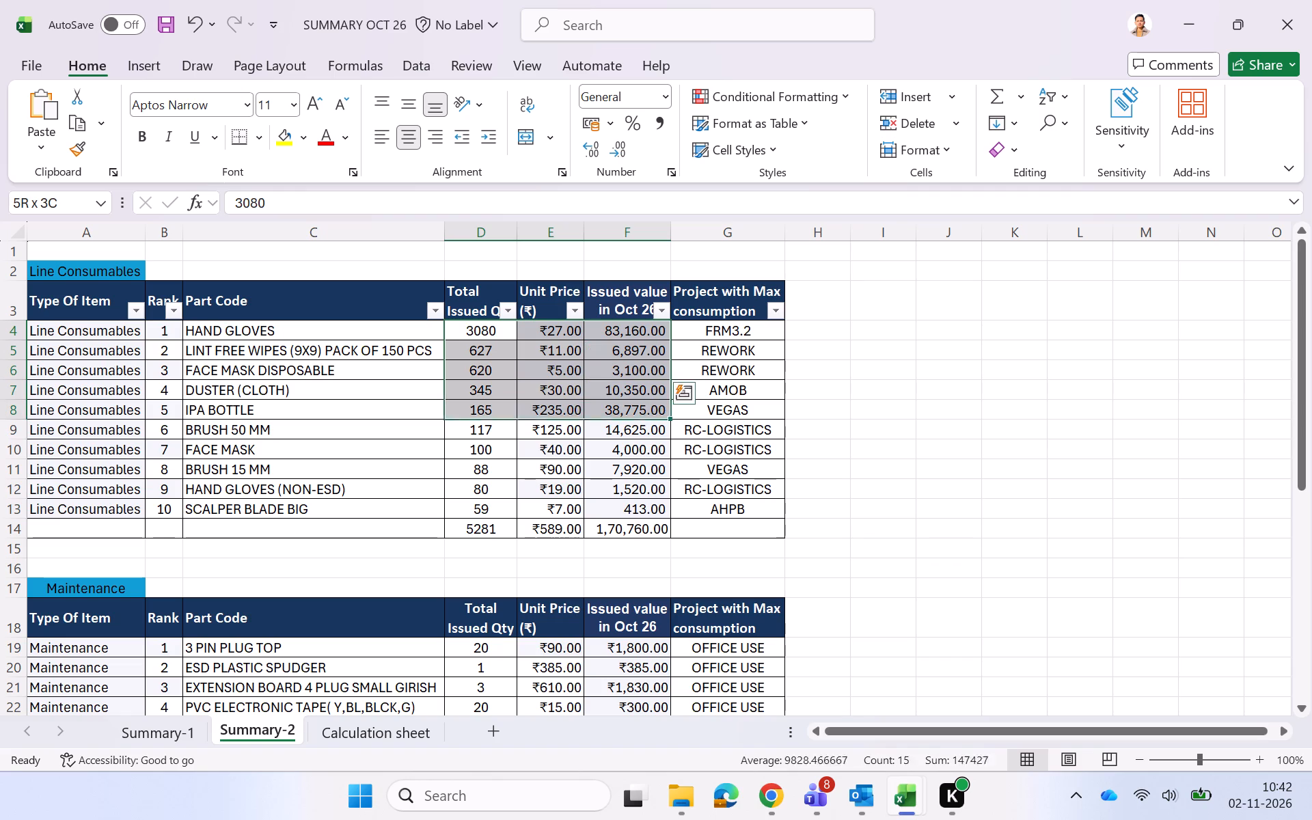
pyautogui.hotkey('shift', 'Down')
pyautogui.hotkey('shift', 'Down')
pyautogui.hotkey('shift', 'Down')
pyautogui.hotkey('shift', 'Down')
pyautogui.hotkey('shift', 'Down')
pyautogui.click(396, 441)
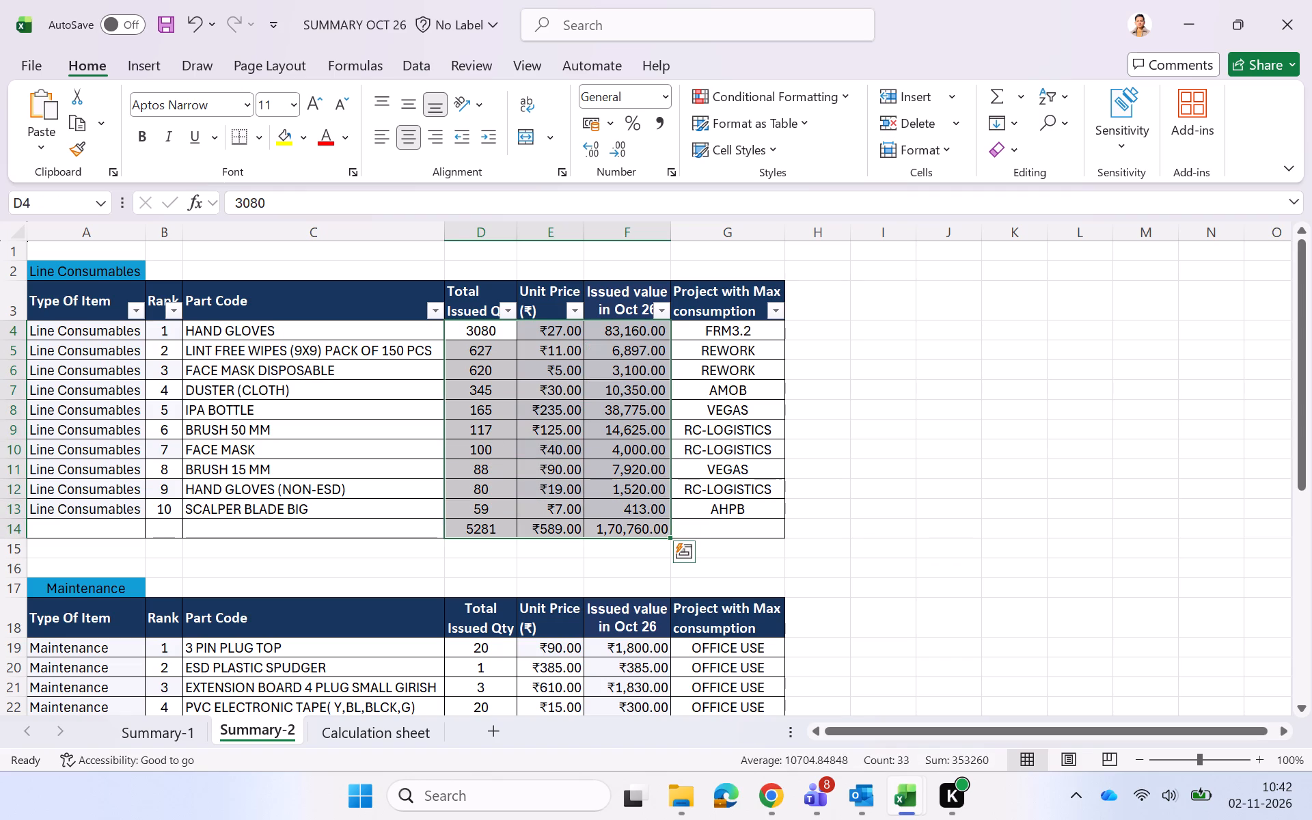
pyautogui.hotkey('ctrl', 'shift', 'l')
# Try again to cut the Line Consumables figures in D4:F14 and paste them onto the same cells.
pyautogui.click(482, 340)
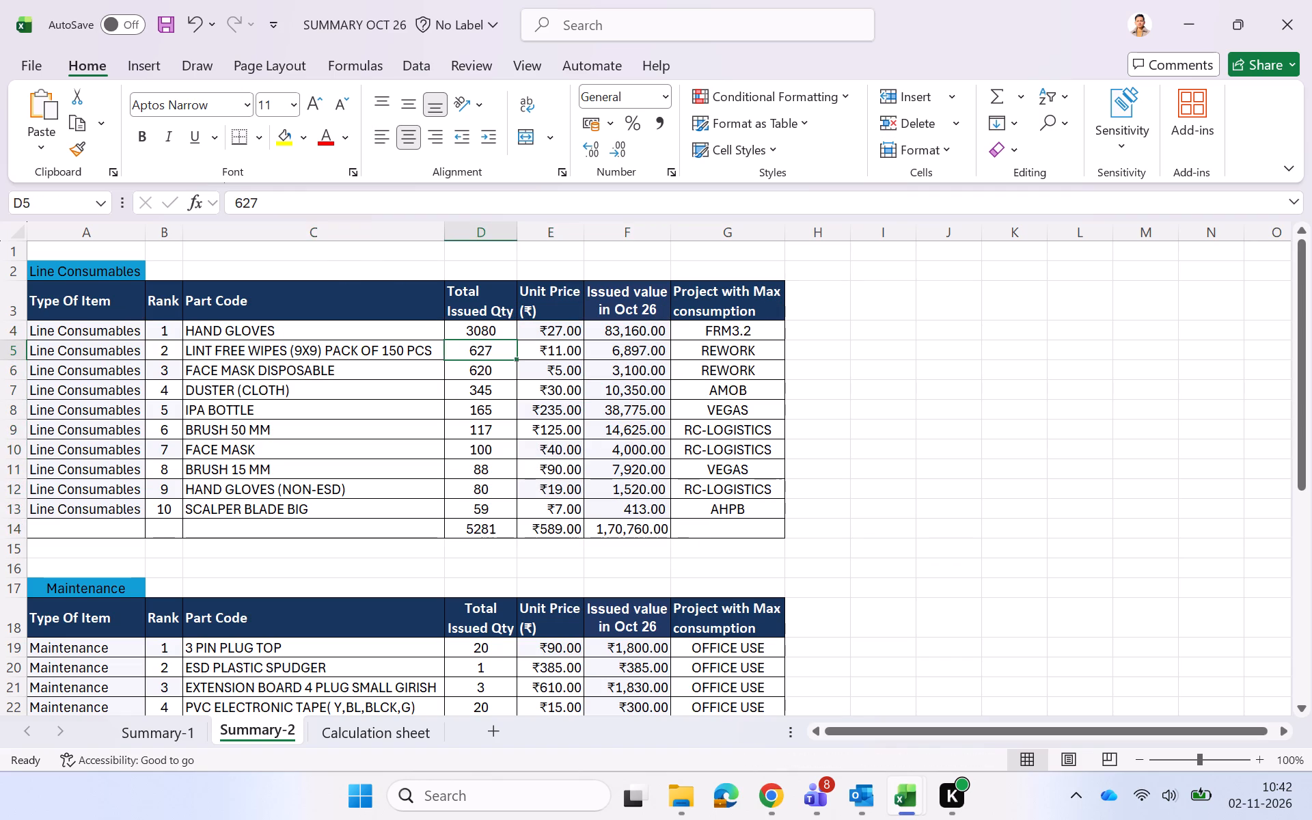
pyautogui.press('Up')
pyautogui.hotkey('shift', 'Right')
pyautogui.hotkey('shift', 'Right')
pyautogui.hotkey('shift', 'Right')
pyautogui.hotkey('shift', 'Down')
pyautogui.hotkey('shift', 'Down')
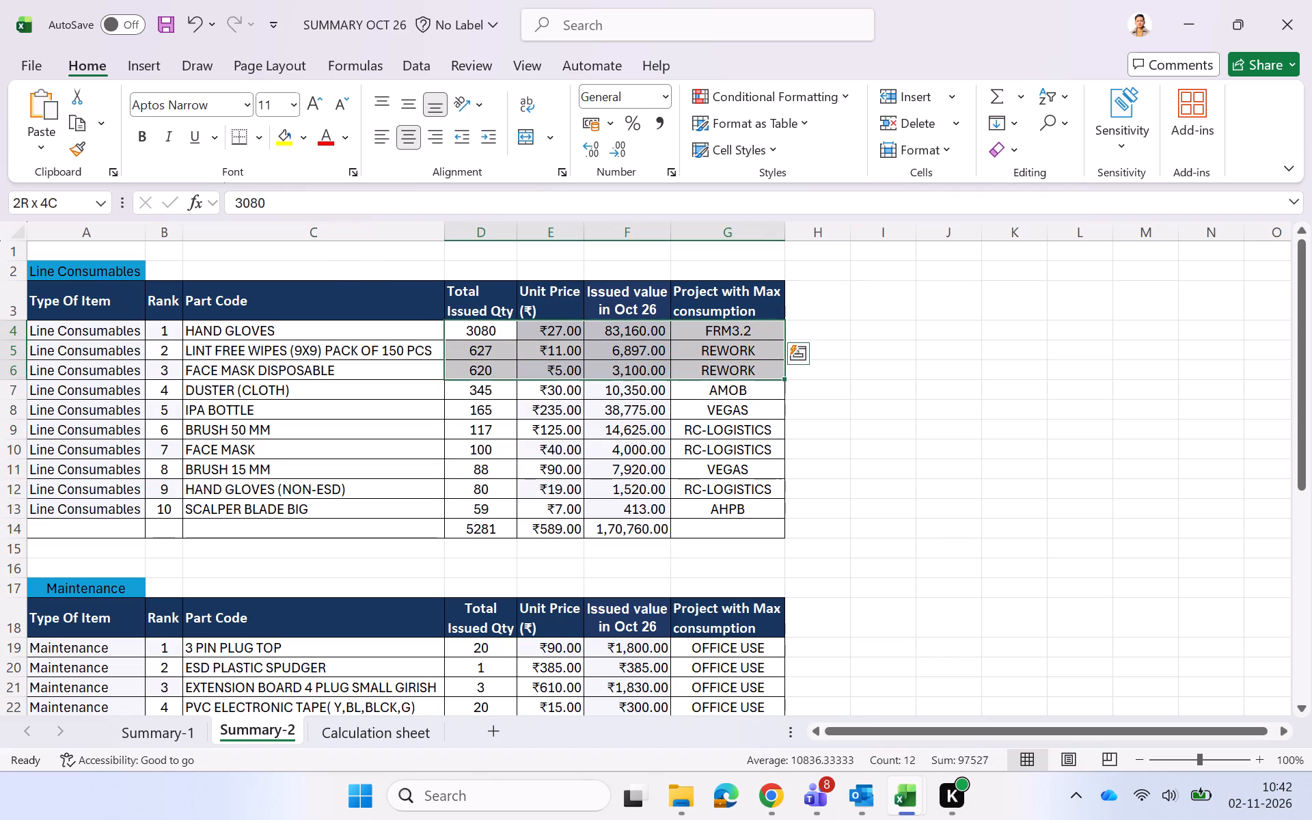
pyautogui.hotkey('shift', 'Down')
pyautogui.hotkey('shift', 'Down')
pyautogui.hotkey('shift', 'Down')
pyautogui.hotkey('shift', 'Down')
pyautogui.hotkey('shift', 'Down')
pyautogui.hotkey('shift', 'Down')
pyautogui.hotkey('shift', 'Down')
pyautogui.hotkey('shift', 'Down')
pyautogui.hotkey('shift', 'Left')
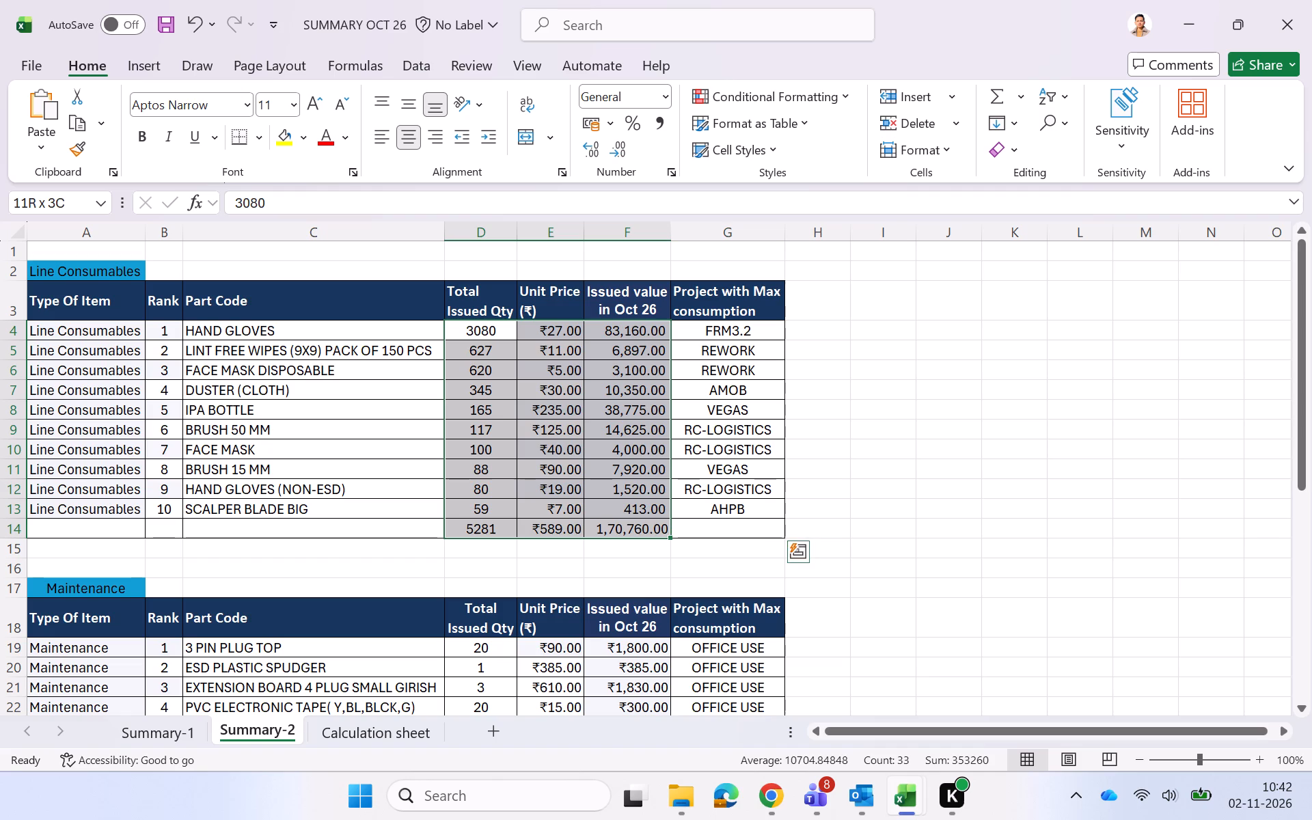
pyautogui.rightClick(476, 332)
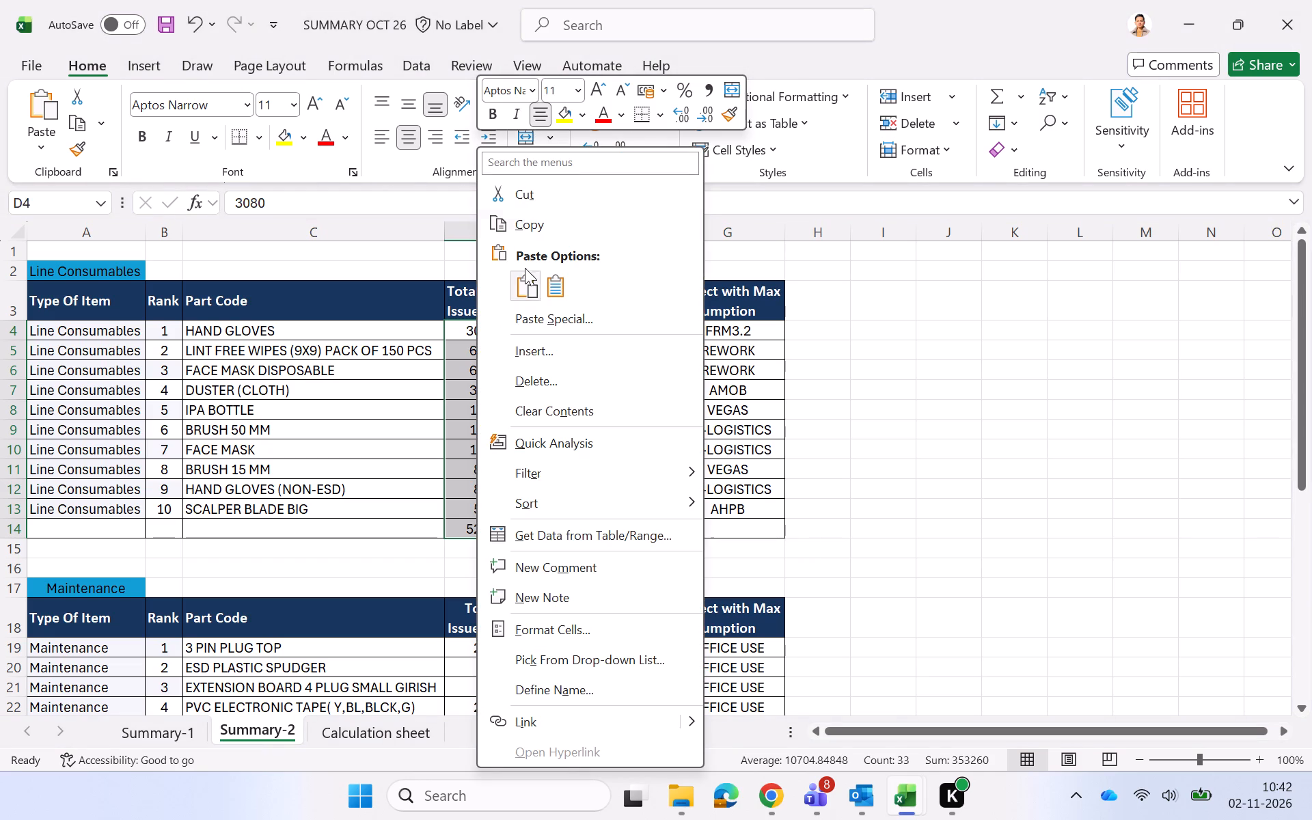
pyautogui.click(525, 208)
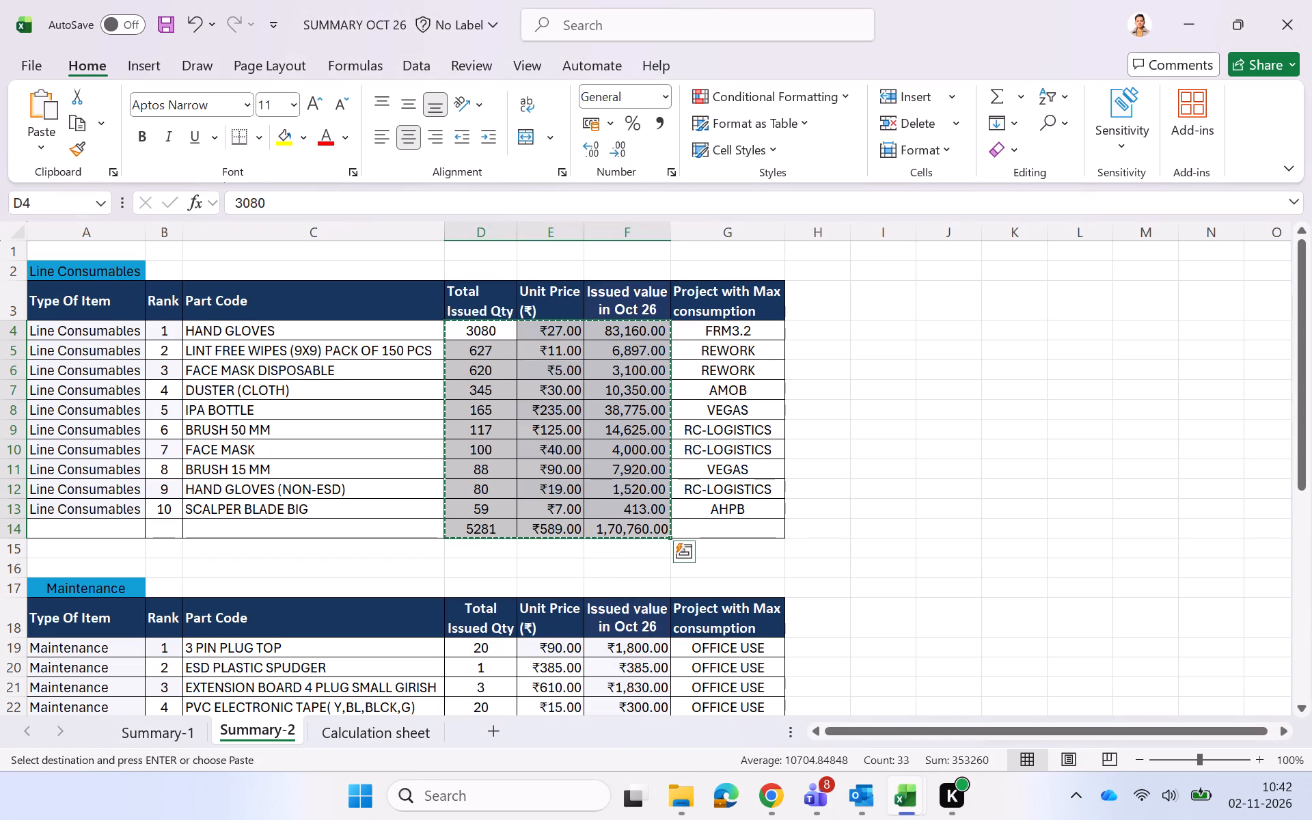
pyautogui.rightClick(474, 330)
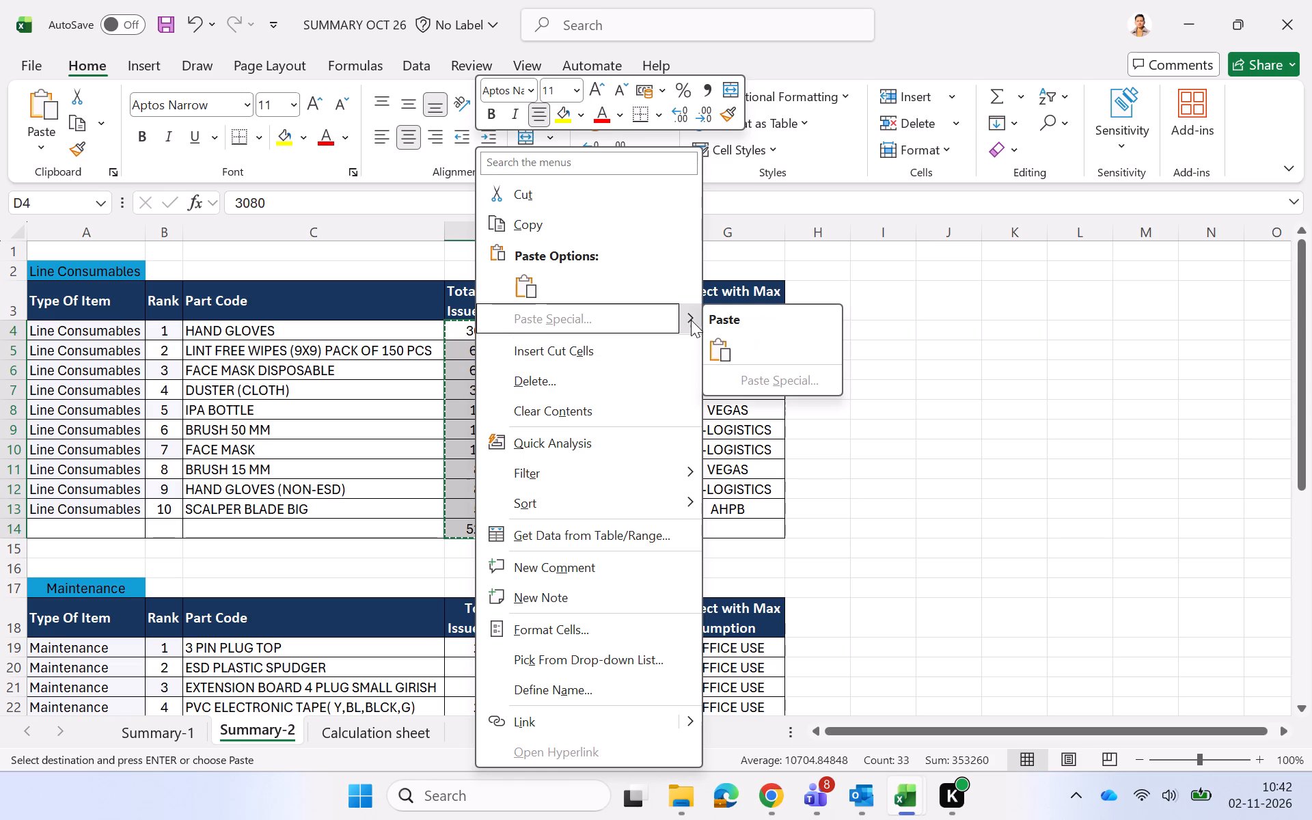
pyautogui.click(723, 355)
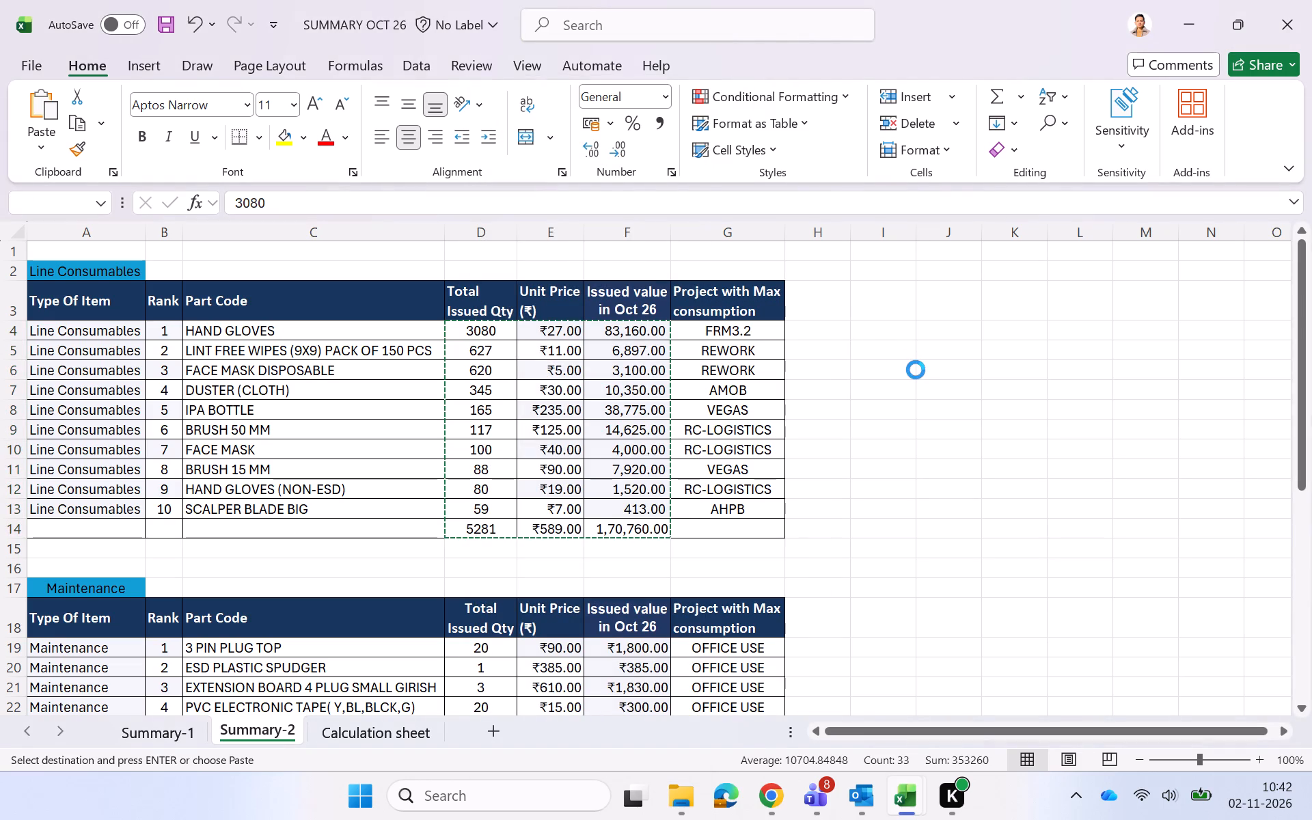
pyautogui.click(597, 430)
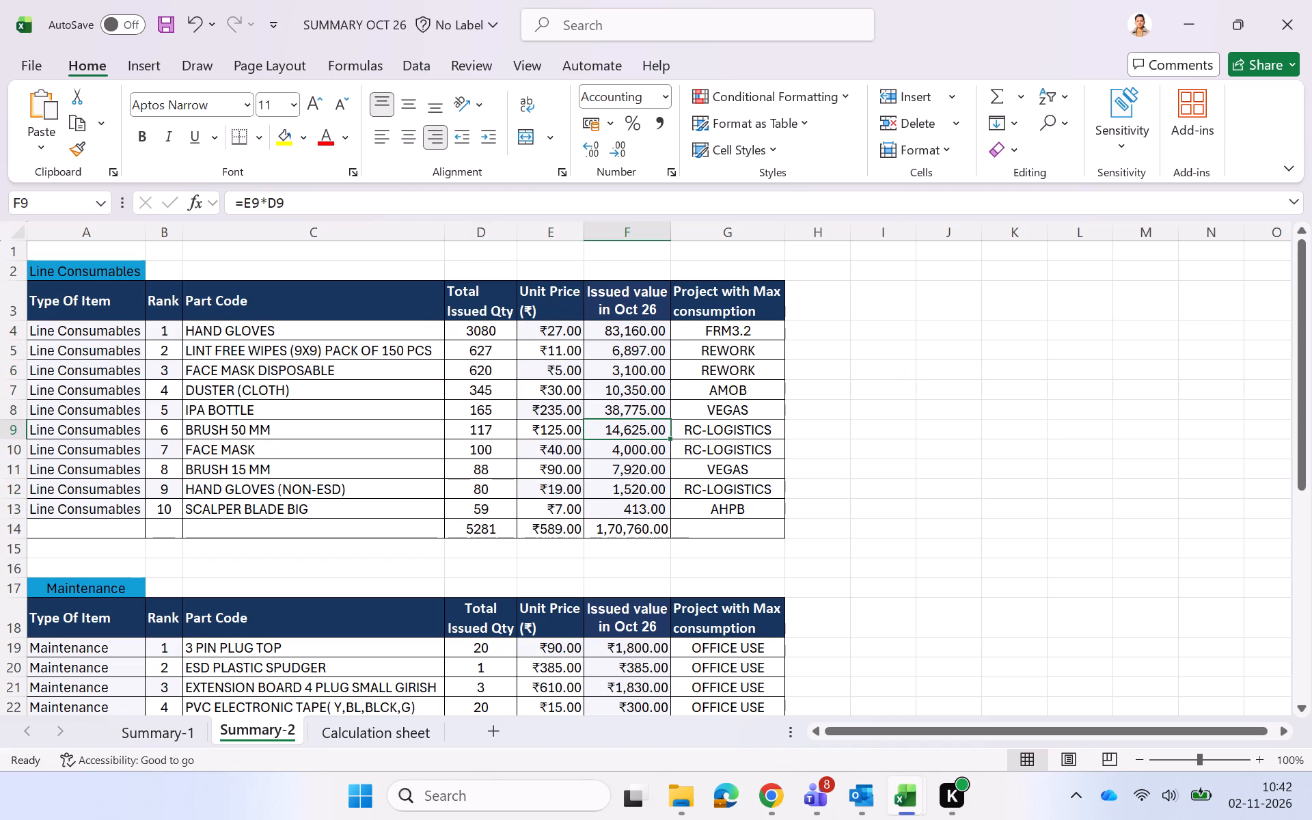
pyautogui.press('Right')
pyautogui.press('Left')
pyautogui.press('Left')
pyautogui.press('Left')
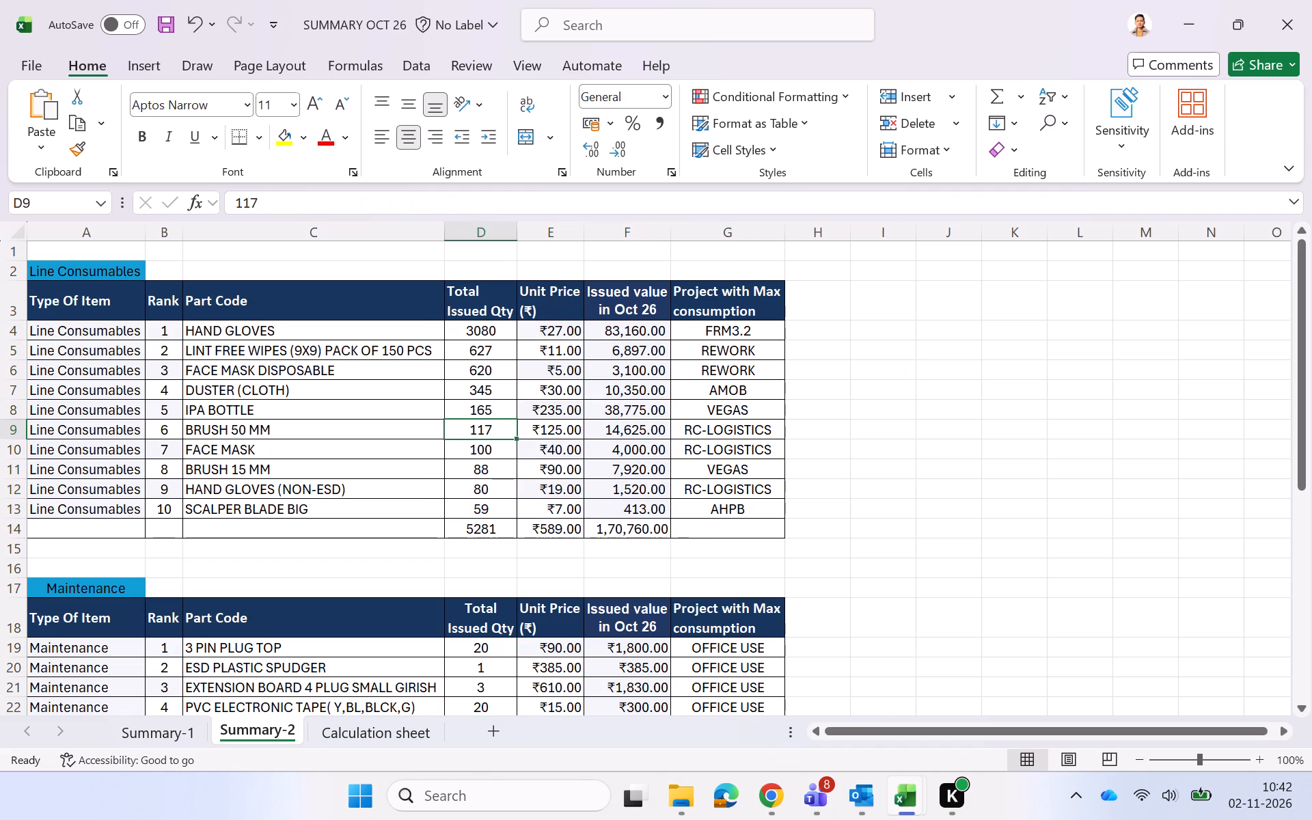
# Save the SUMMARY OCT 26 workbook.
pyautogui.click(1009, 432)
pyautogui.hotkey('ctrl', 's')
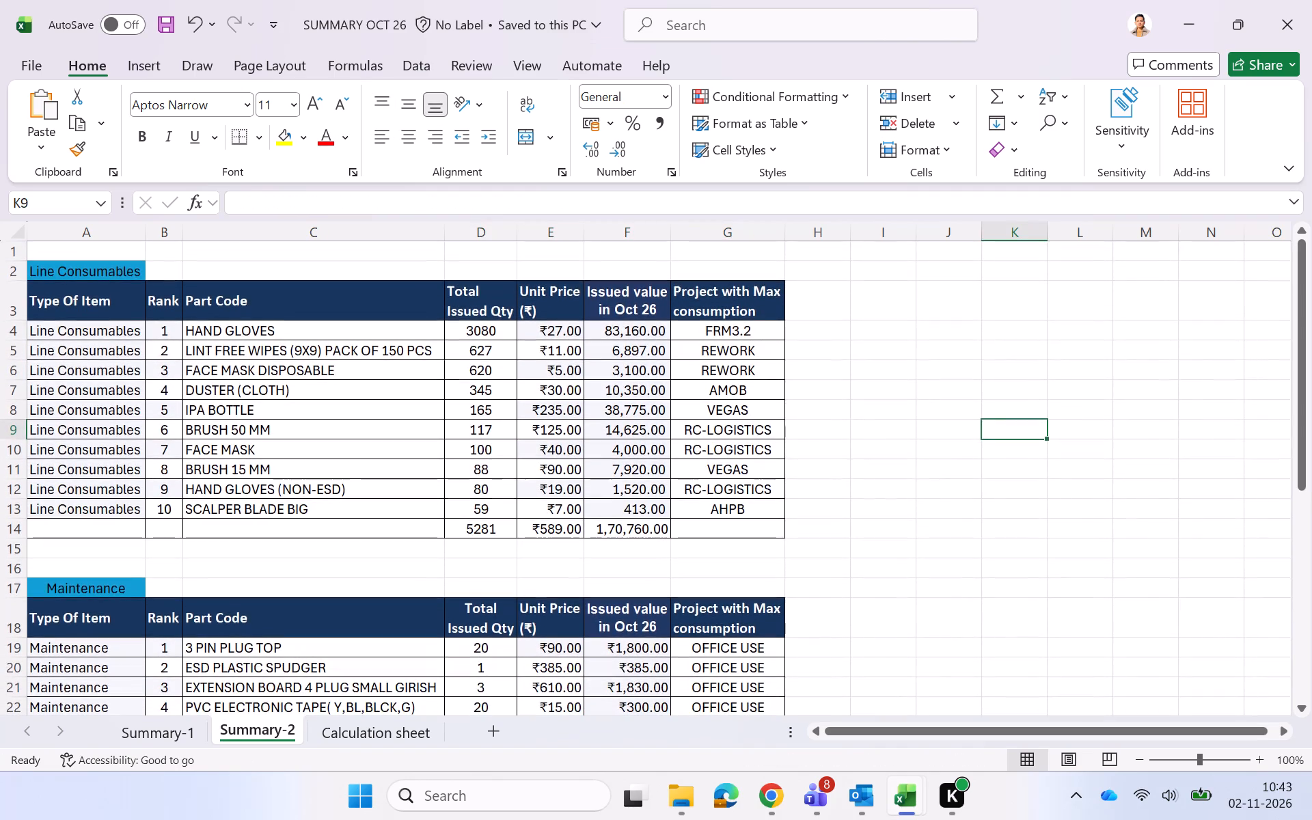
# Review the Summary-1 and Calculation sheet tabs and the Line Consumables, Maintenance and Stationery tables on Summary-2.
pyautogui.click(187, 730)
pyautogui.click(571, 607)
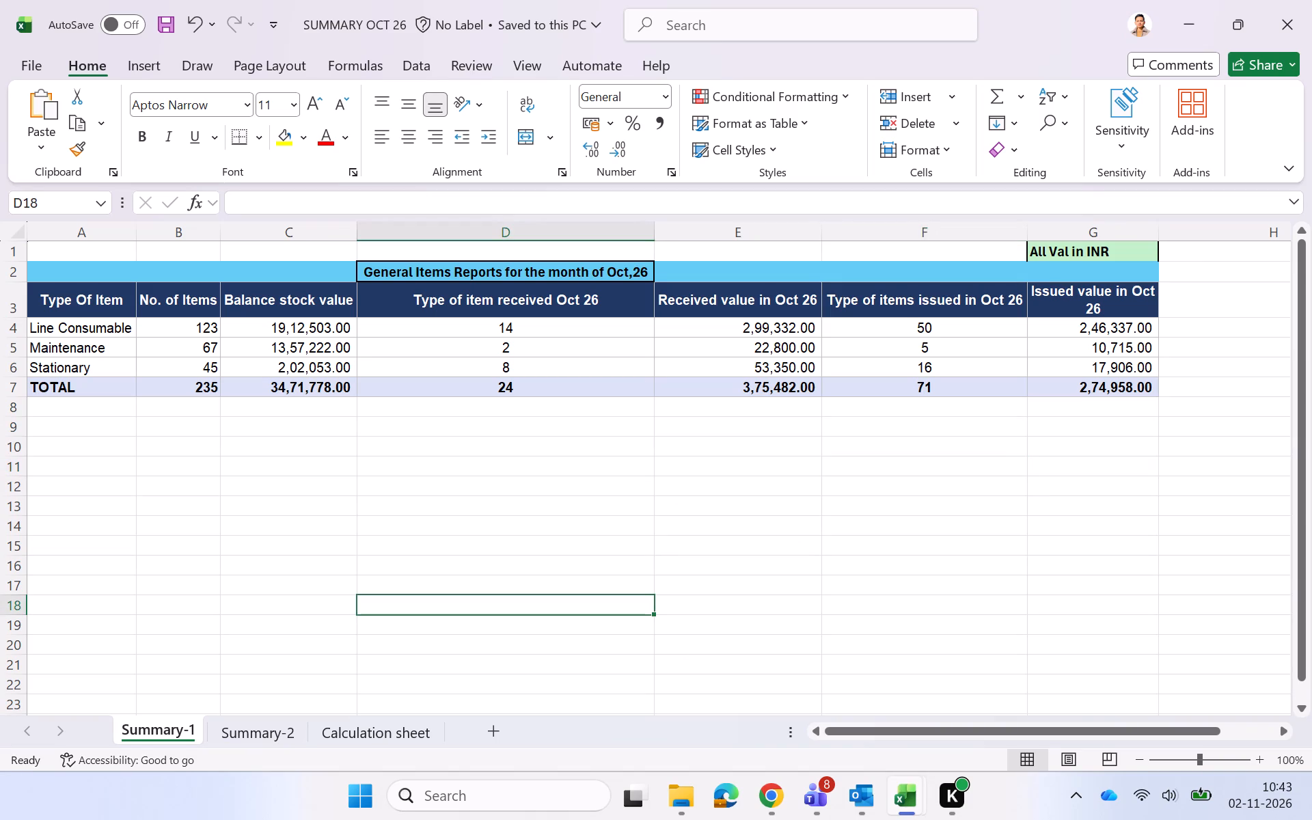
pyautogui.click(392, 741)
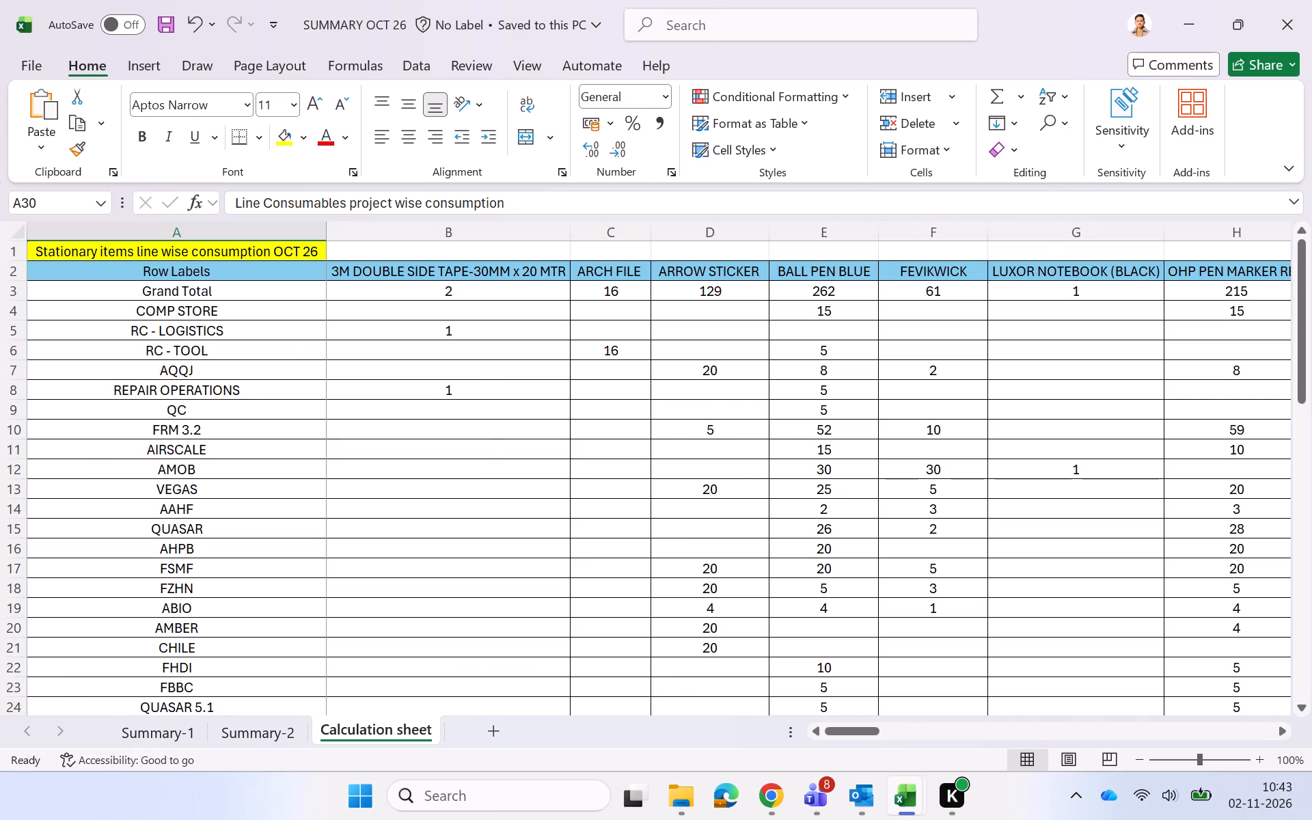
pyautogui.click(259, 735)
pyautogui.scroll(-4, 995, 536)
pyautogui.scroll(1, 995, 536)
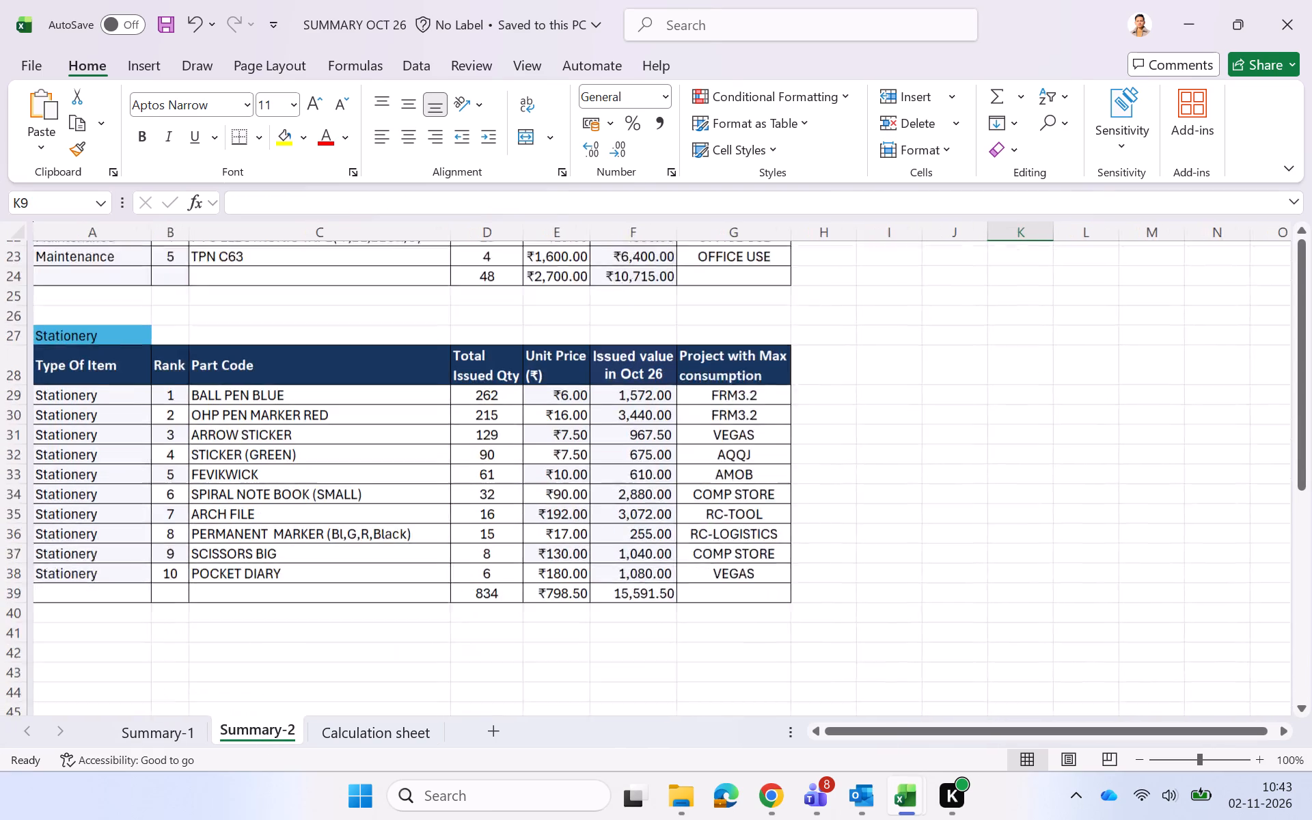
pyautogui.scroll(1, 995, 536)
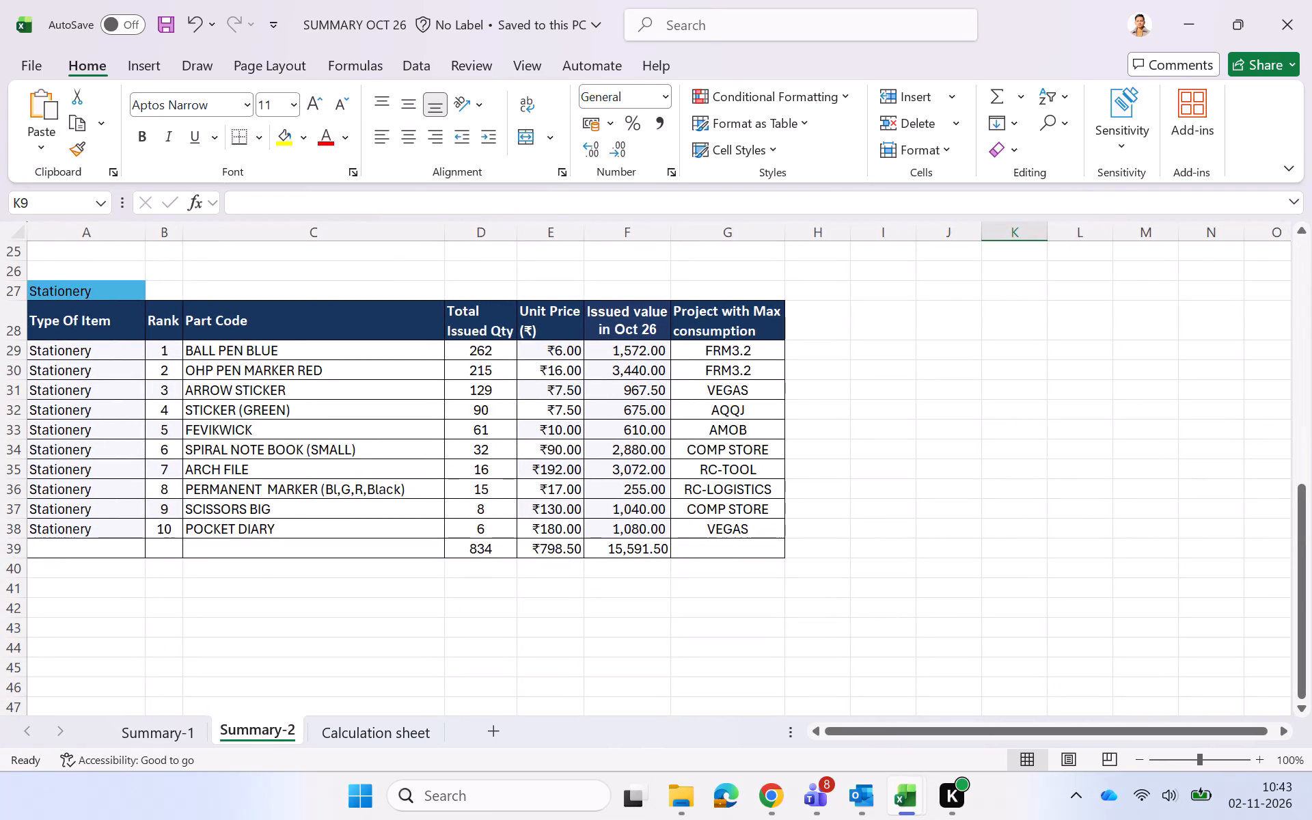
pyautogui.click(995, 536)
pyautogui.scroll(4, 914, 542)
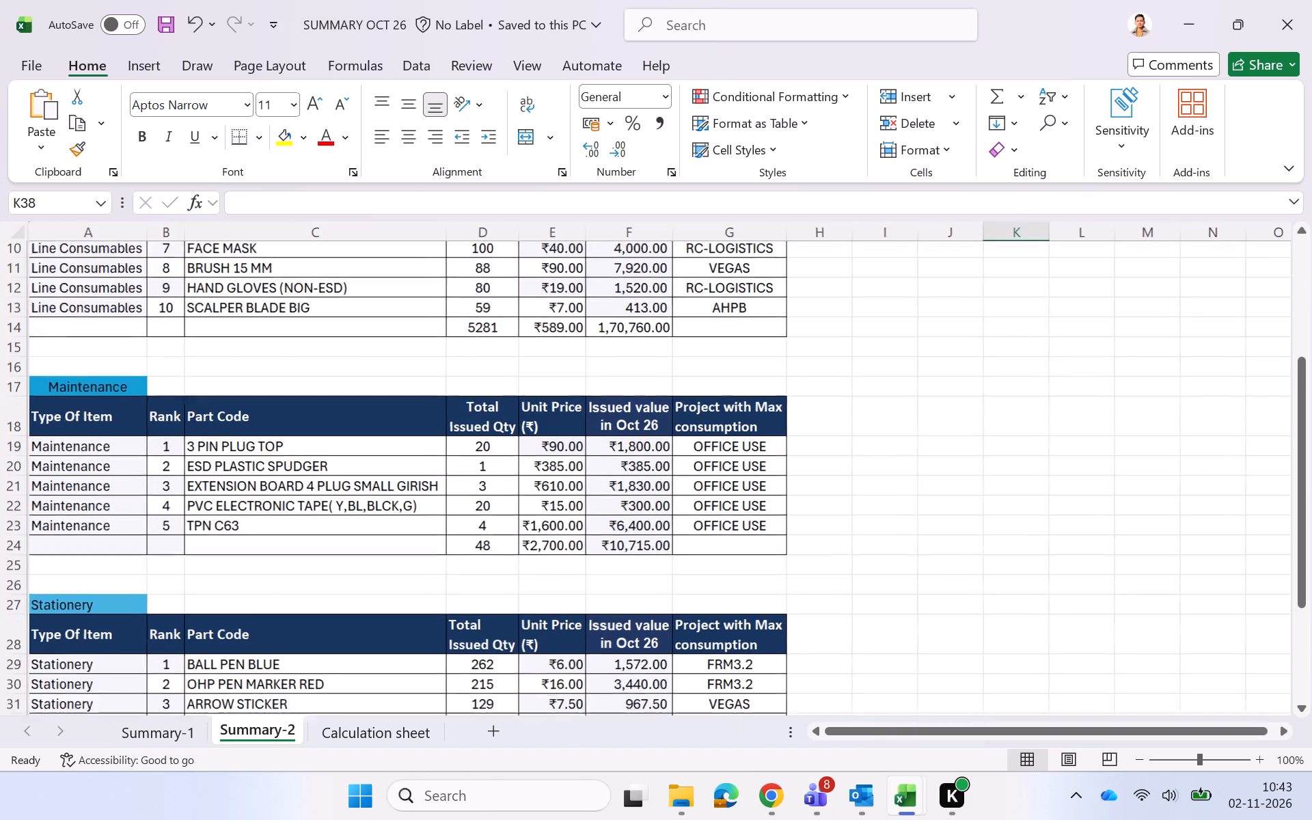
pyautogui.scroll(2, 914, 542)
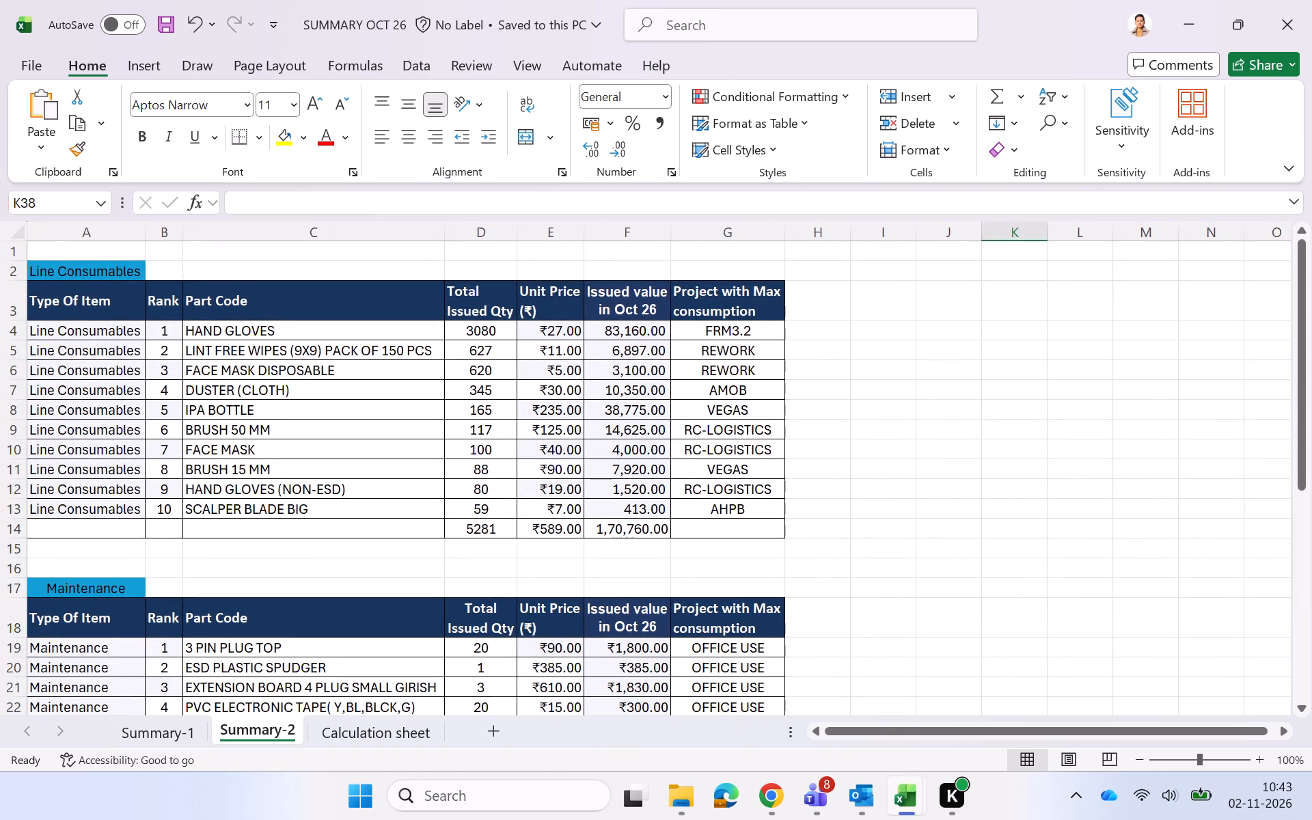
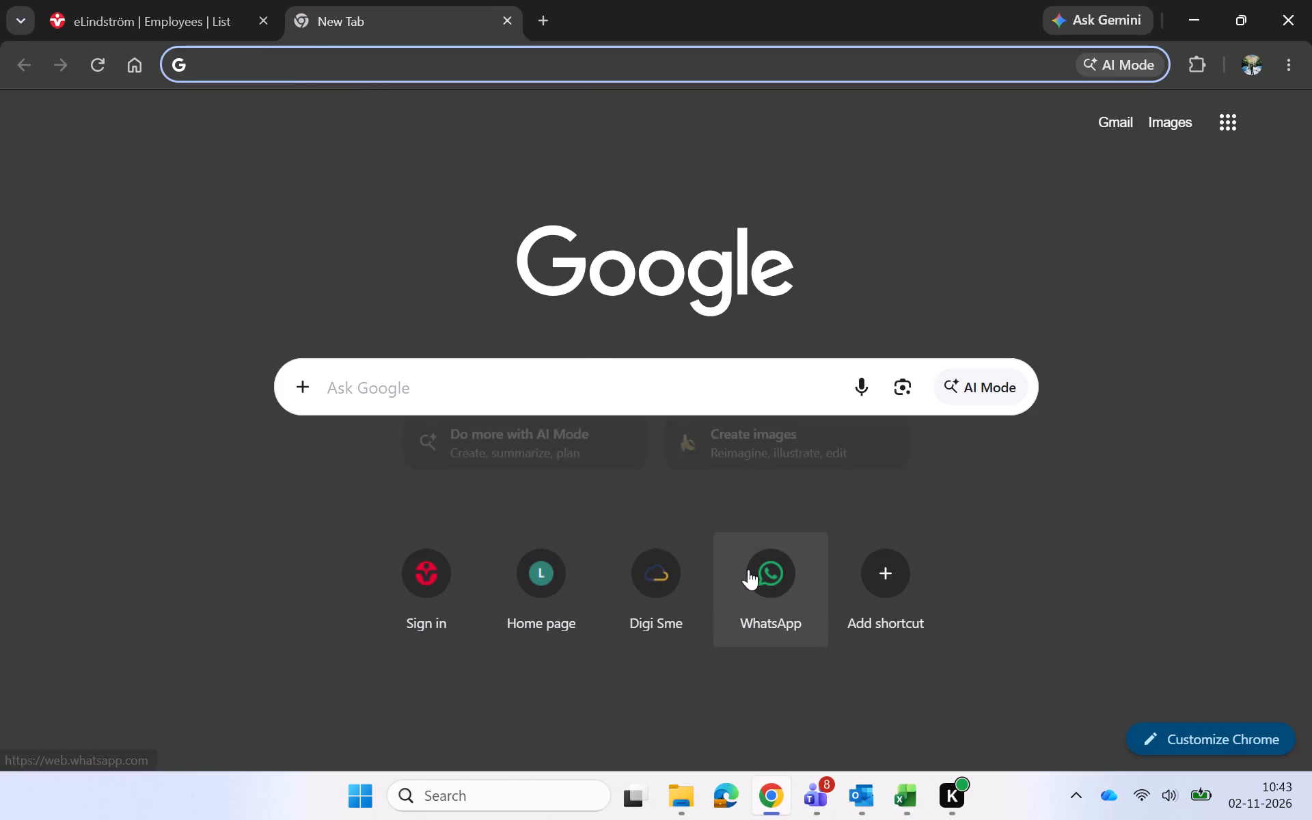
# Open WhatsApp Web in the new Chrome tab.
pyautogui.click(748, 569)
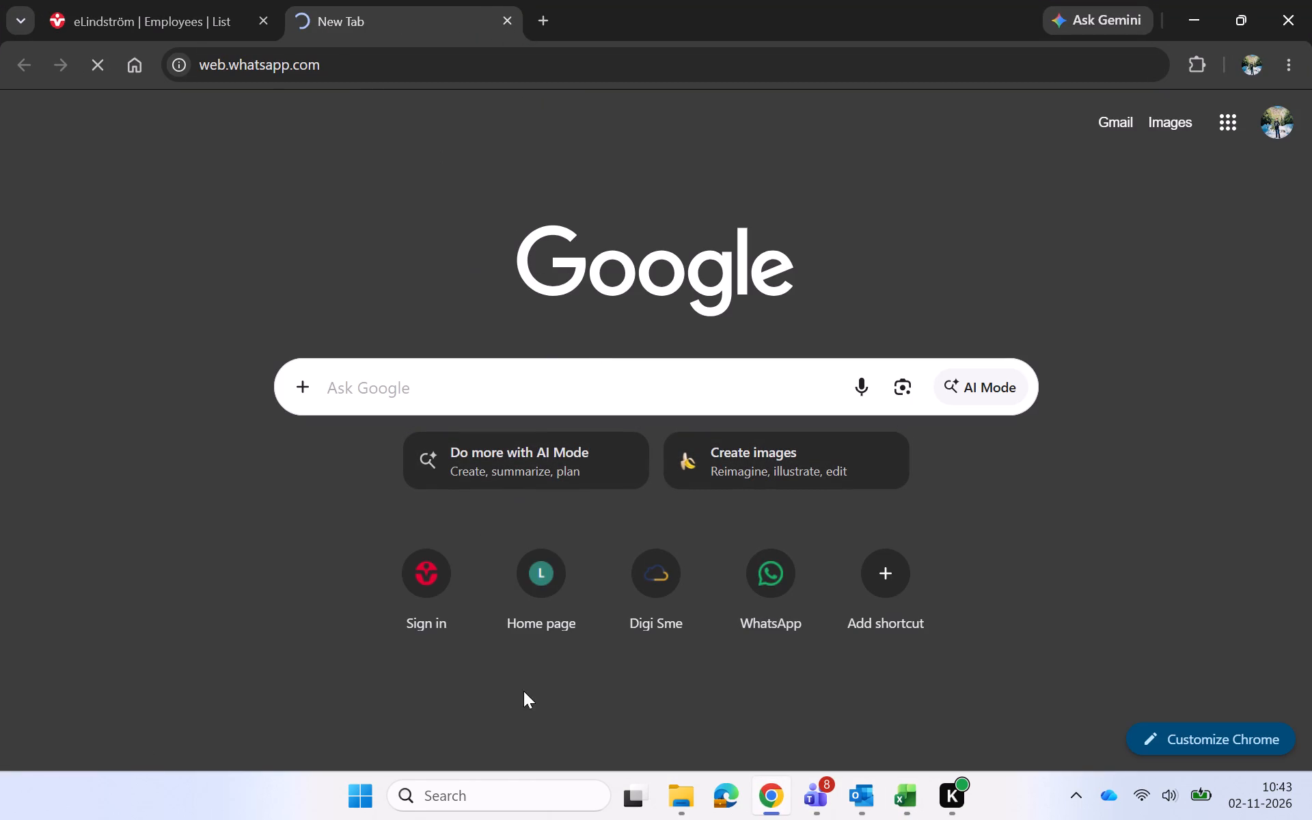
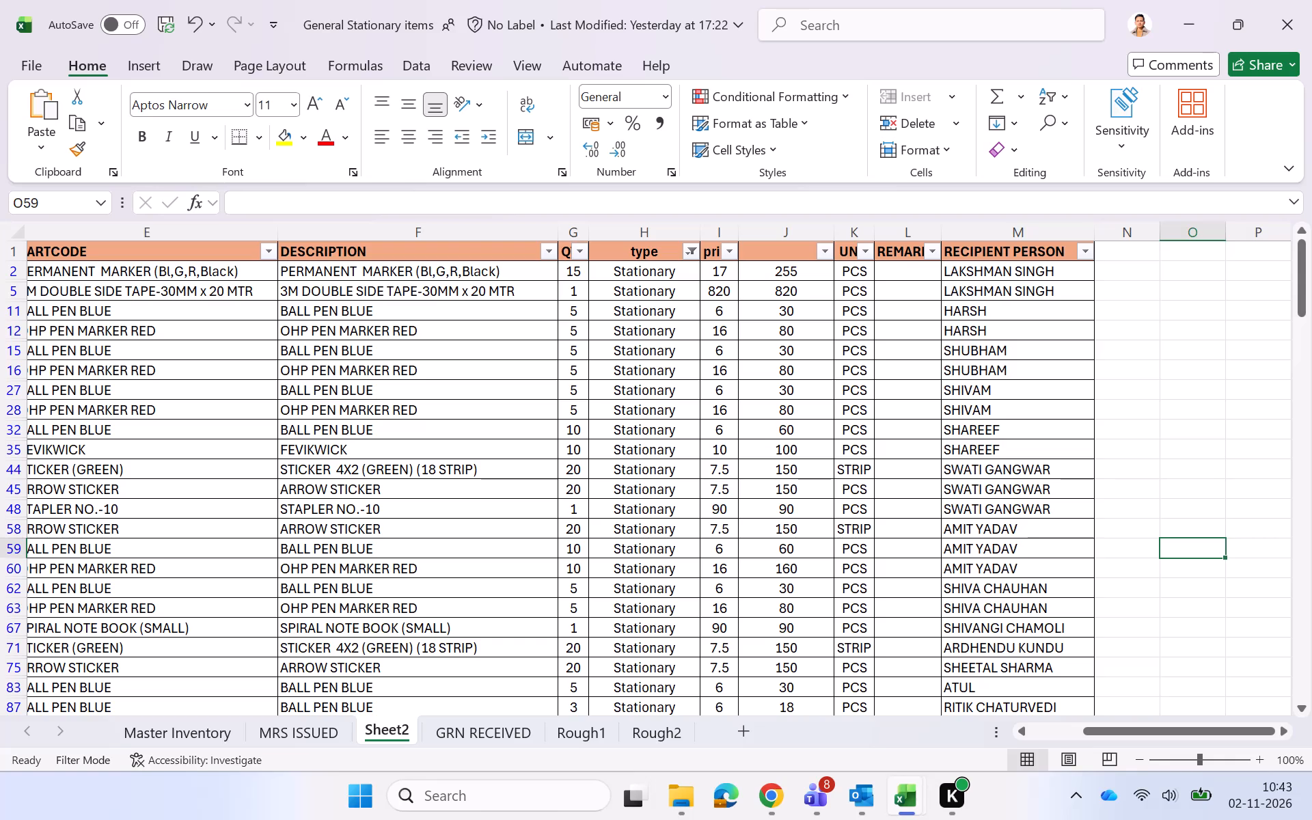
# Remove the filters from the issue records on Sheet2 of the General Stationary items workbook.
pyautogui.hotkey('ctrl', 'shift', 'l')
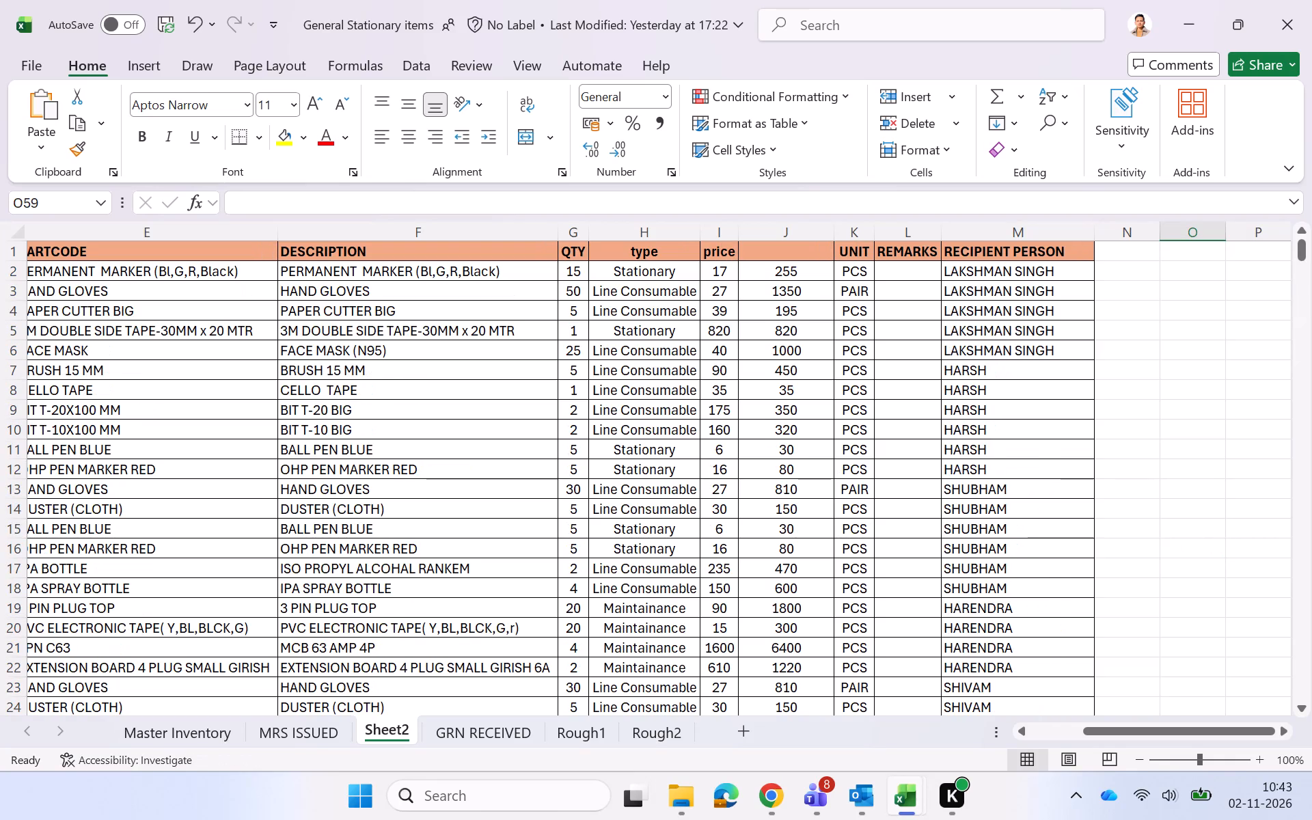
# Switch to the SUMMARY OCT 26 workbook and review the Line Consumables, Maintenance and Stationery tables on Summary-2.
pyautogui.hotkey('alt', 'Tab')
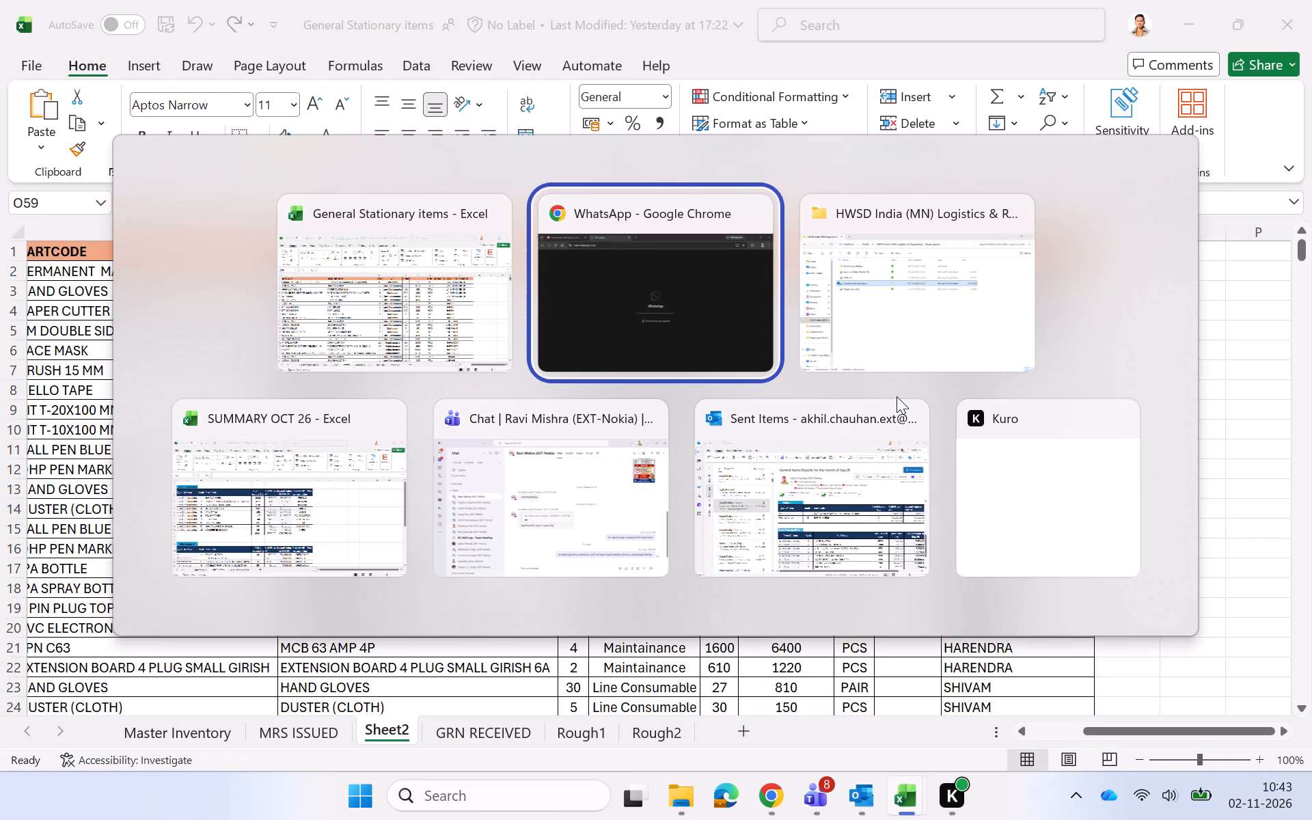
pyautogui.hotkey('alt', 'Tab')
pyautogui.hotkey('alt', 'Tab')
pyautogui.click(1020, 476)
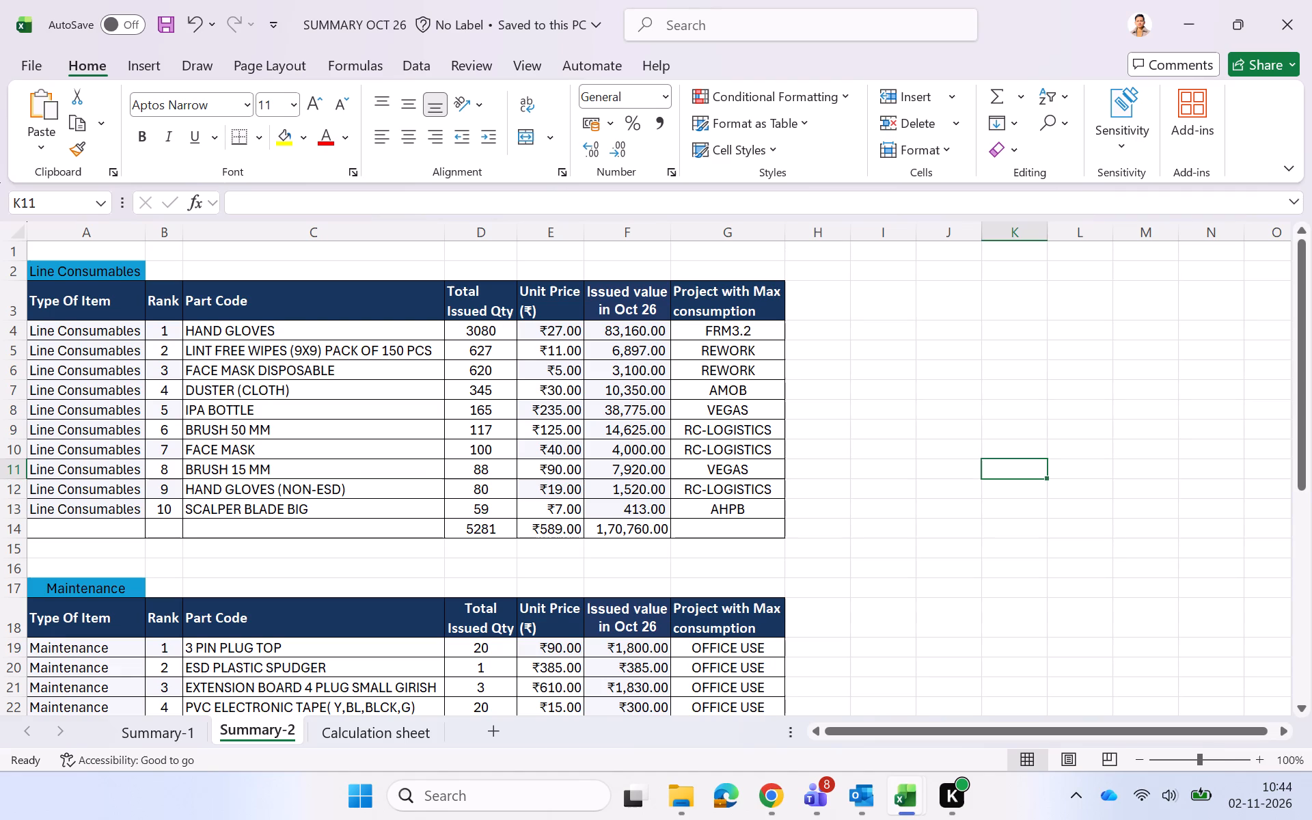
pyautogui.scroll(-2, 1020, 476)
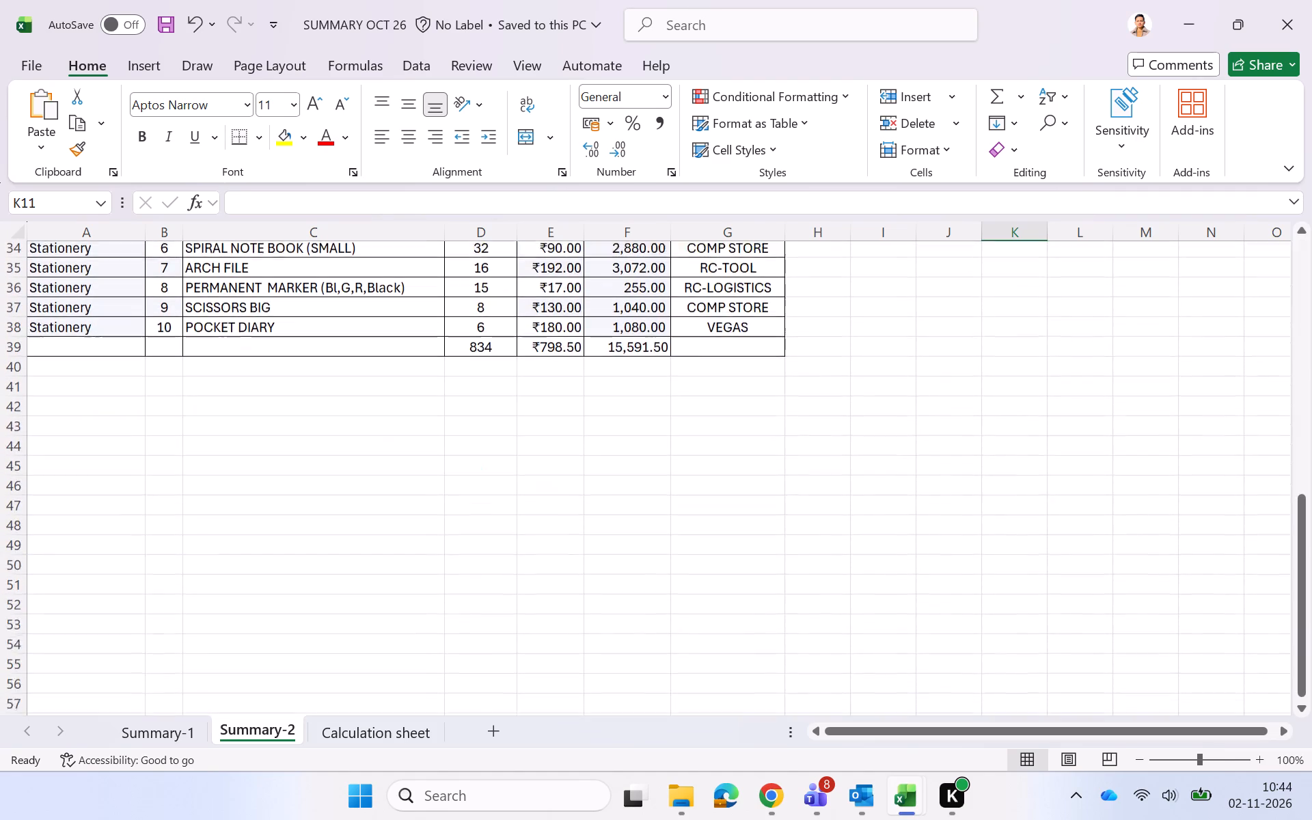
pyautogui.scroll(-1, 1020, 476)
pyautogui.scroll(2, 1020, 476)
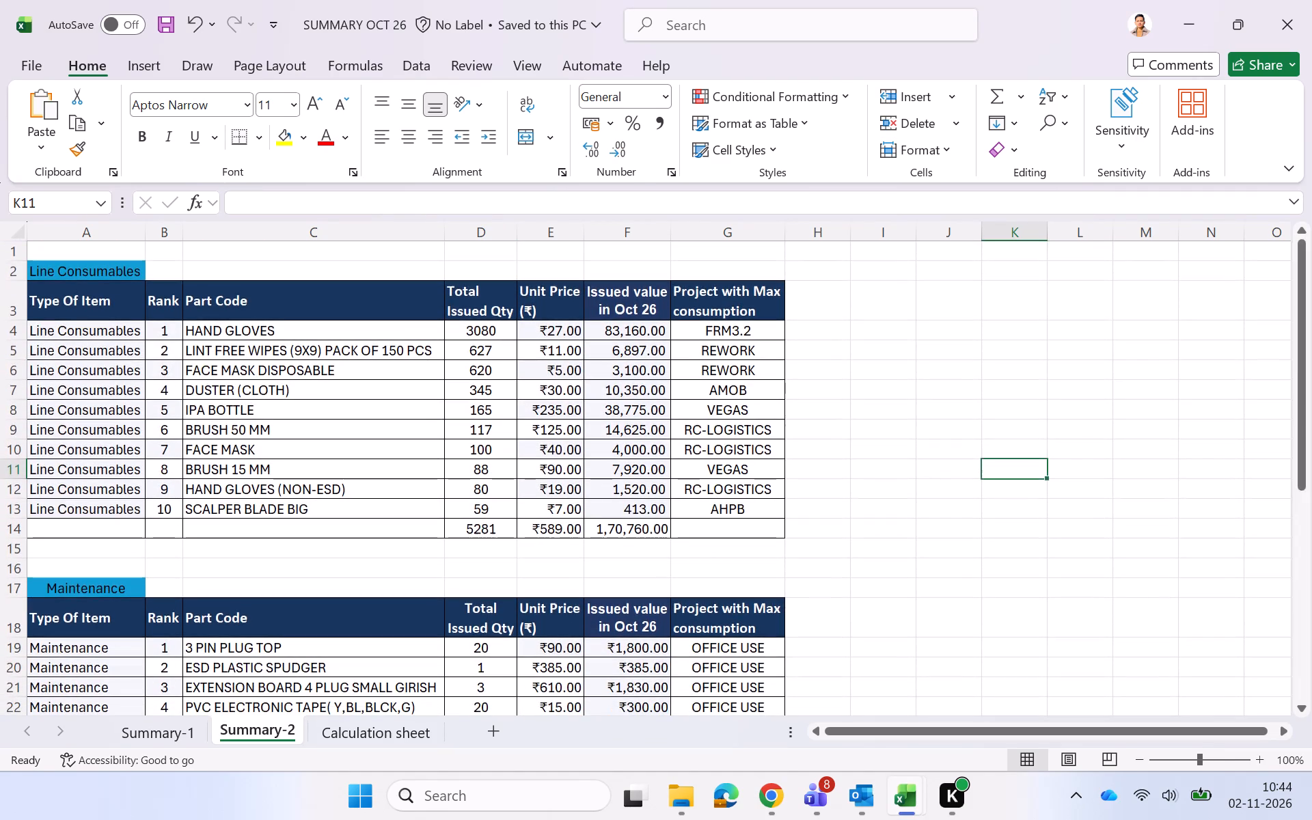